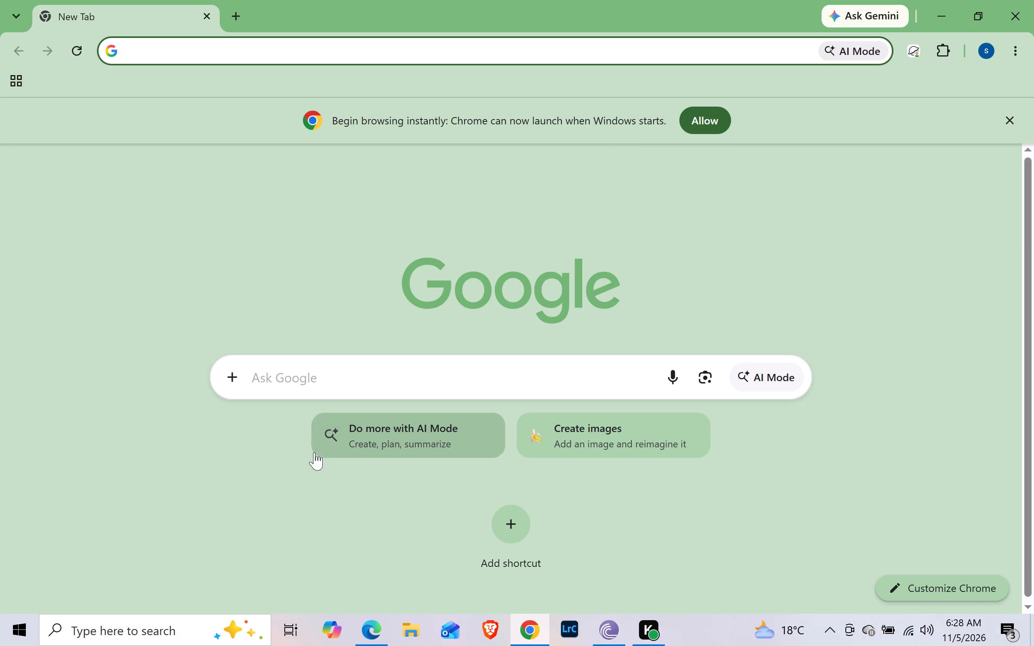
Search Google for smartdraw, open the official SmartDraw website, and start its online app.
{"action": "left_click", "coordinate": [298, 372]}
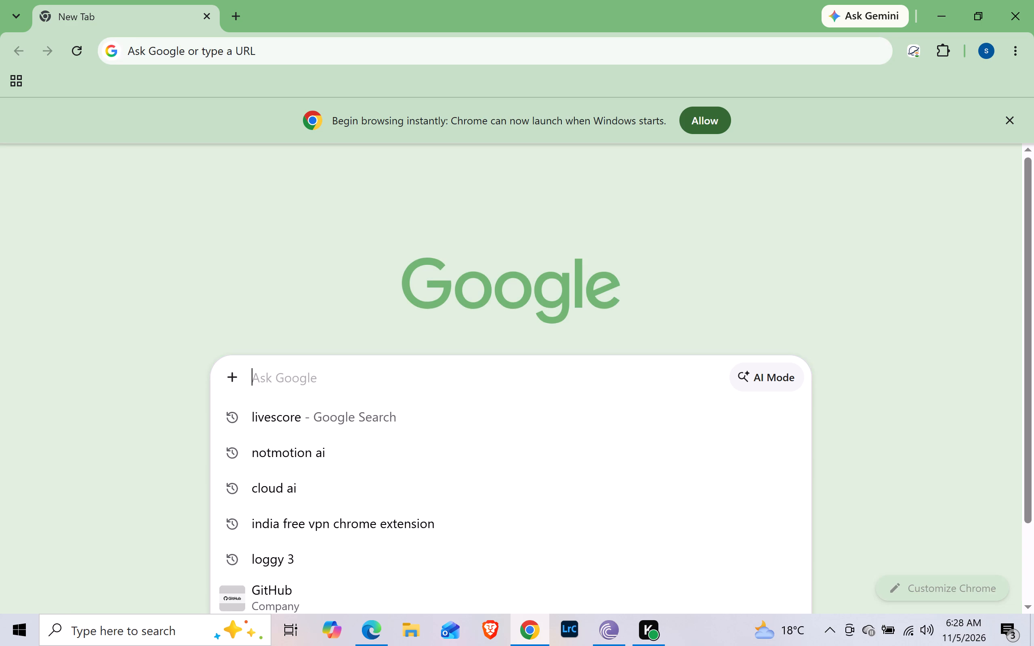
{"action": "type", "text": "sm"}
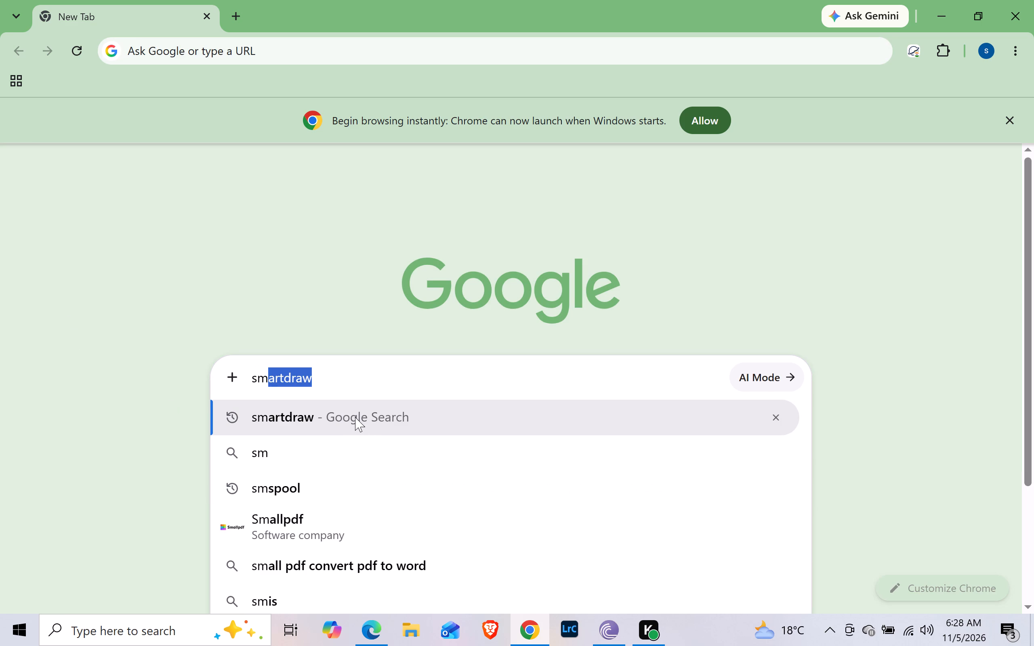
{"action": "left_click", "coordinate": [342, 416]}
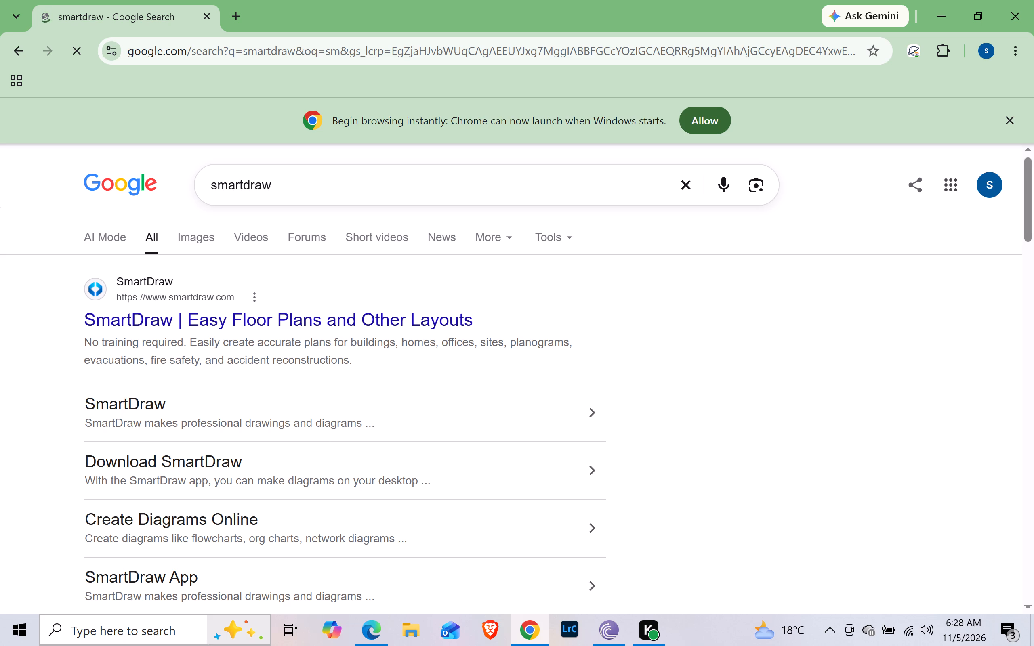
{"action": "left_click", "coordinate": [192, 312]}
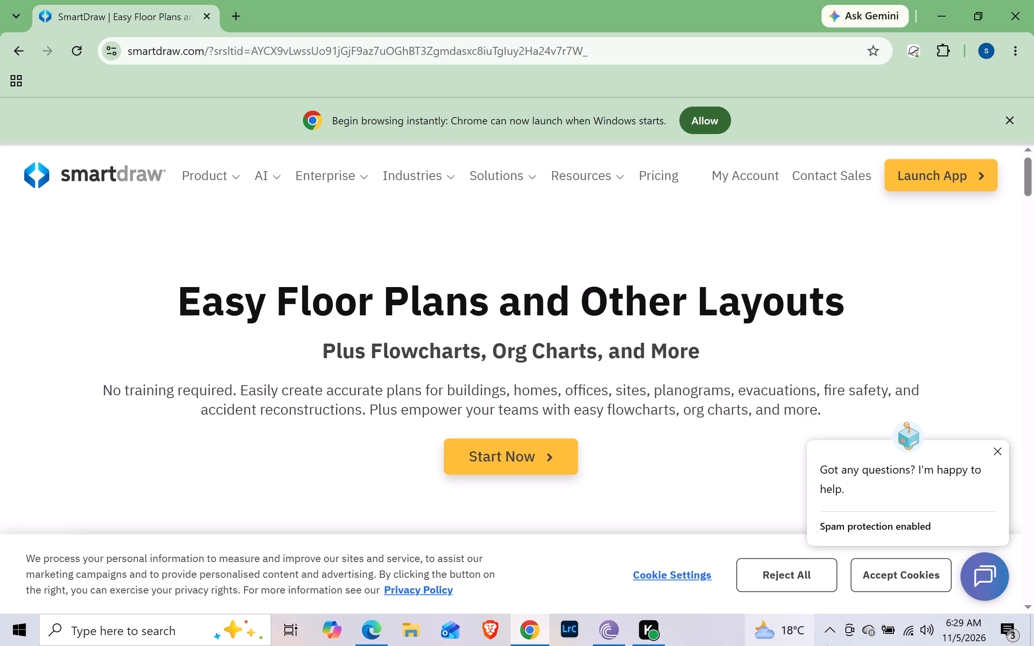
{"action": "left_click", "coordinate": [525, 458]}
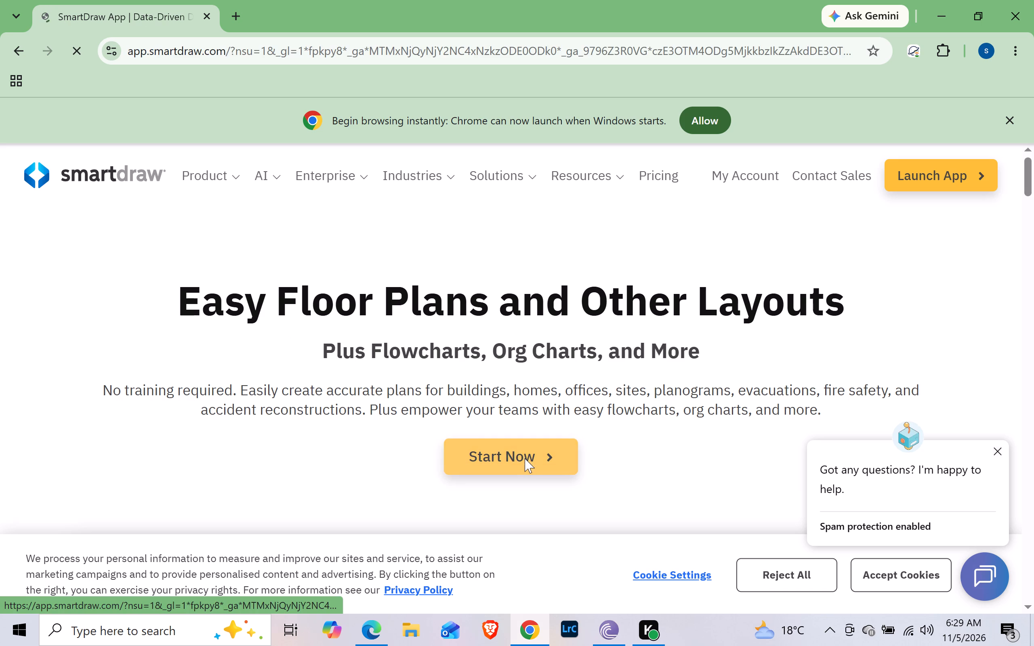
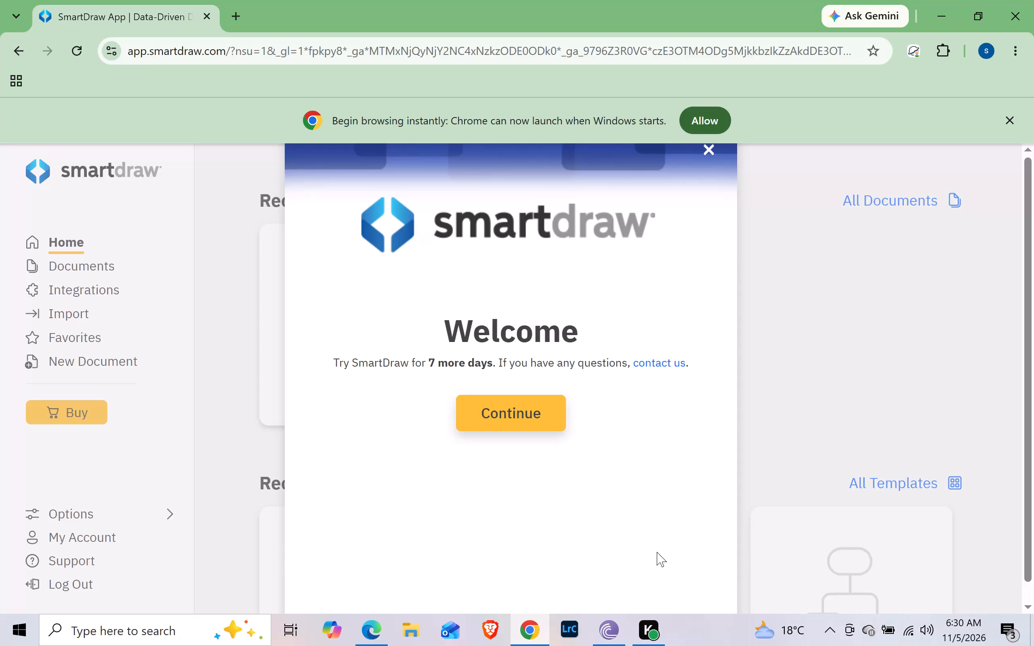
Continue past the trial welcome message to reach the home page.
{"action": "left_click", "coordinate": [532, 404]}
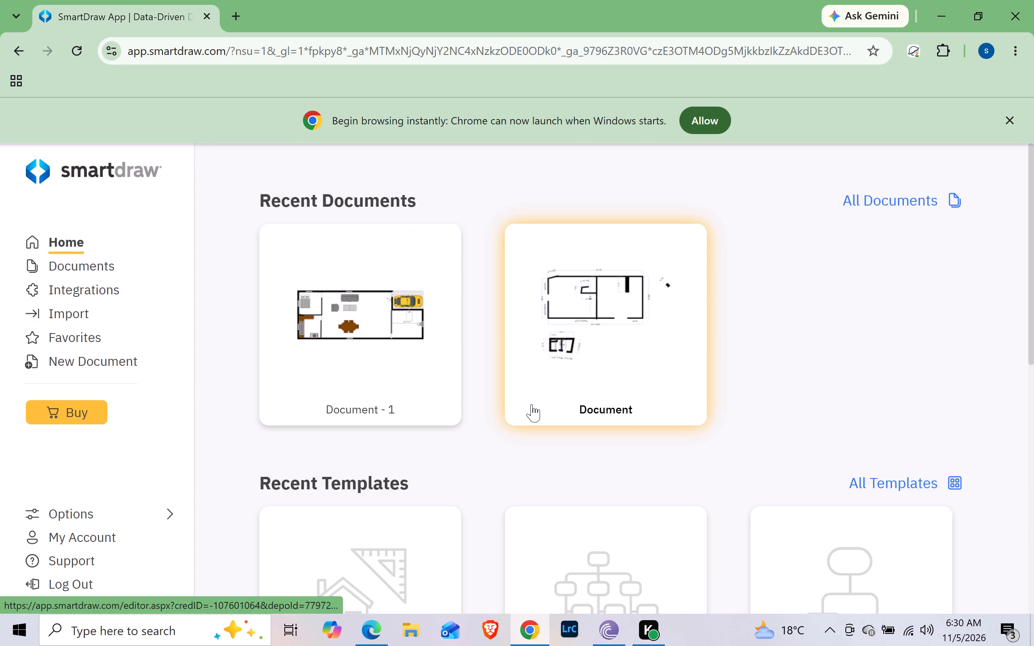
Look over the home page's recent documents, recent templates and the section on getting started with floor plans.
{"action": "scroll", "coordinate": [532, 404], "scroll_direction": "up", "scroll_amount": 6}
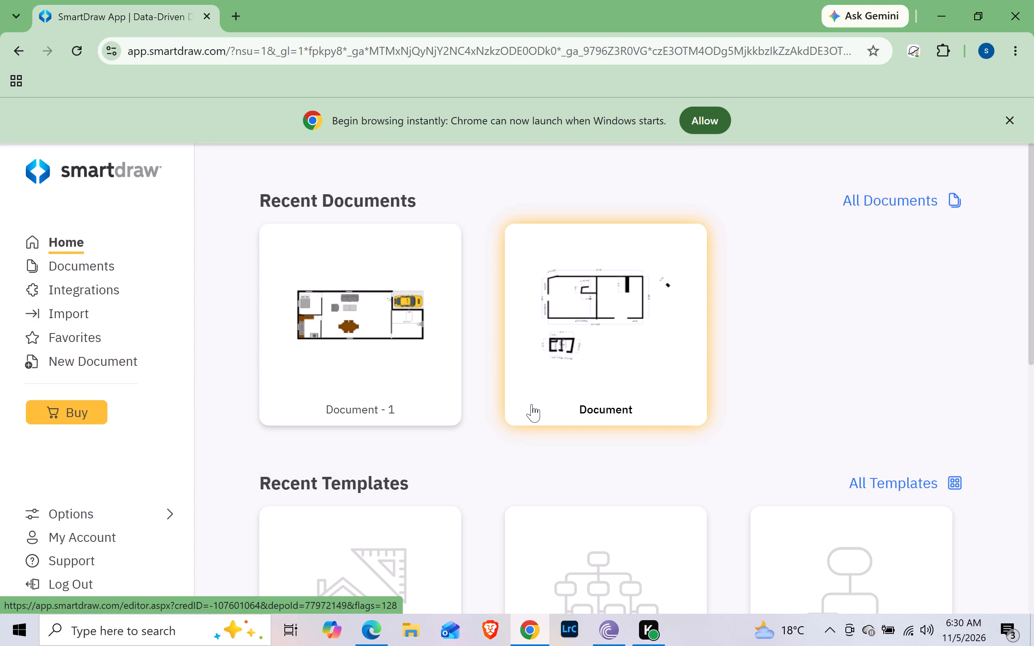
{"action": "scroll", "coordinate": [532, 404], "scroll_direction": "down", "scroll_amount": 3}
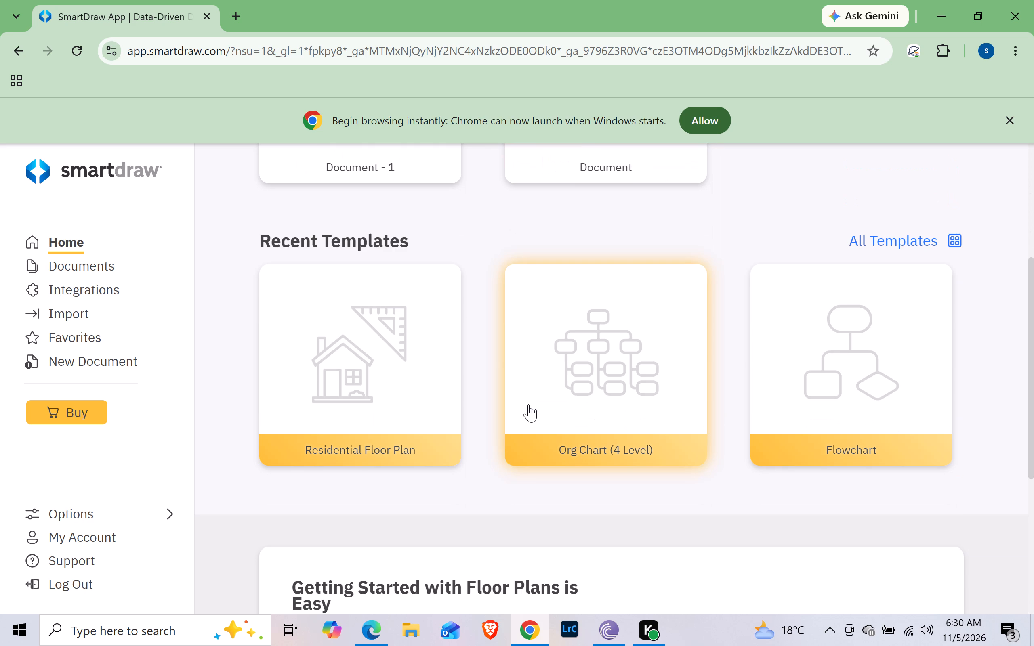
{"action": "scroll", "coordinate": [515, 406], "scroll_direction": "down", "scroll_amount": 12}
{"action": "scroll", "coordinate": [515, 406], "scroll_direction": "up", "scroll_amount": 2}
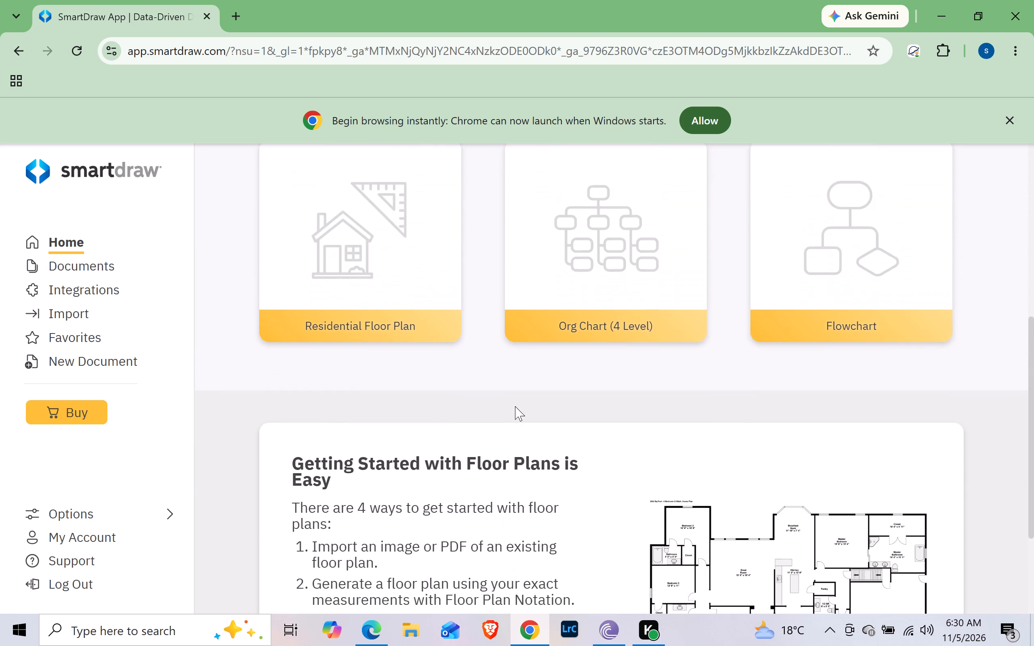
{"action": "scroll", "coordinate": [515, 406], "scroll_direction": "down", "scroll_amount": 6}
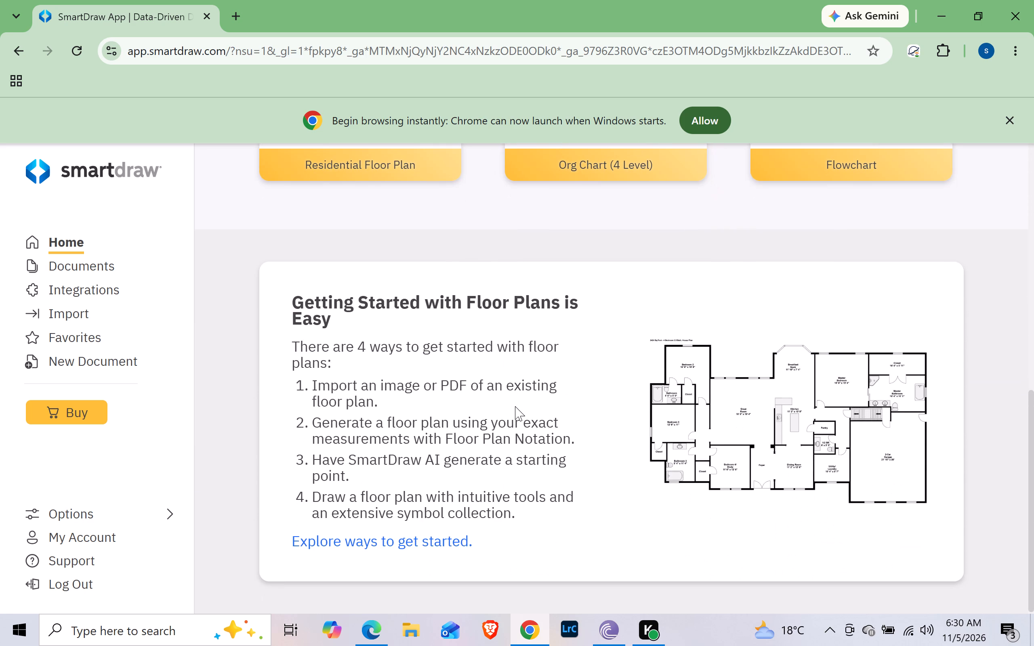
{"action": "scroll", "coordinate": [515, 406], "scroll_direction": "down", "scroll_amount": 6}
Create a new document from the blank Residential Floor Plan template in the Floor Plans - Residential category.
{"action": "left_click", "coordinate": [99, 361]}
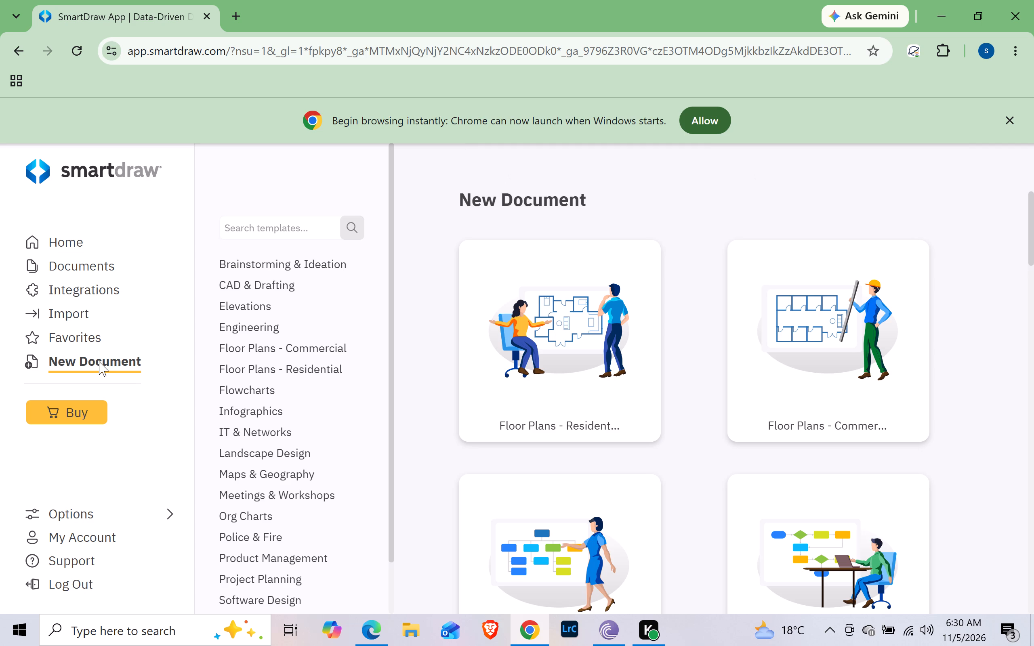
{"action": "scroll", "coordinate": [527, 367], "scroll_direction": "down", "scroll_amount": 4}
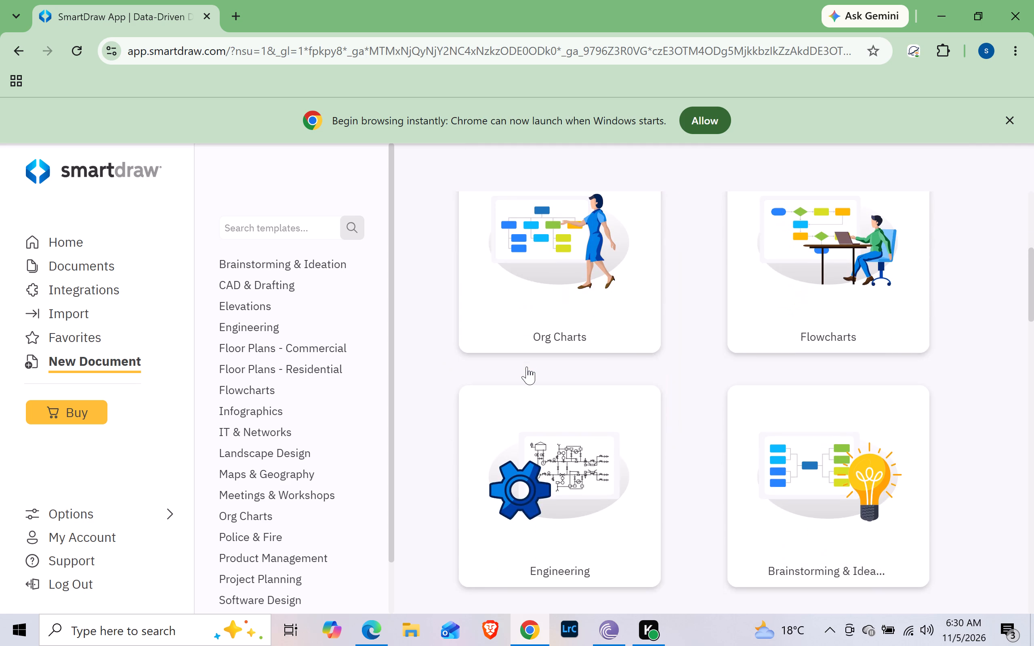
{"action": "scroll", "coordinate": [527, 367], "scroll_direction": "up", "scroll_amount": 4}
{"action": "left_click", "coordinate": [535, 340]}
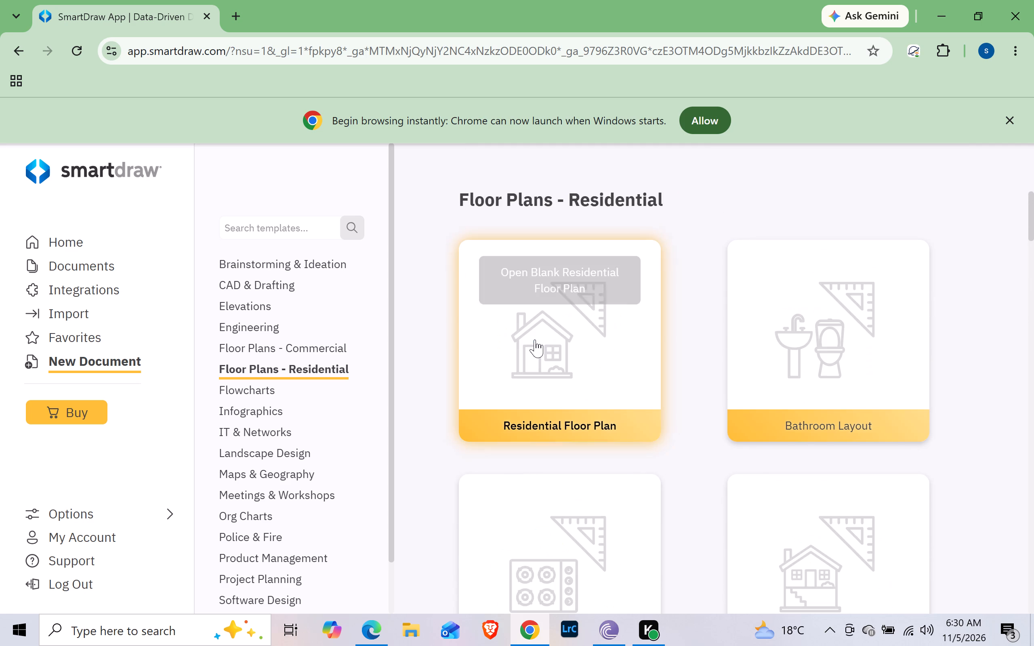
{"action": "left_click", "coordinate": [546, 365]}
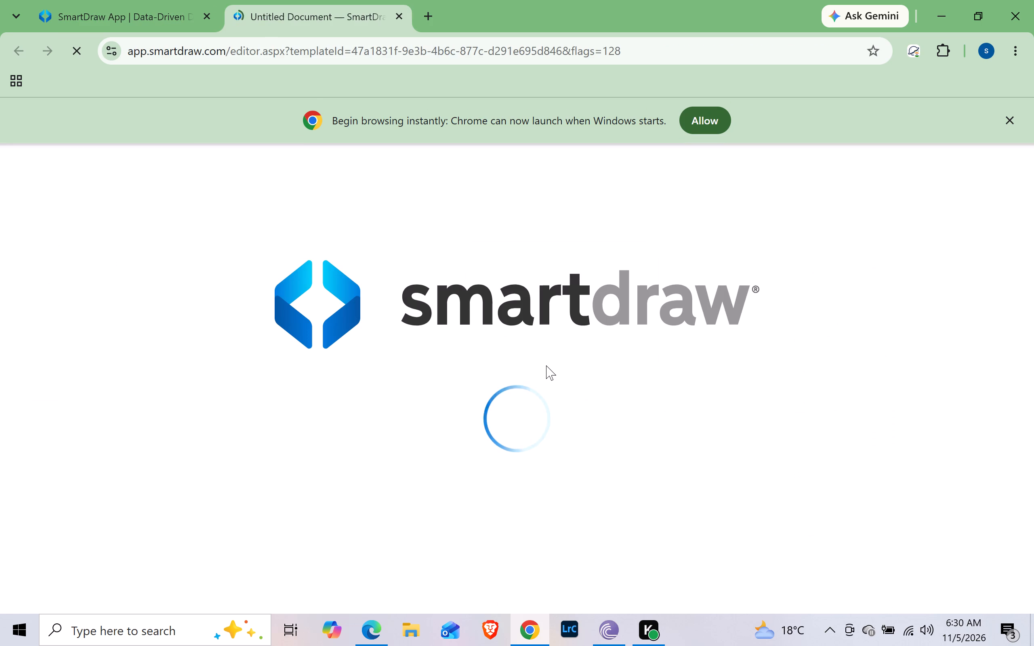
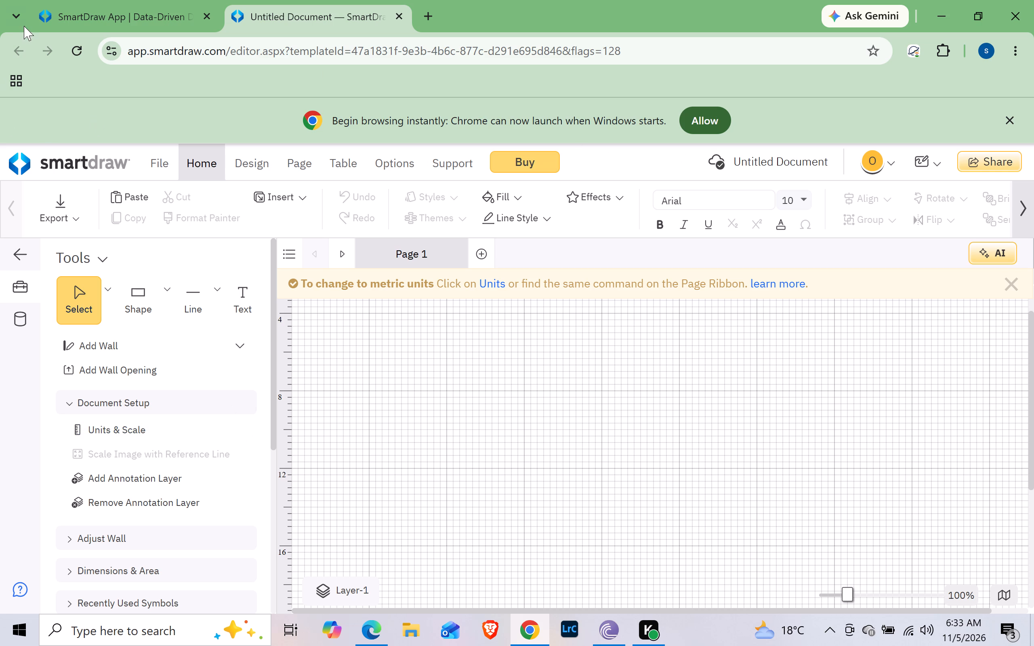
Go back to the SmartDraw website from the template page and relaunch the app to its home page.
{"action": "left_click", "coordinate": [125, 21]}
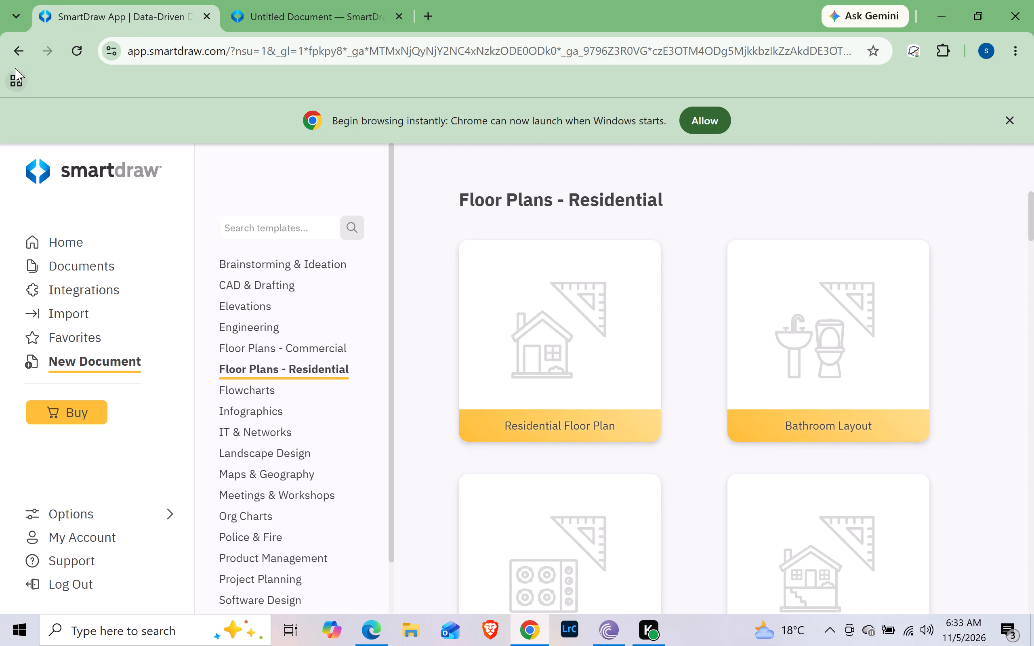
{"action": "left_click", "coordinate": [16, 50]}
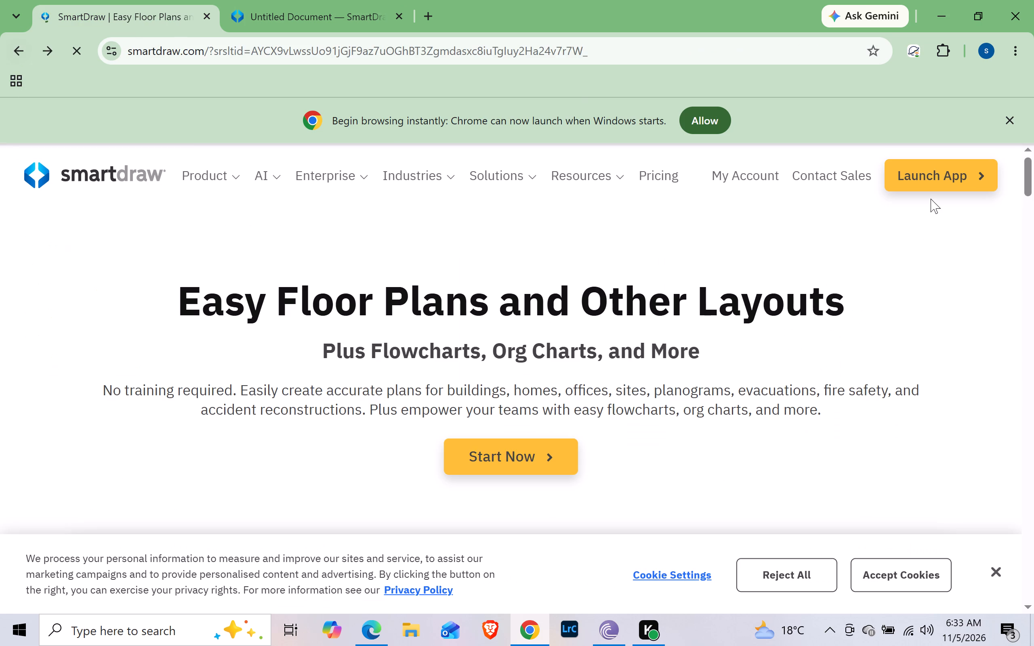
{"action": "left_click", "coordinate": [919, 161]}
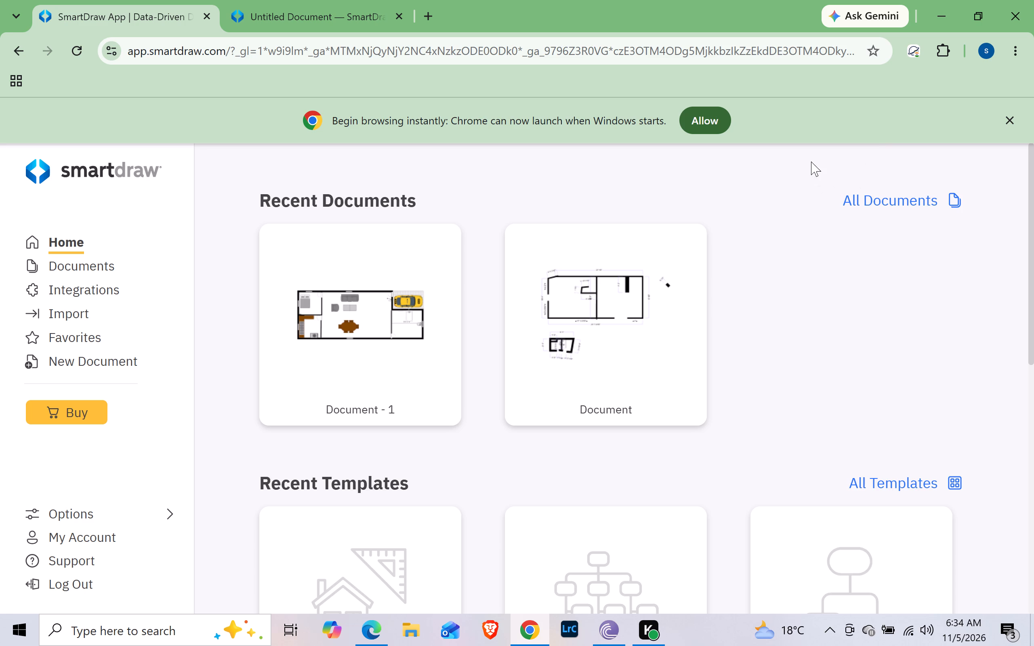
Open the guide on getting started with floor plans from the home page and look over its beginning.
{"action": "scroll", "coordinate": [810, 157], "scroll_direction": "down", "scroll_amount": 8}
{"action": "scroll", "coordinate": [810, 157], "scroll_direction": "up", "scroll_amount": 5}
{"action": "scroll", "coordinate": [810, 157], "scroll_direction": "down", "scroll_amount": 5}
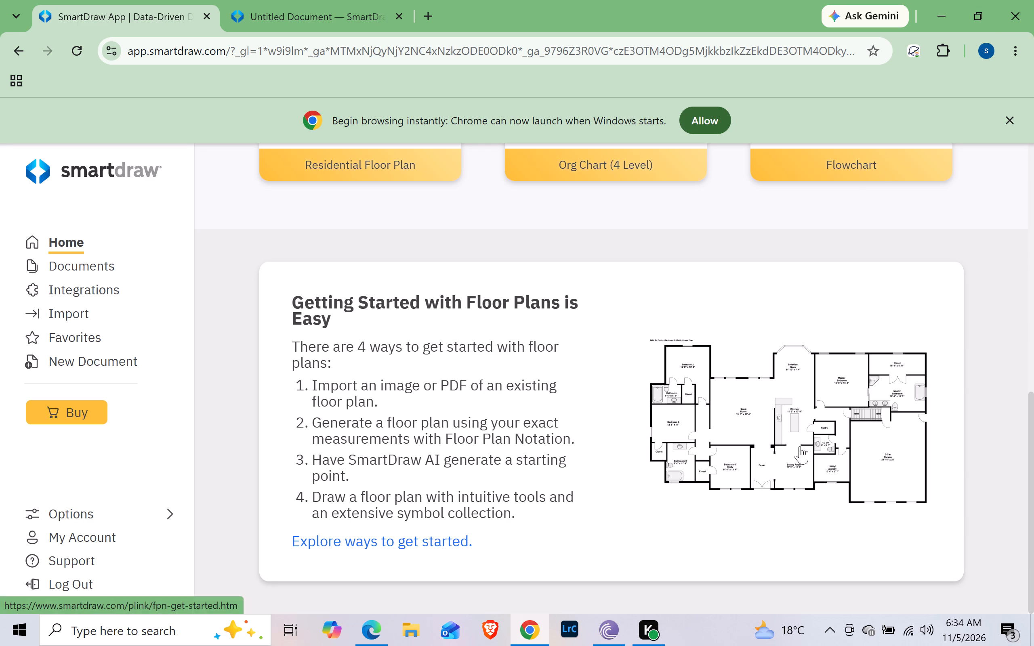
{"action": "left_click", "coordinate": [799, 444]}
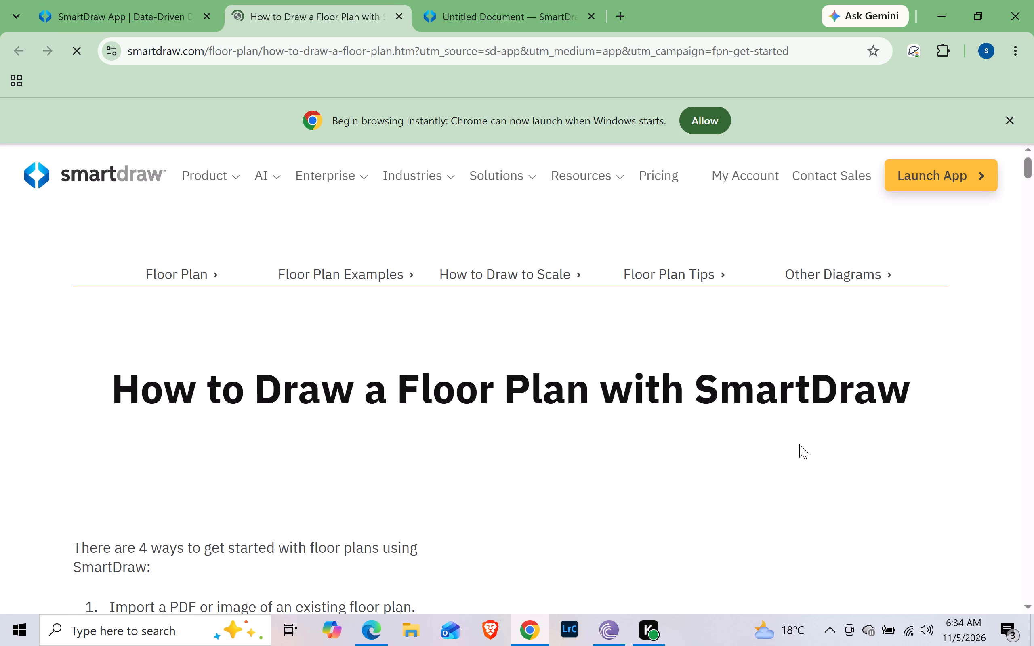
{"action": "scroll", "coordinate": [697, 489], "scroll_direction": "down", "scroll_amount": 7}
{"action": "scroll", "coordinate": [697, 489], "scroll_direction": "up", "scroll_amount": 6}
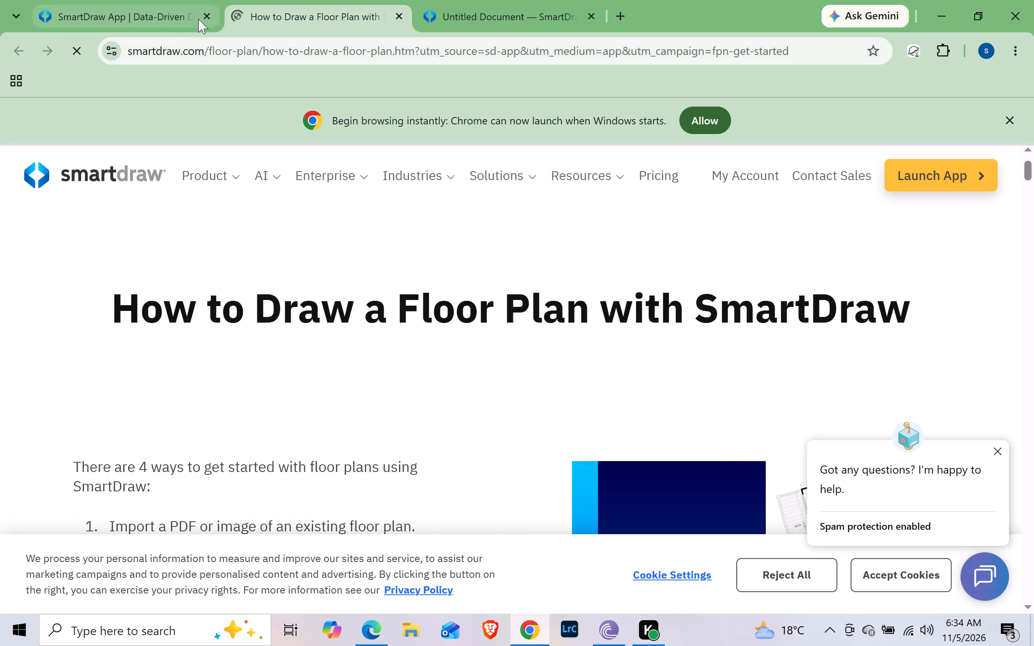
Return to the app's home page and create a new document from the recent Residential Floor Plan template.
{"action": "left_click", "coordinate": [170, 23]}
{"action": "scroll", "coordinate": [413, 348], "scroll_direction": "up", "scroll_amount": 2}
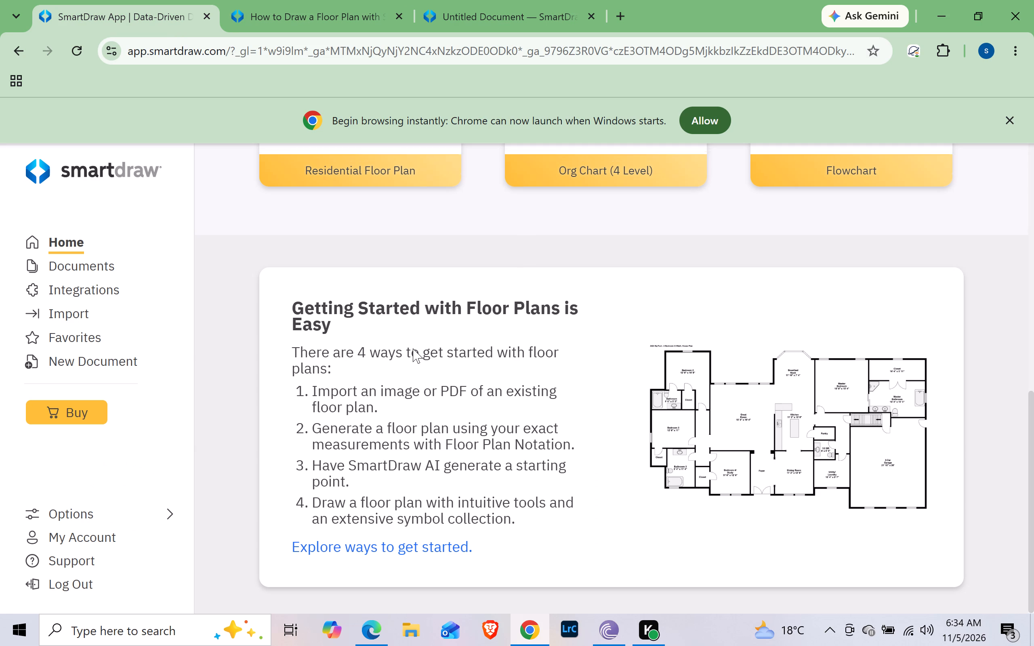
{"action": "scroll", "coordinate": [413, 348], "scroll_direction": "up", "scroll_amount": 5}
{"action": "scroll", "coordinate": [413, 348], "scroll_direction": "down", "scroll_amount": 5}
{"action": "scroll", "coordinate": [413, 348], "scroll_direction": "up", "scroll_amount": 1}
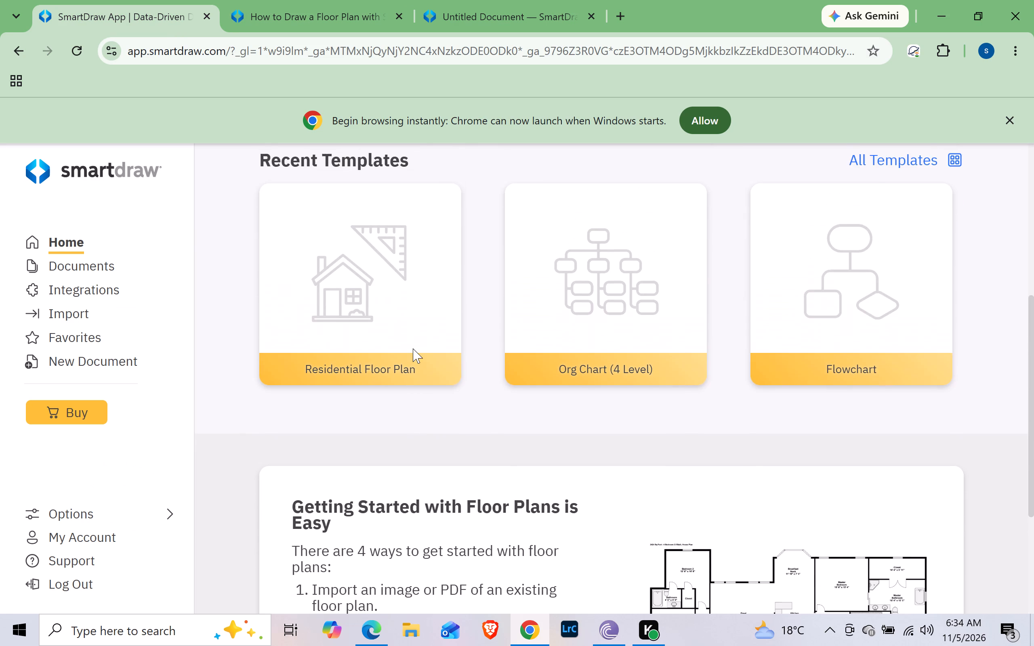
{"action": "left_click", "coordinate": [385, 333]}
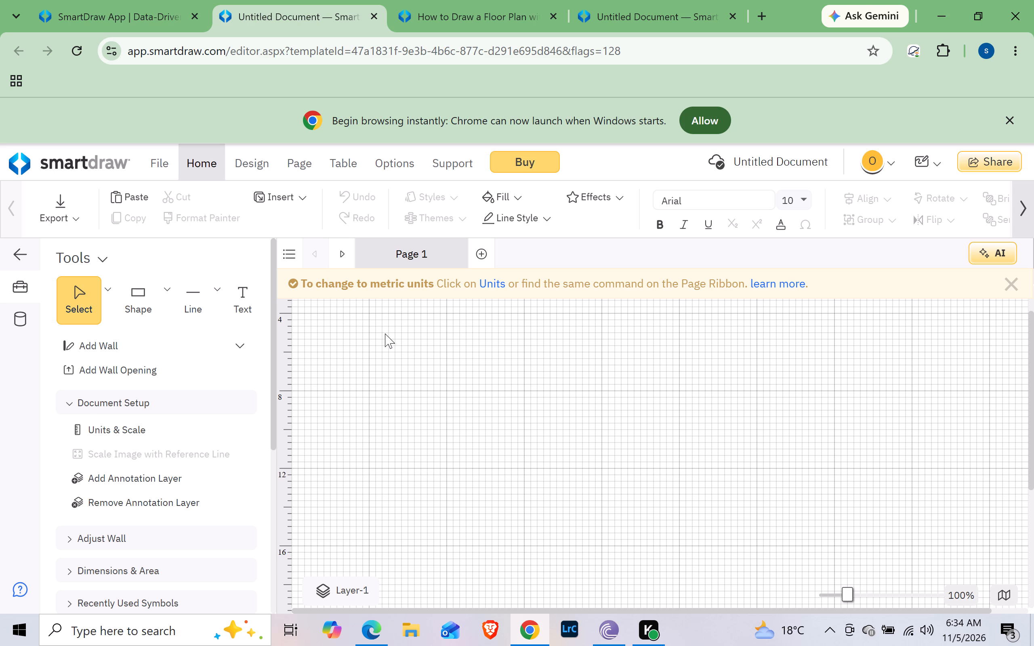
Look over the blank floor plan page, the drawing tools, the Dimensions & Area options and the symbol categories.
{"action": "scroll", "coordinate": [567, 340], "scroll_direction": "right", "scroll_amount": 9}
{"action": "scroll", "coordinate": [567, 340], "scroll_direction": "up", "scroll_amount": 13}
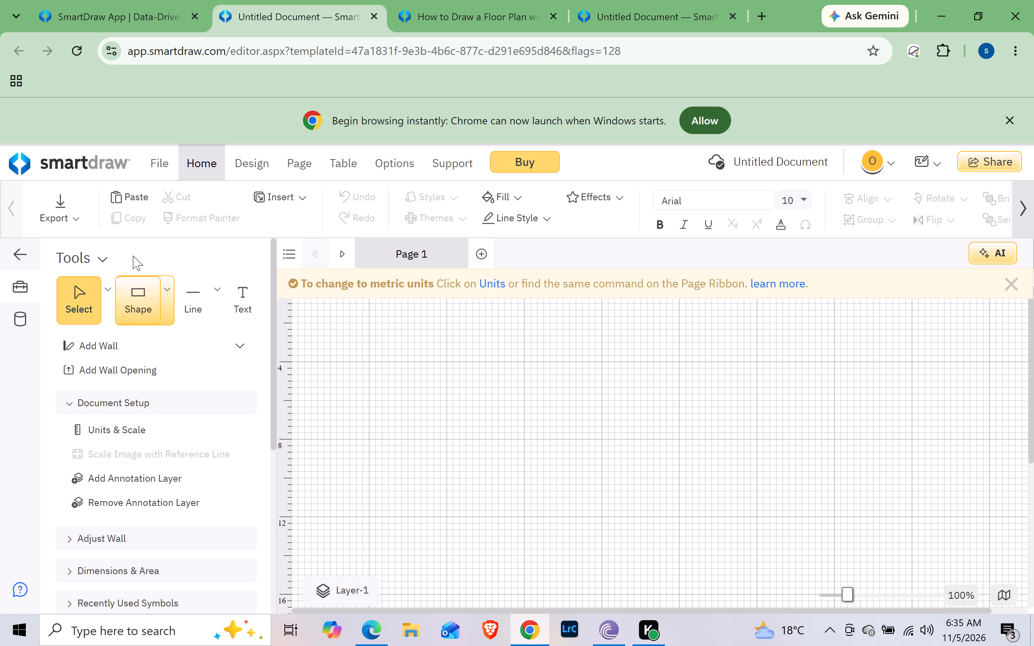
{"action": "left_click", "coordinate": [137, 285]}
{"action": "left_click", "coordinate": [137, 285]}
{"action": "scroll", "coordinate": [155, 508], "scroll_direction": "up", "scroll_amount": 2}
{"action": "scroll", "coordinate": [155, 508], "scroll_direction": "down", "scroll_amount": 1}
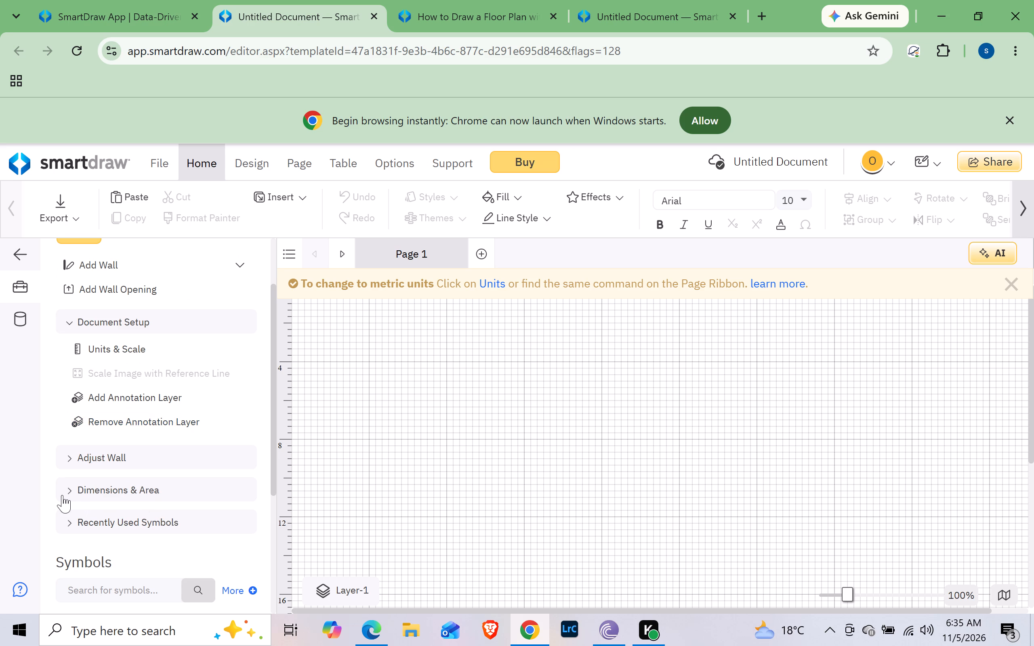
{"action": "left_click", "coordinate": [69, 488]}
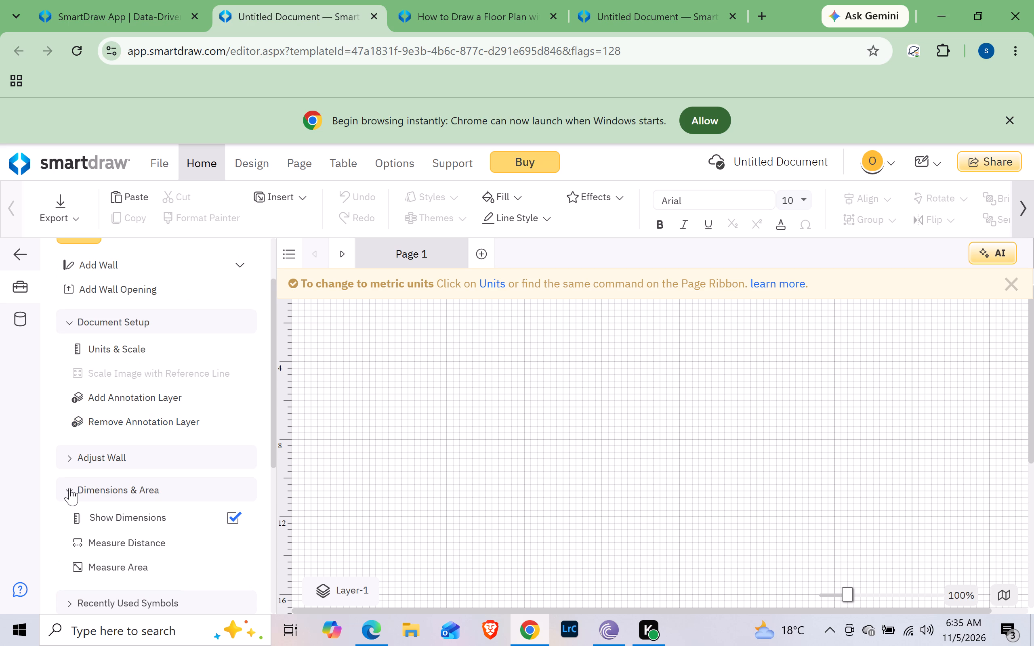
{"action": "left_click", "coordinate": [71, 487]}
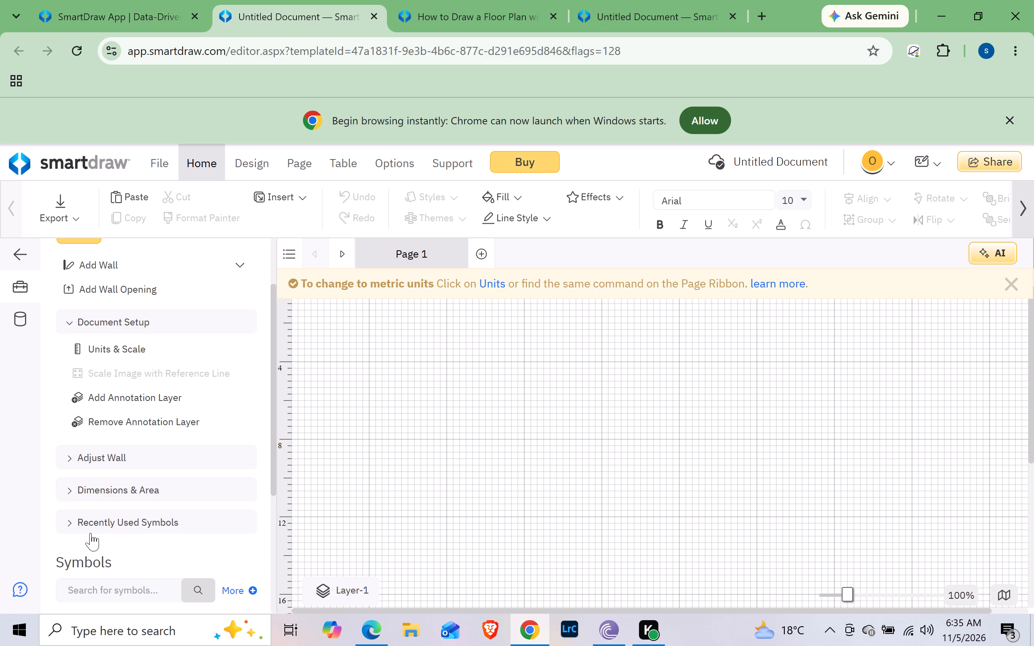
{"action": "scroll", "coordinate": [90, 533], "scroll_direction": "down", "scroll_amount": 3}
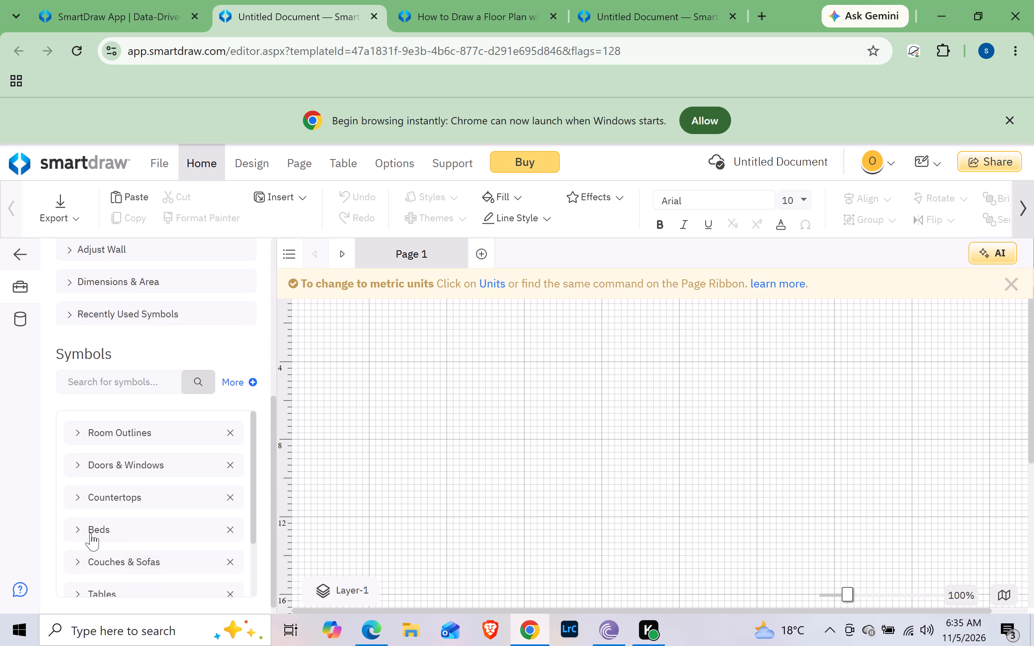
{"action": "scroll", "coordinate": [90, 533], "scroll_direction": "up", "scroll_amount": 12}
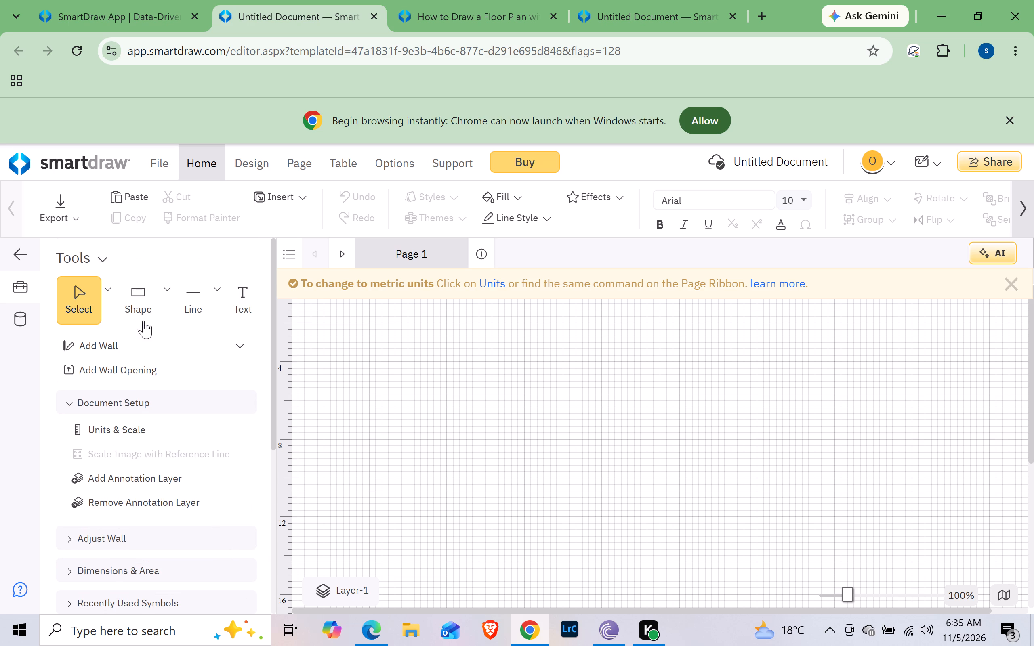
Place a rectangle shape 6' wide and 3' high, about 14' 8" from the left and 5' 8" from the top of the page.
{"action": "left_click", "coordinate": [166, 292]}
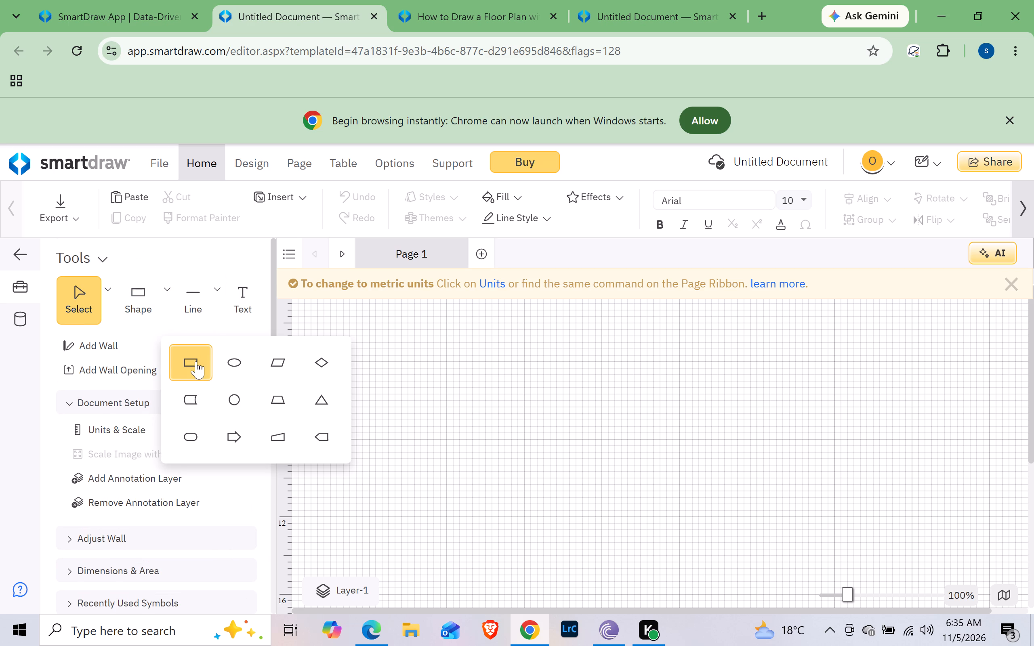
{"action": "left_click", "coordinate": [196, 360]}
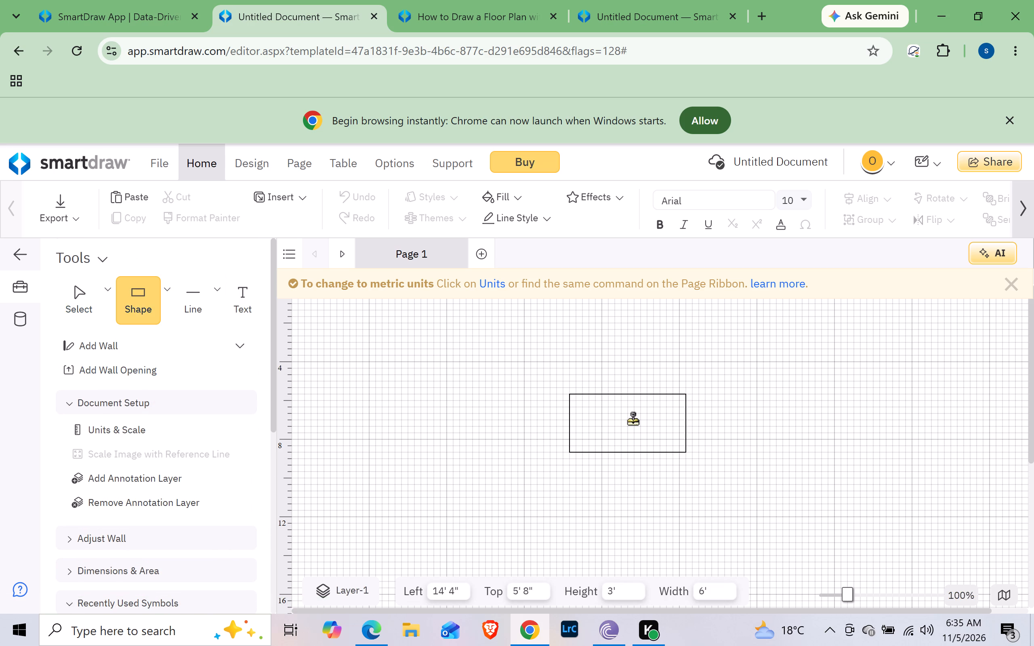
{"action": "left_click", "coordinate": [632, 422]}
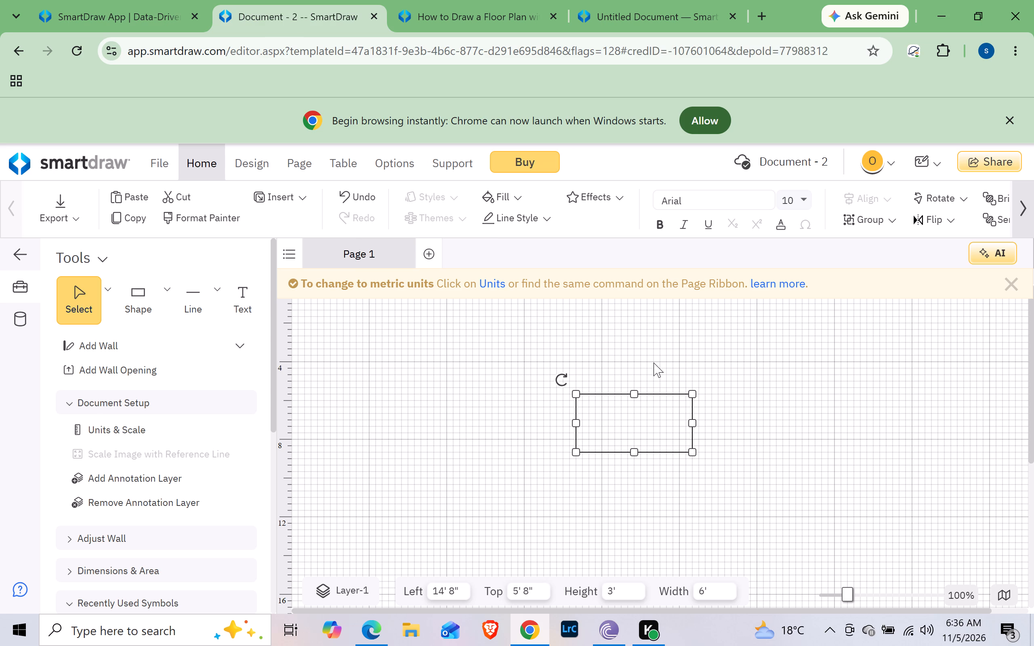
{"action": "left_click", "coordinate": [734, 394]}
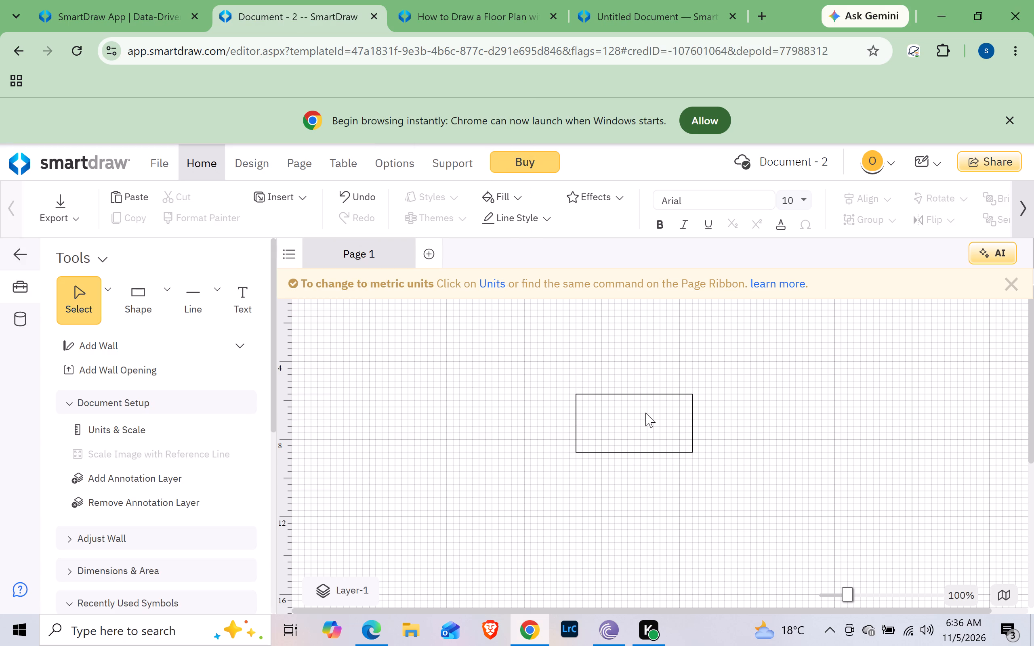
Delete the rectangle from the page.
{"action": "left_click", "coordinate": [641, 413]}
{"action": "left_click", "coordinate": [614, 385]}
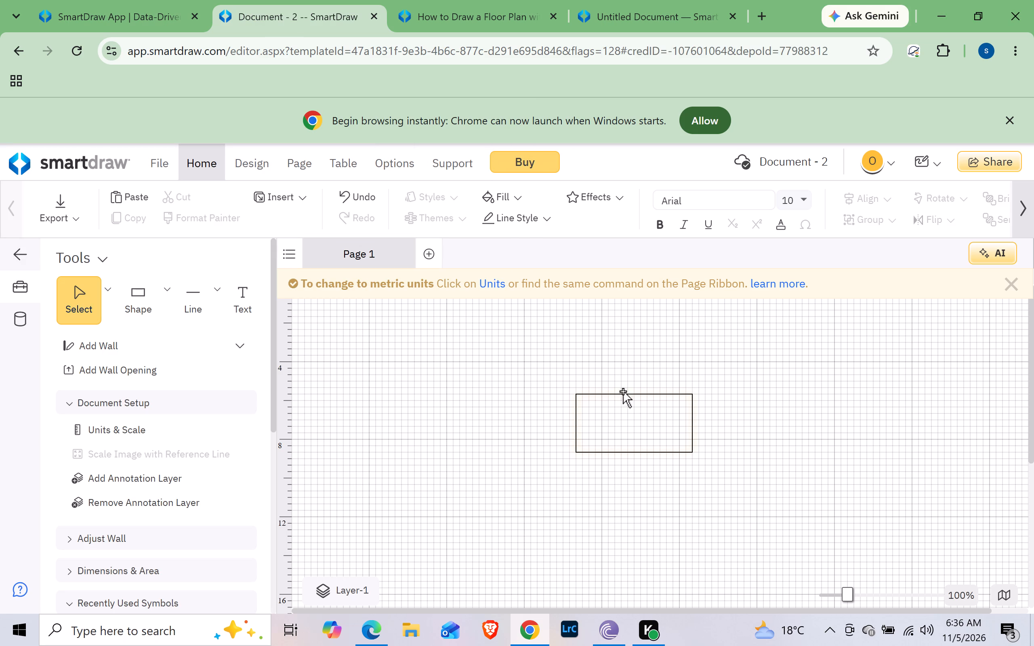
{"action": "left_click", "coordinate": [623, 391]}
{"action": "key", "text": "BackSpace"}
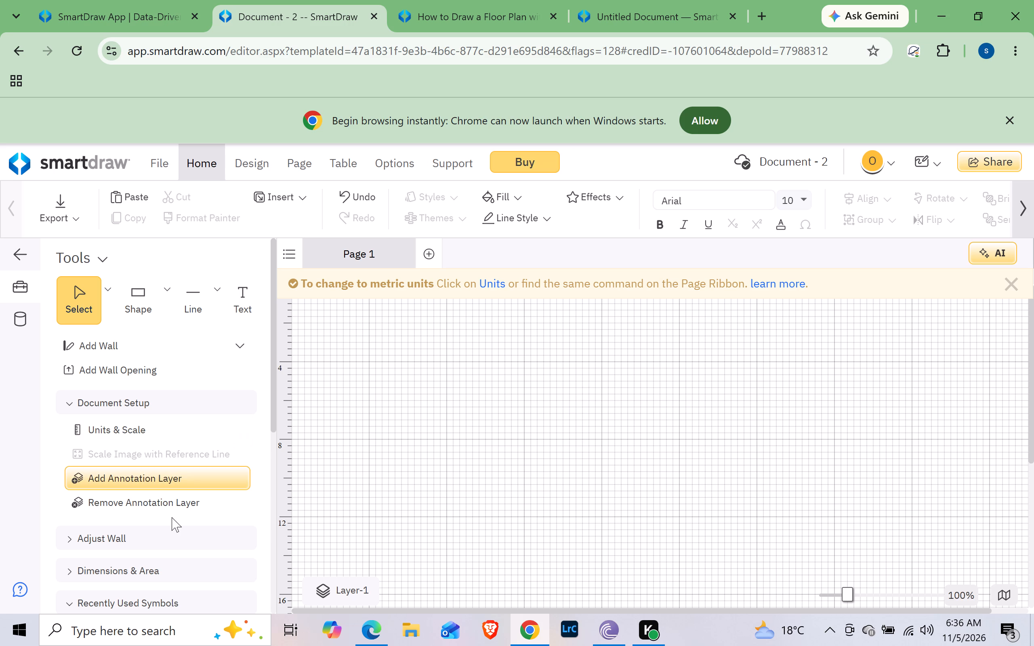
Look through the symbol library categories available for the floor plan, from Room Outlines to Toilets.
{"action": "scroll", "coordinate": [172, 517], "scroll_direction": "down", "scroll_amount": 2}
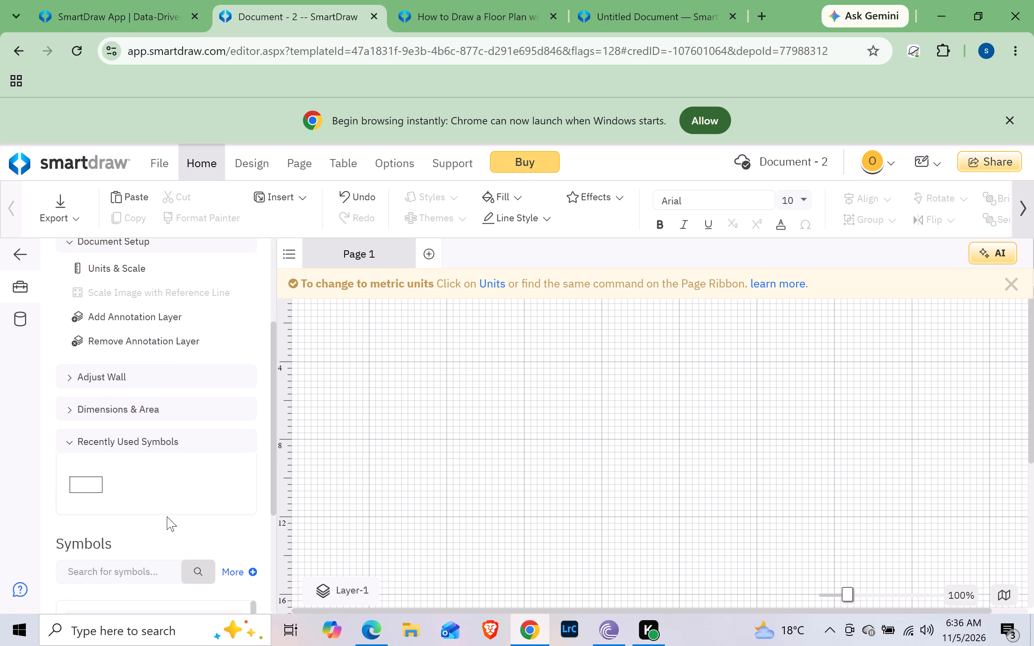
{"action": "scroll", "coordinate": [141, 498], "scroll_direction": "down", "scroll_amount": 4}
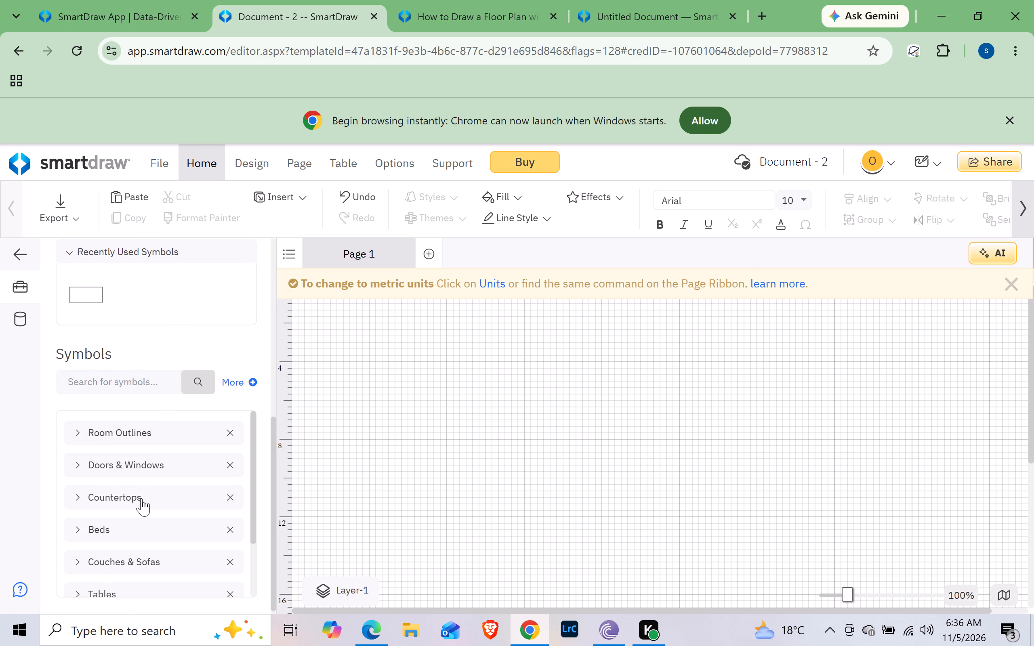
{"action": "scroll", "coordinate": [141, 498], "scroll_direction": "down", "scroll_amount": 2}
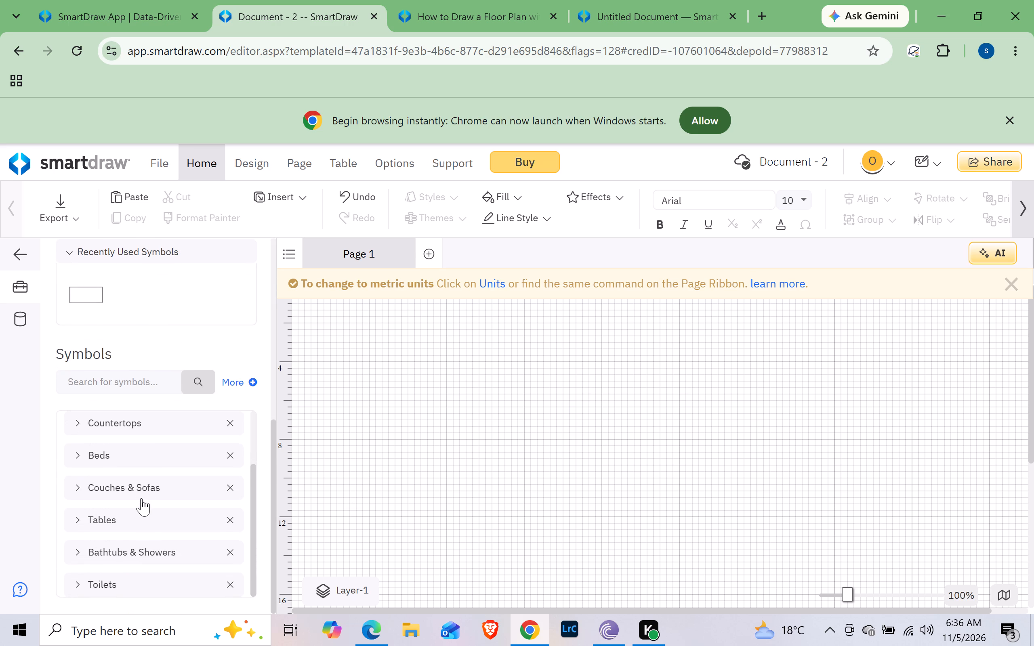
{"action": "scroll", "coordinate": [141, 498], "scroll_direction": "up", "scroll_amount": 20}
{"action": "scroll", "coordinate": [141, 498], "scroll_direction": "up", "scroll_amount": 1}
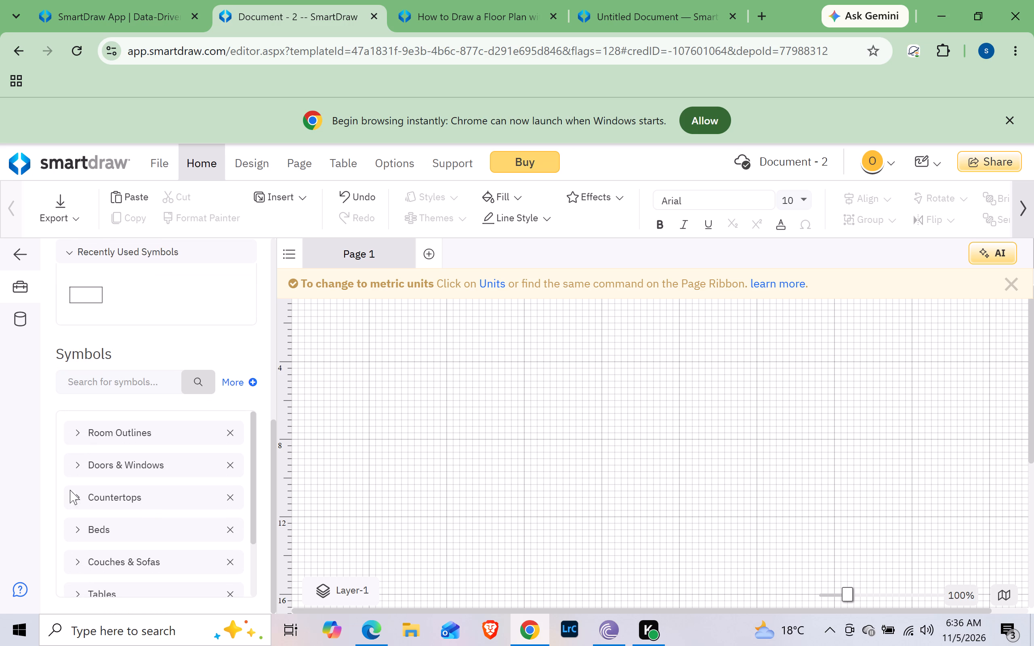
{"action": "scroll", "coordinate": [263, 420], "scroll_direction": "down", "scroll_amount": 19}
{"action": "scroll", "coordinate": [251, 346], "scroll_direction": "up", "scroll_amount": 9}
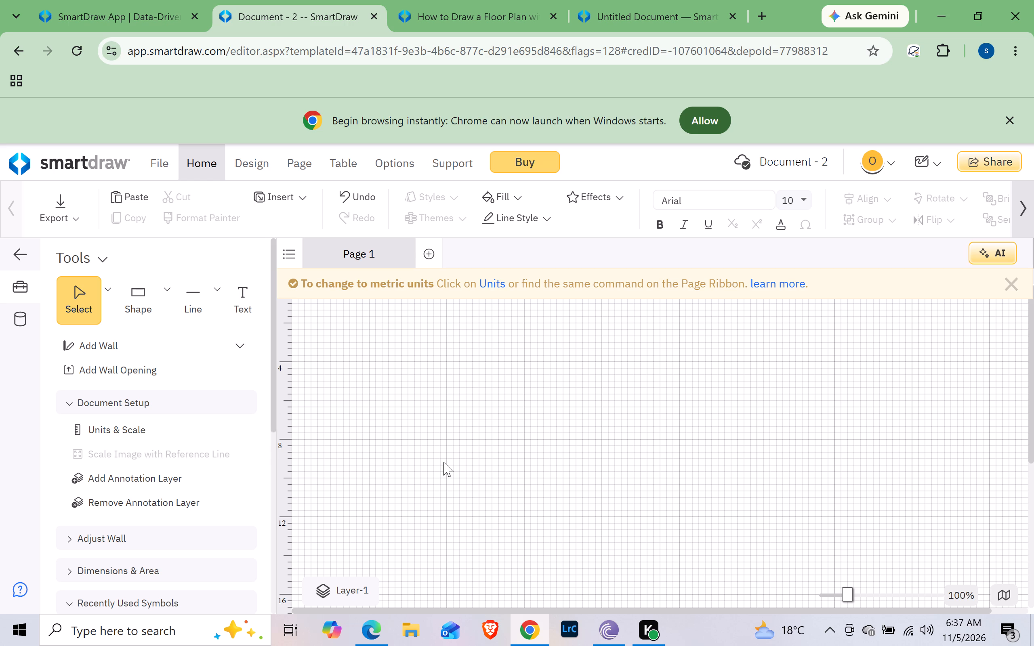
{"action": "scroll", "coordinate": [443, 462], "scroll_direction": "right", "scroll_amount": 13}
Dismiss the notice about changing to metric units above the drawing page.
{"action": "left_click", "coordinate": [1011, 281]}
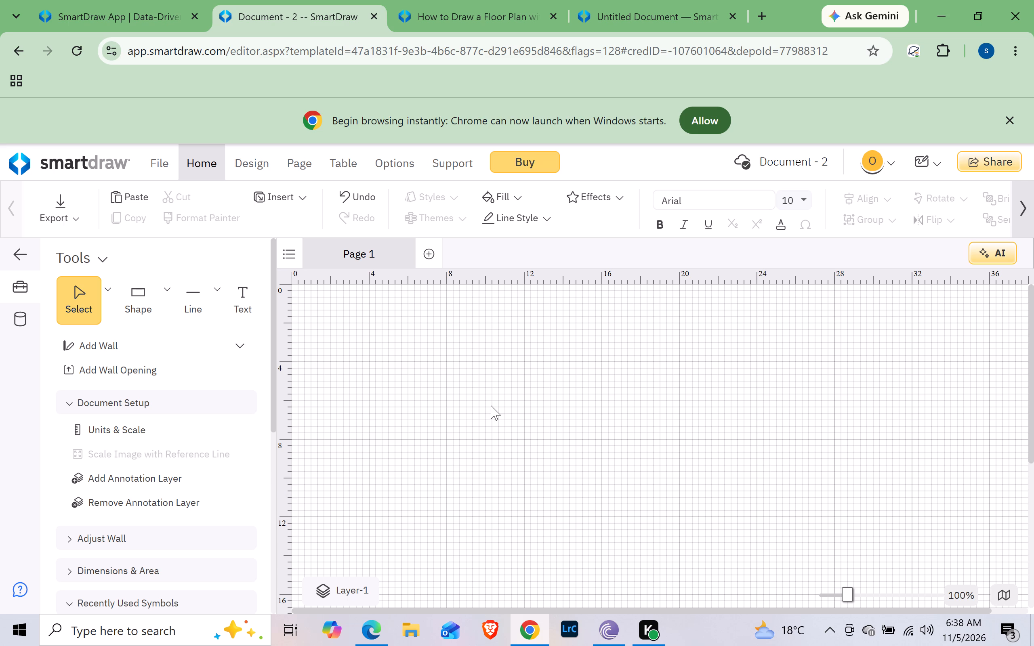
Set the document's drawing scale to the architectural scale 3/16" = 1'-0".
{"action": "scroll", "coordinate": [491, 405], "scroll_direction": "right", "scroll_amount": 5}
{"action": "left_click", "coordinate": [121, 430]}
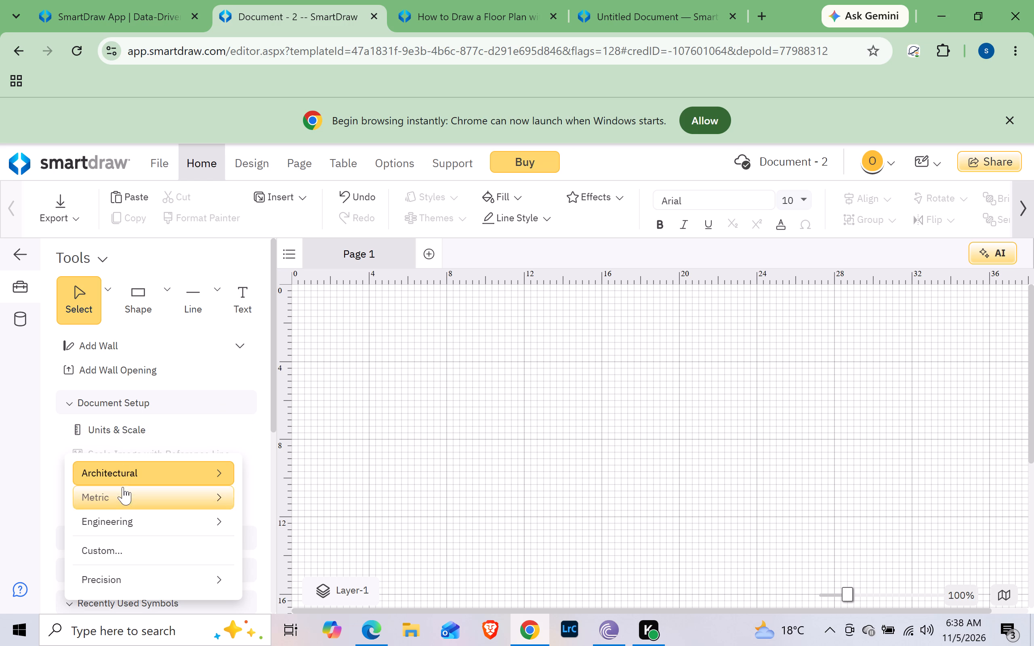
{"action": "left_click", "coordinate": [145, 465]}
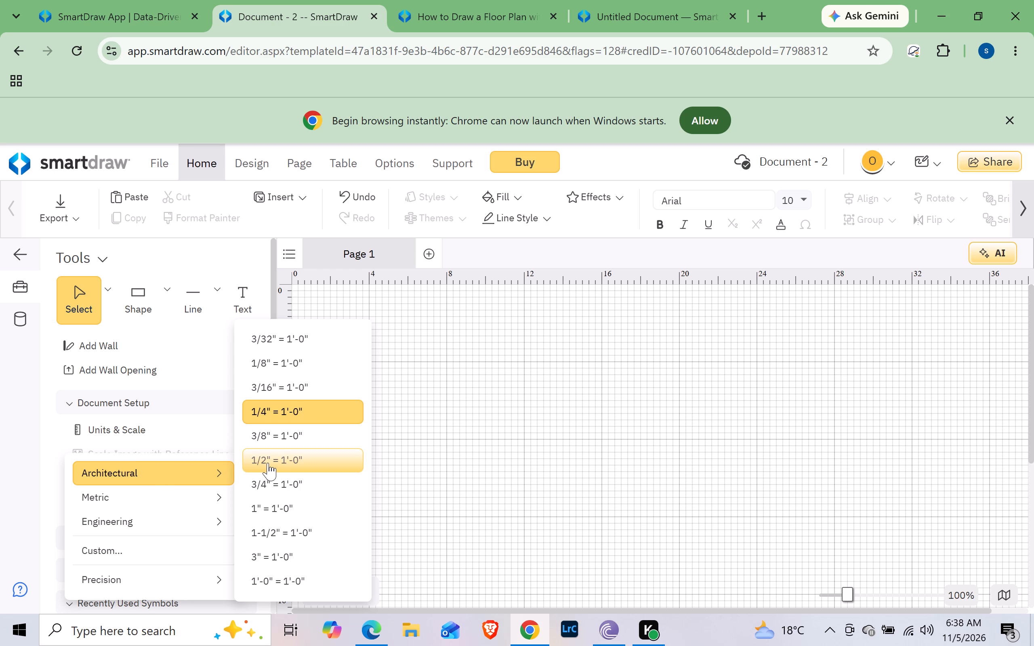
{"action": "left_click", "coordinate": [281, 387]}
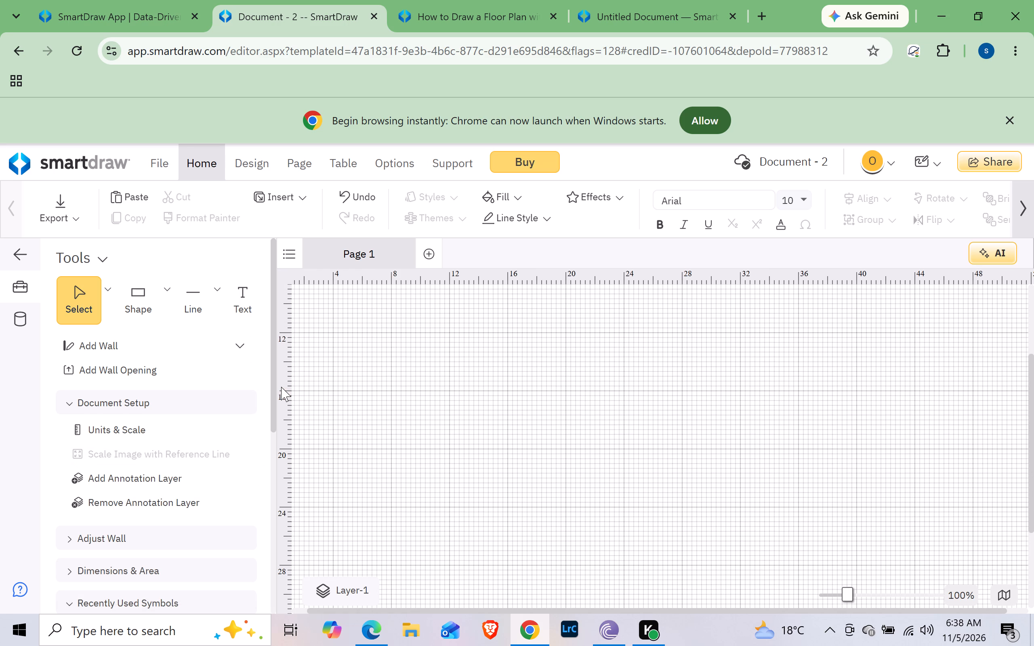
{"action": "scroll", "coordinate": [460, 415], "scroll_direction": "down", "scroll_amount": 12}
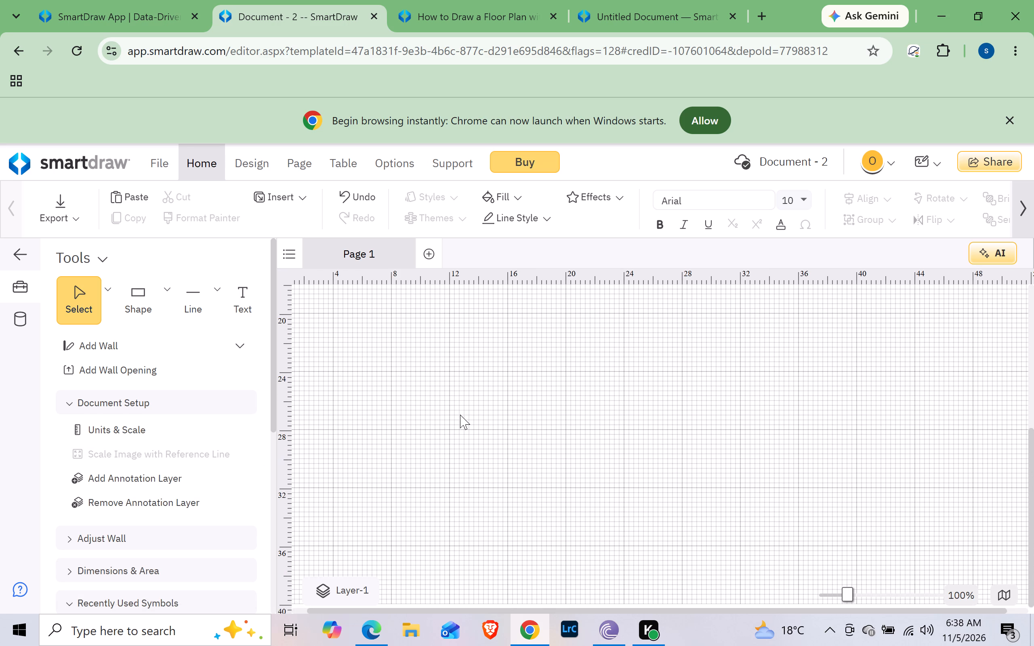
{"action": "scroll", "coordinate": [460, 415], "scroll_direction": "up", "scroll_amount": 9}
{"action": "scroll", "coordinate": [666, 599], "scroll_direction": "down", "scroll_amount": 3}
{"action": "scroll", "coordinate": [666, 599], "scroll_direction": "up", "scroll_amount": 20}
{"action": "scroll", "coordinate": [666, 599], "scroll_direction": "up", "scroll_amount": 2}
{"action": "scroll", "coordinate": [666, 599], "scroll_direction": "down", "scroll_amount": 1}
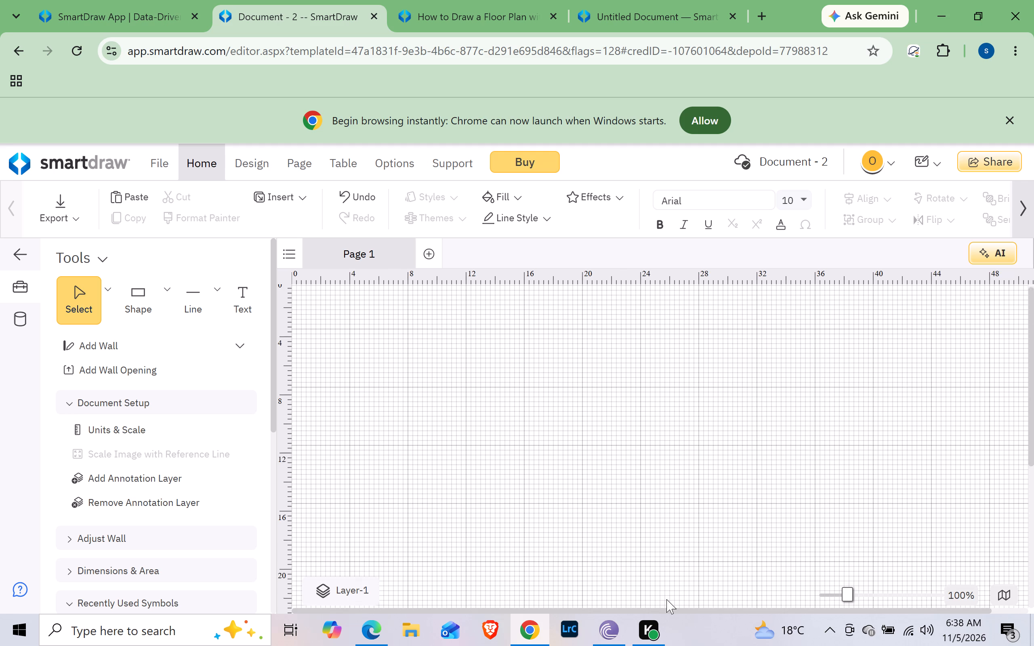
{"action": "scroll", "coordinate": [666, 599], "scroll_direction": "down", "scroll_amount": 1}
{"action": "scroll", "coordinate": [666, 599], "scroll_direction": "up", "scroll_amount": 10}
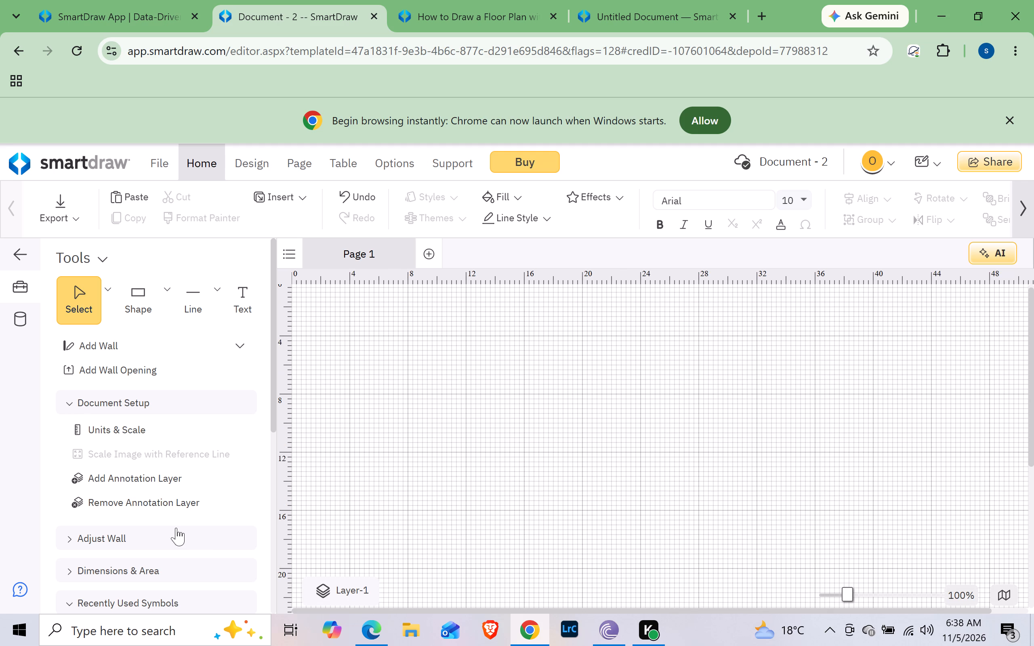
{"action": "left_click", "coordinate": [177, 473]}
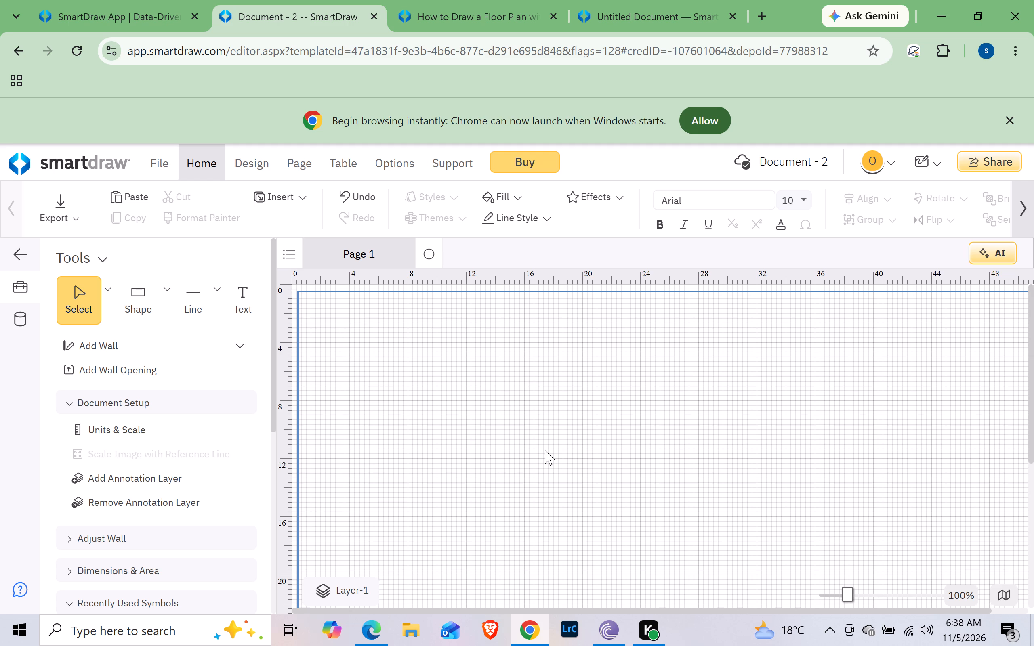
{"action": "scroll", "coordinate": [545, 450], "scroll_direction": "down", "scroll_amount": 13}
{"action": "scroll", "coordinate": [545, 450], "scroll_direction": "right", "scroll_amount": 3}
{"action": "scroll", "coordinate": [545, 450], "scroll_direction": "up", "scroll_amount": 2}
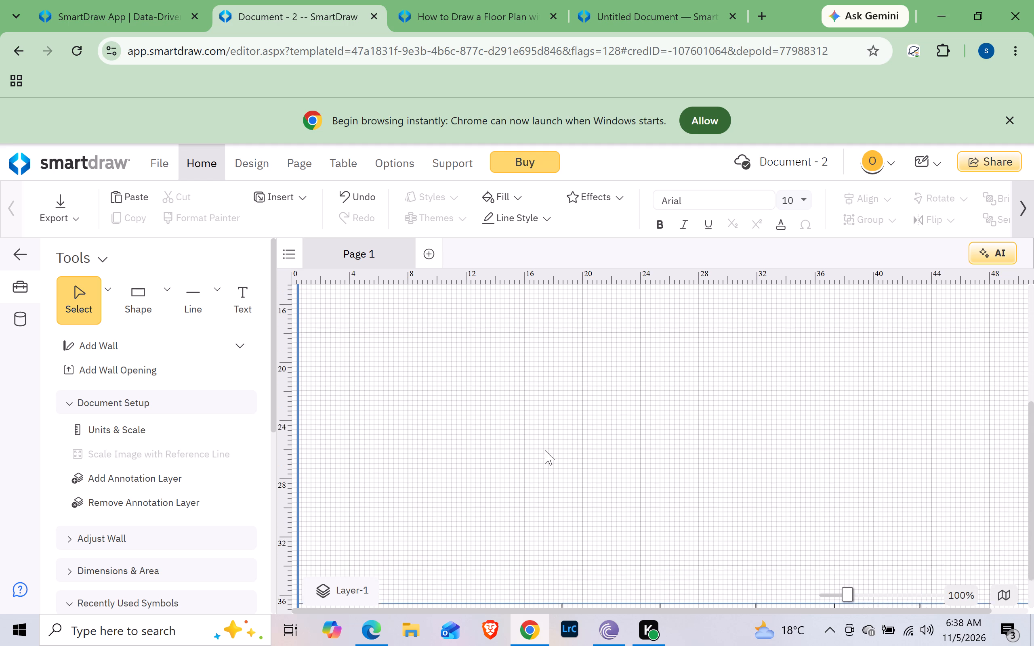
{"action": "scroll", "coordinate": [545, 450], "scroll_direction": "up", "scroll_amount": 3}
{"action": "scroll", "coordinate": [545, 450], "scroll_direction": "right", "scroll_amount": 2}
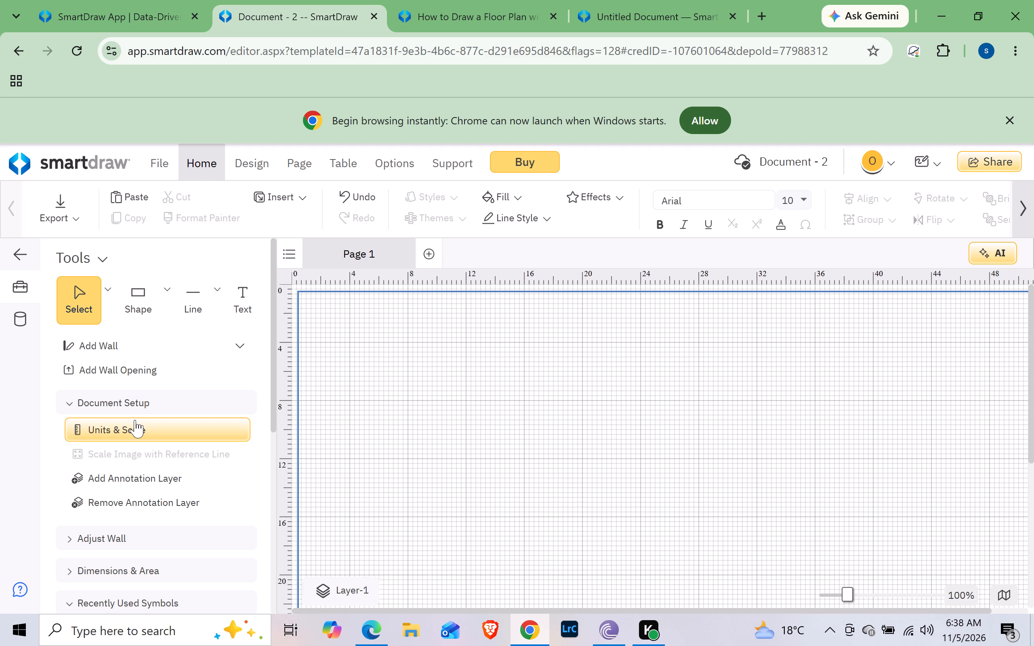
Collapse the Document Setup and Recently Used Symbols sections and expand the Room Outlines symbols.
{"action": "scroll", "coordinate": [135, 420], "scroll_direction": "down", "scroll_amount": 2}
{"action": "scroll", "coordinate": [135, 420], "scroll_direction": "up", "scroll_amount": 2}
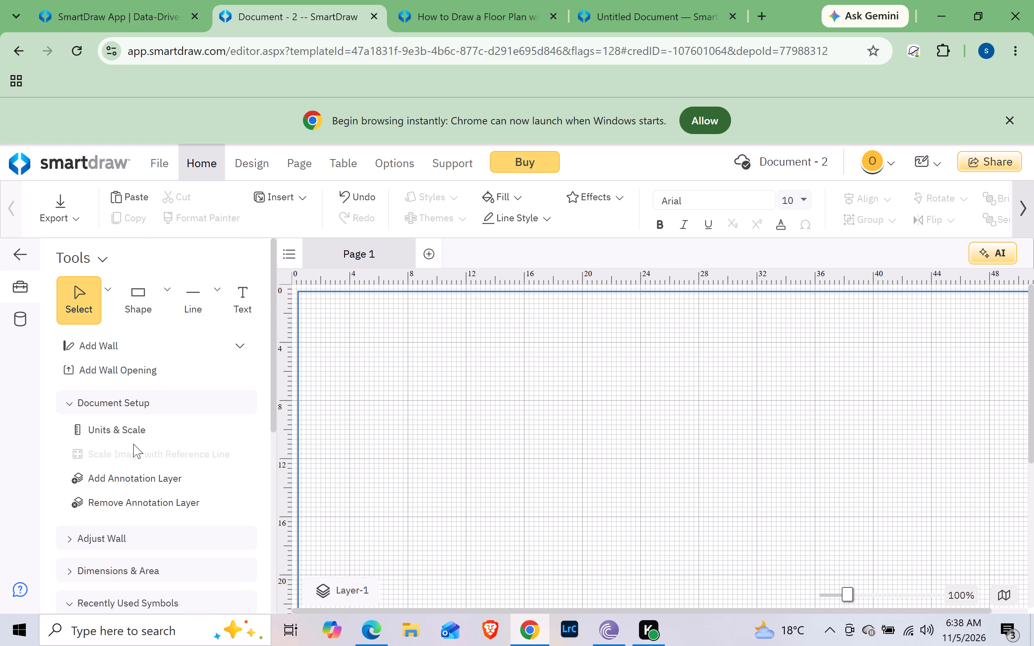
{"action": "scroll", "coordinate": [133, 444], "scroll_direction": "down", "scroll_amount": 1}
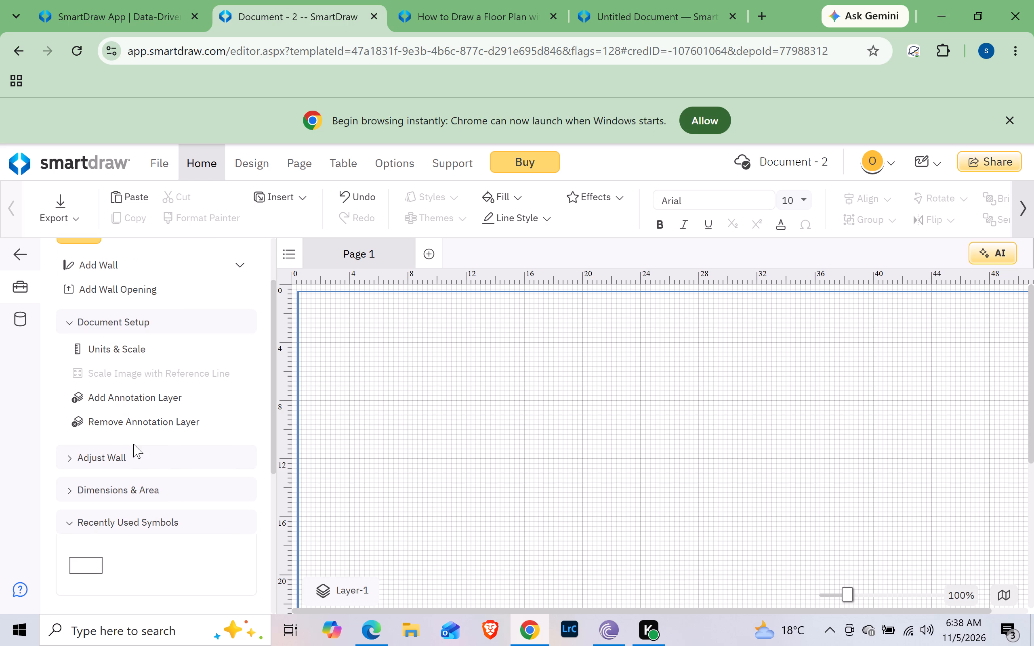
{"action": "scroll", "coordinate": [133, 444], "scroll_direction": "up", "scroll_amount": 2}
{"action": "scroll", "coordinate": [133, 444], "scroll_direction": "down", "scroll_amount": 8}
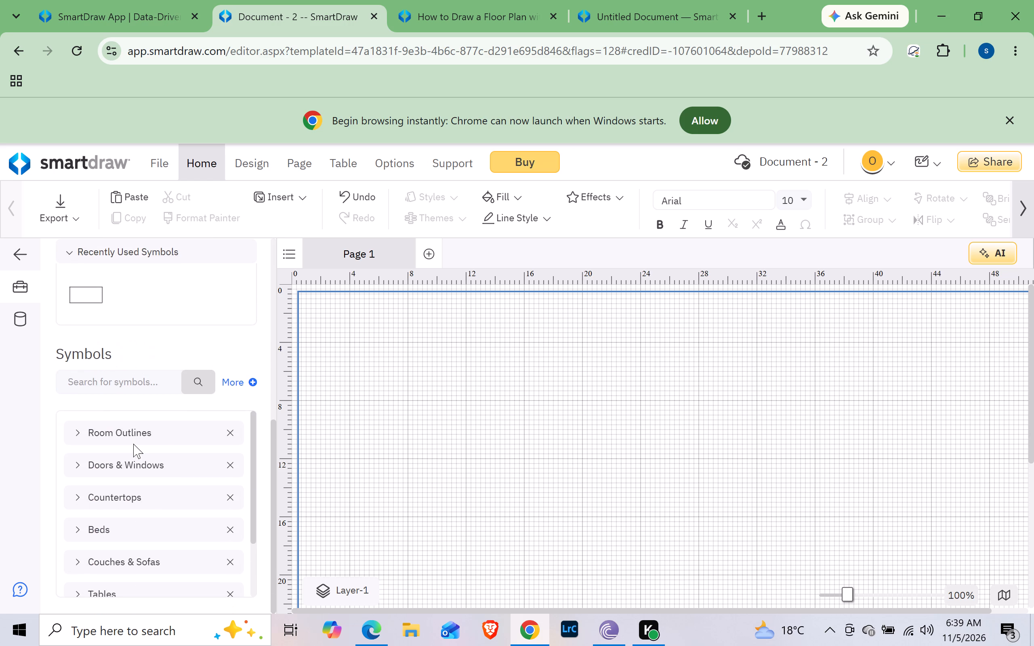
{"action": "scroll", "coordinate": [133, 444], "scroll_direction": "up", "scroll_amount": 4}
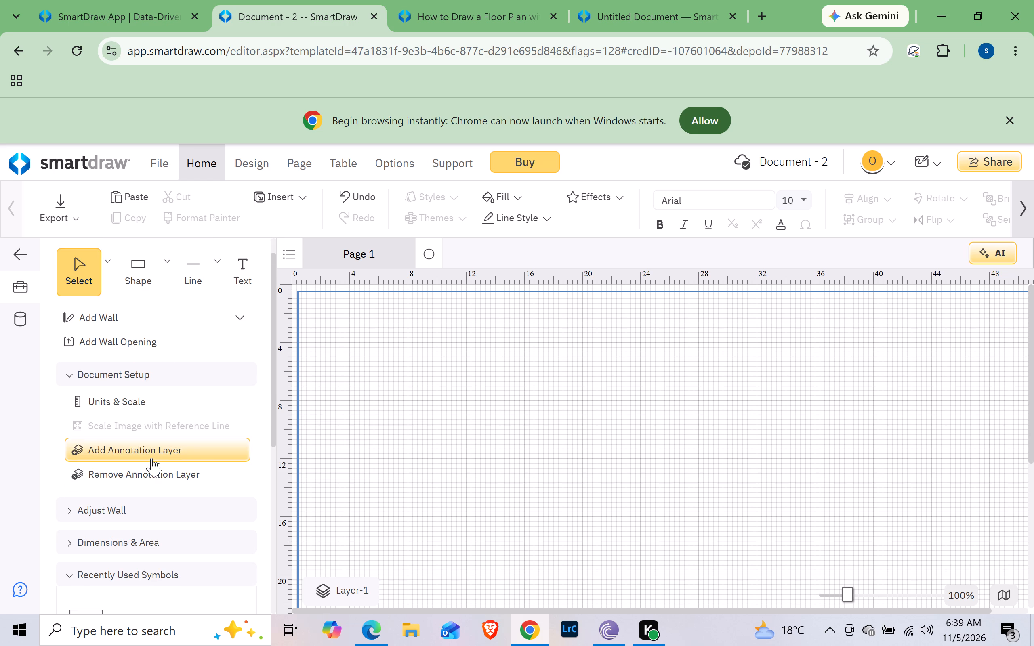
{"action": "left_click", "coordinate": [67, 373]}
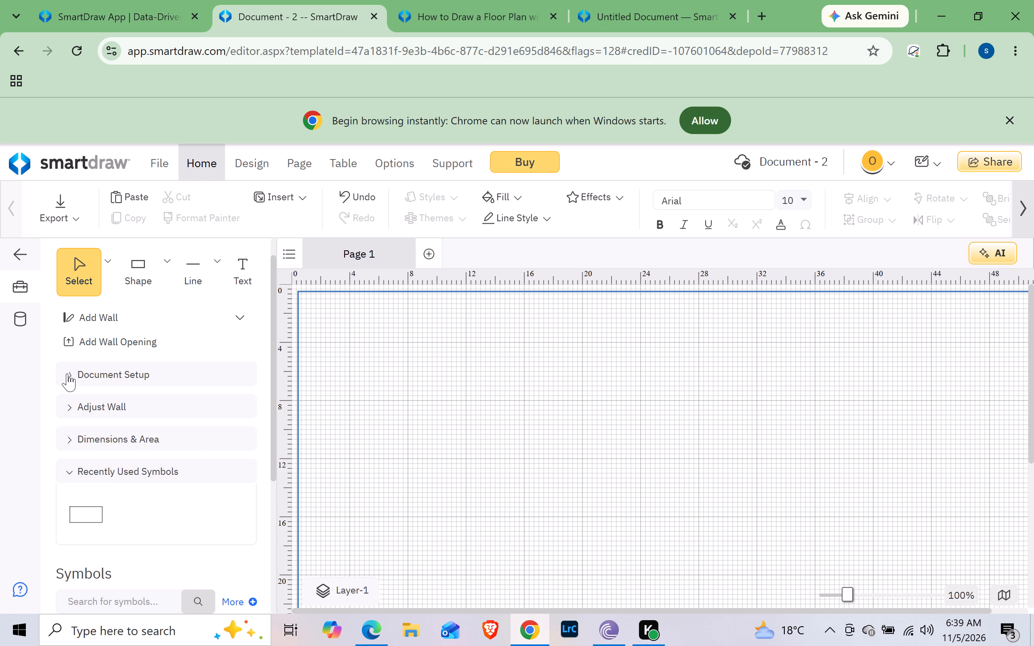
{"action": "left_click", "coordinate": [72, 472]}
{"action": "scroll", "coordinate": [72, 472], "scroll_direction": "up", "scroll_amount": 9}
{"action": "scroll", "coordinate": [72, 472], "scroll_direction": "down", "scroll_amount": 5}
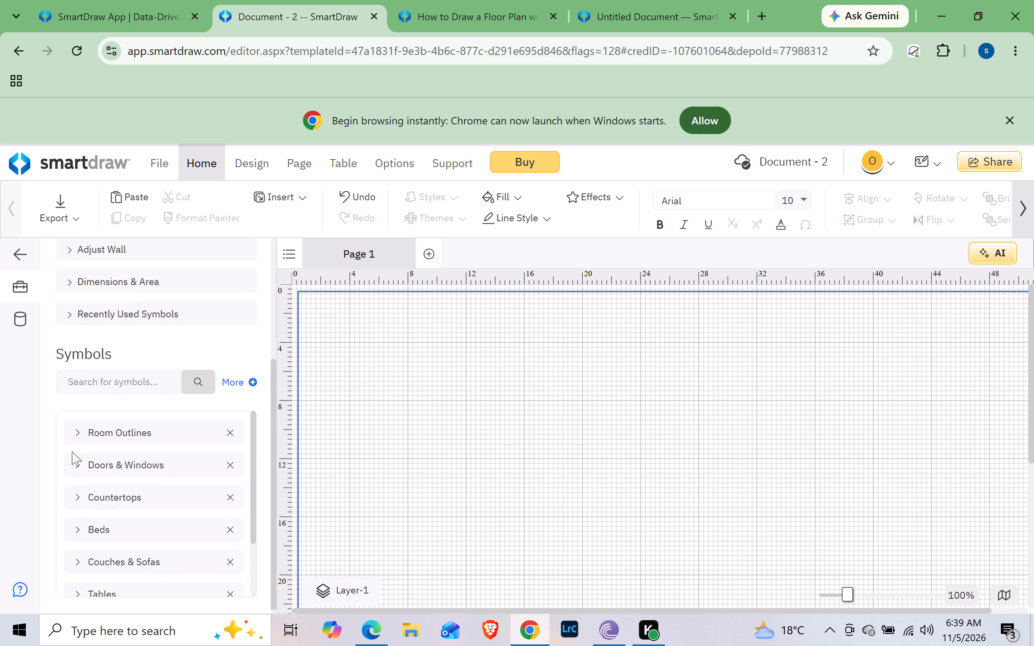
{"action": "left_click", "coordinate": [99, 433]}
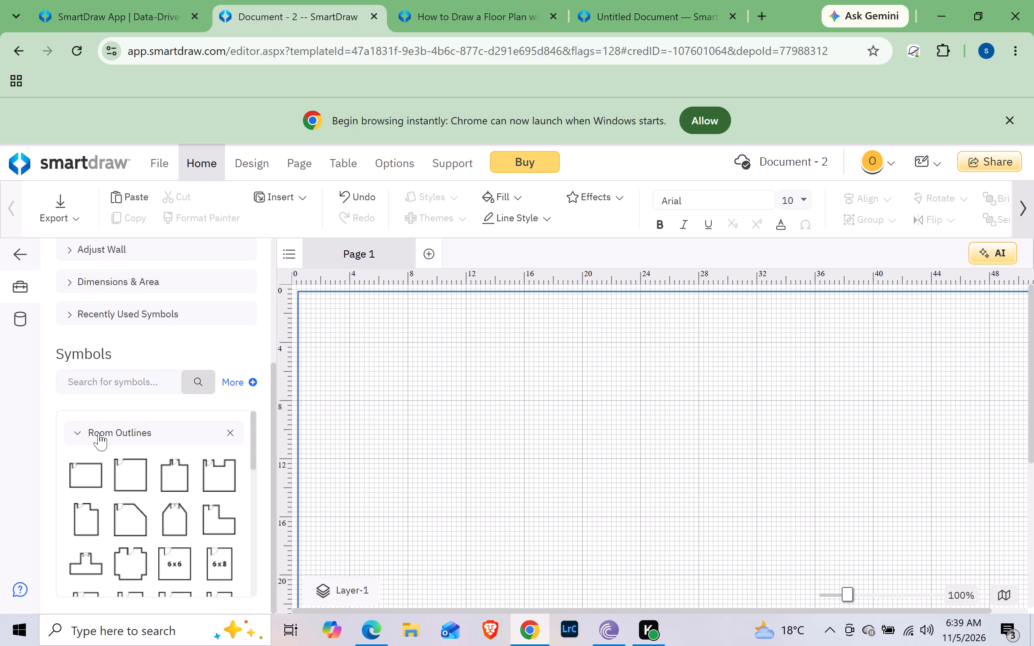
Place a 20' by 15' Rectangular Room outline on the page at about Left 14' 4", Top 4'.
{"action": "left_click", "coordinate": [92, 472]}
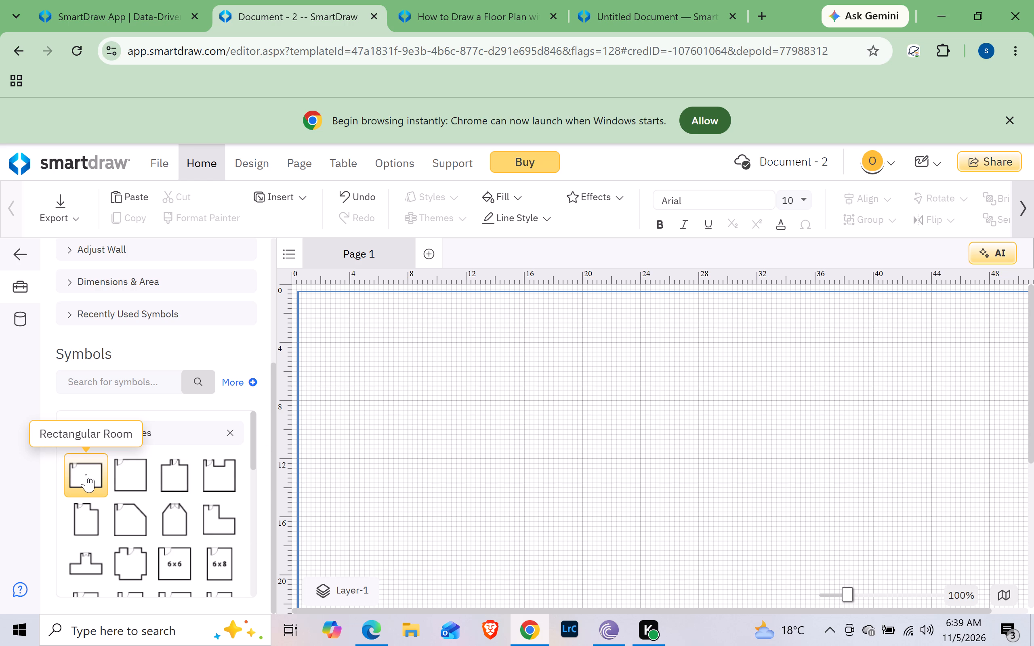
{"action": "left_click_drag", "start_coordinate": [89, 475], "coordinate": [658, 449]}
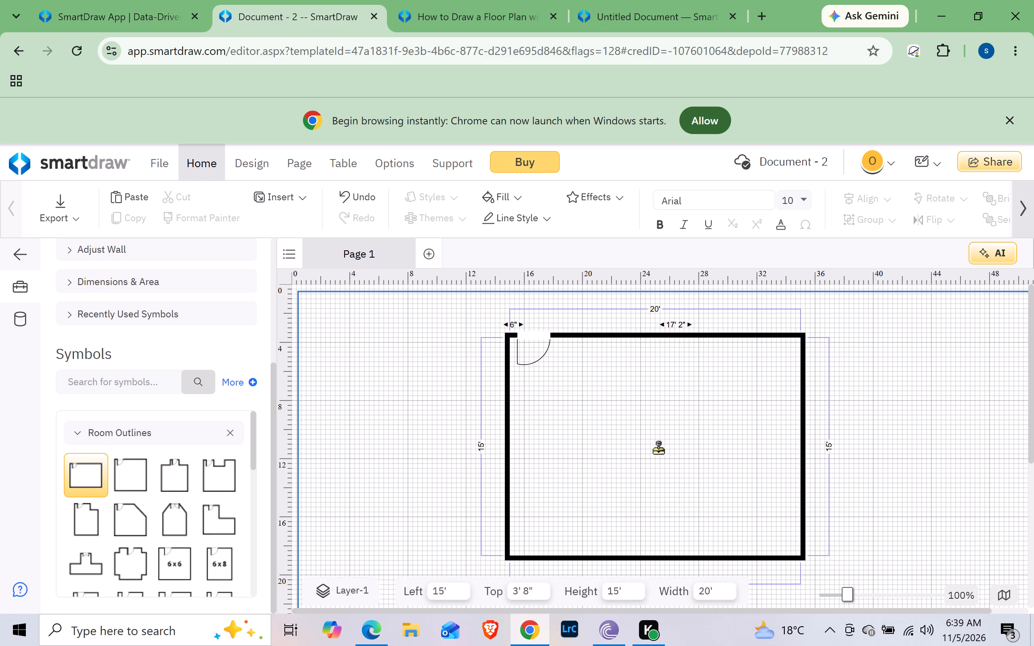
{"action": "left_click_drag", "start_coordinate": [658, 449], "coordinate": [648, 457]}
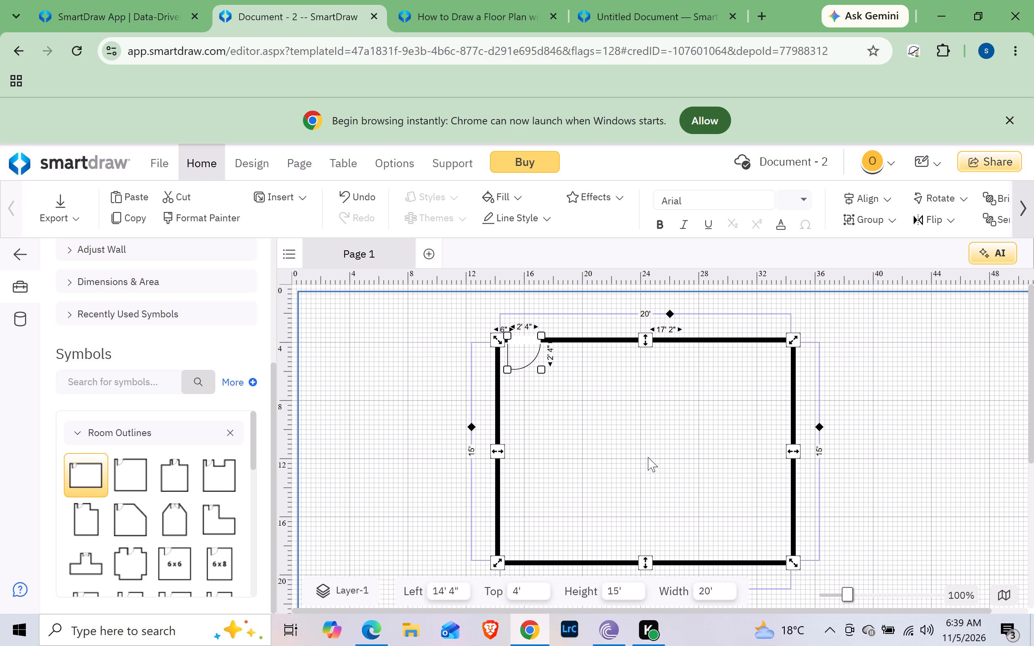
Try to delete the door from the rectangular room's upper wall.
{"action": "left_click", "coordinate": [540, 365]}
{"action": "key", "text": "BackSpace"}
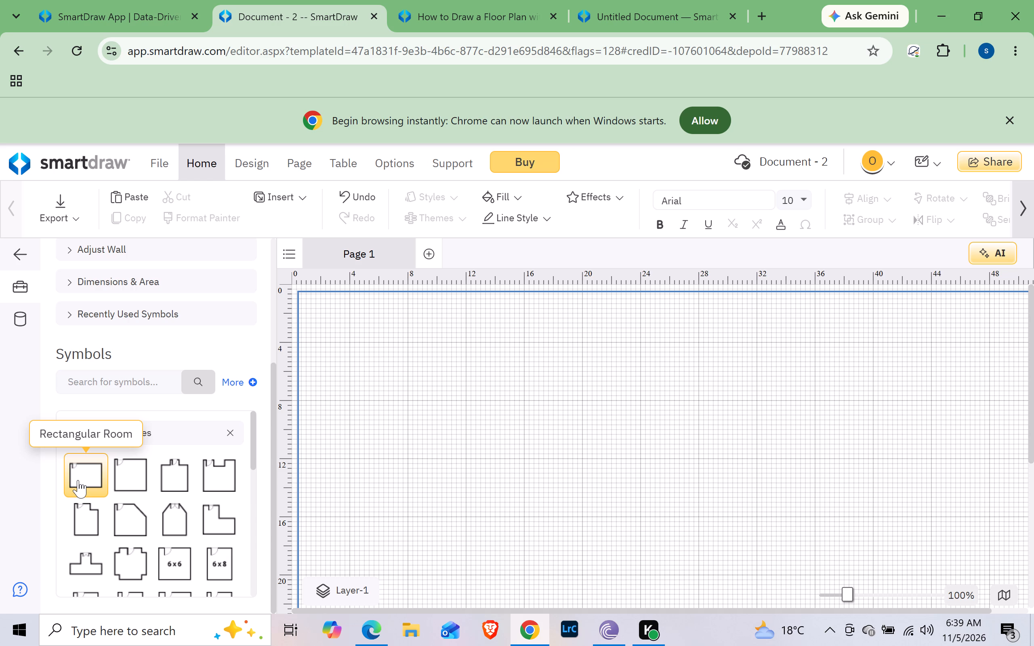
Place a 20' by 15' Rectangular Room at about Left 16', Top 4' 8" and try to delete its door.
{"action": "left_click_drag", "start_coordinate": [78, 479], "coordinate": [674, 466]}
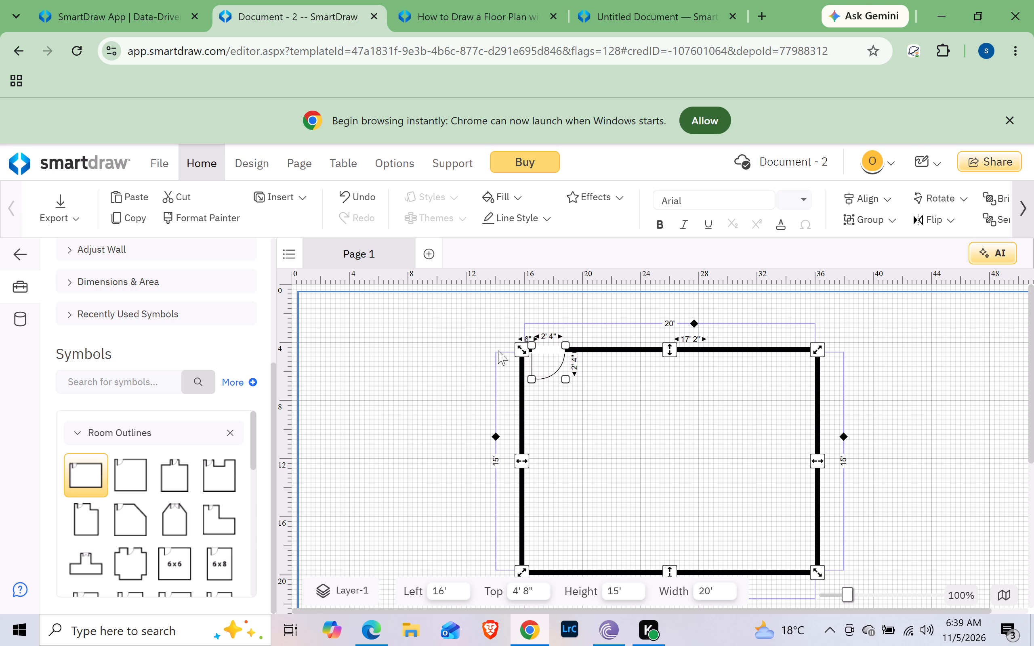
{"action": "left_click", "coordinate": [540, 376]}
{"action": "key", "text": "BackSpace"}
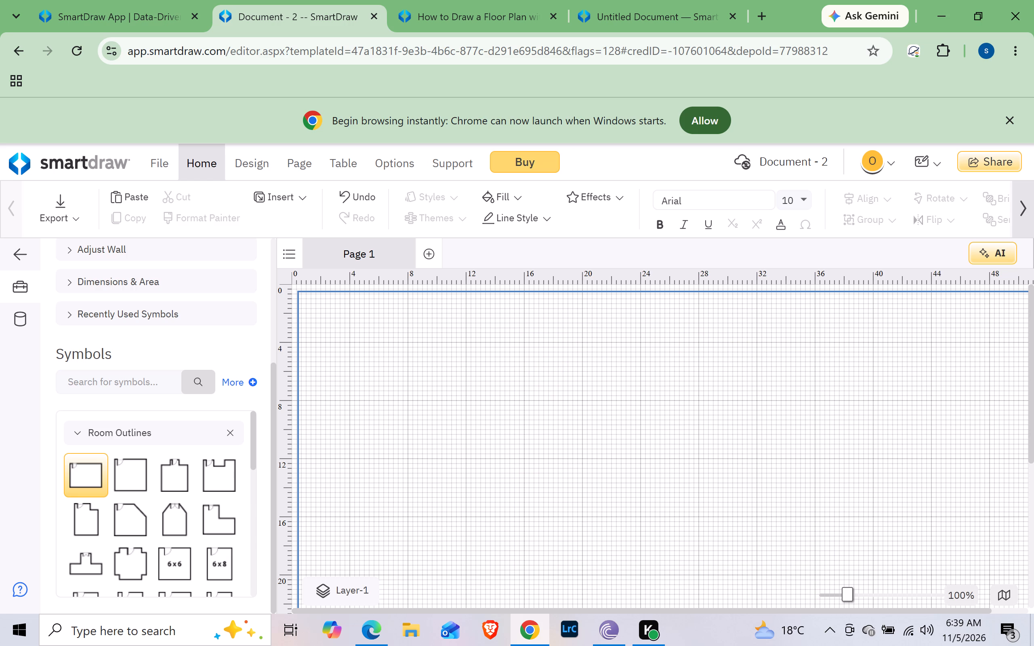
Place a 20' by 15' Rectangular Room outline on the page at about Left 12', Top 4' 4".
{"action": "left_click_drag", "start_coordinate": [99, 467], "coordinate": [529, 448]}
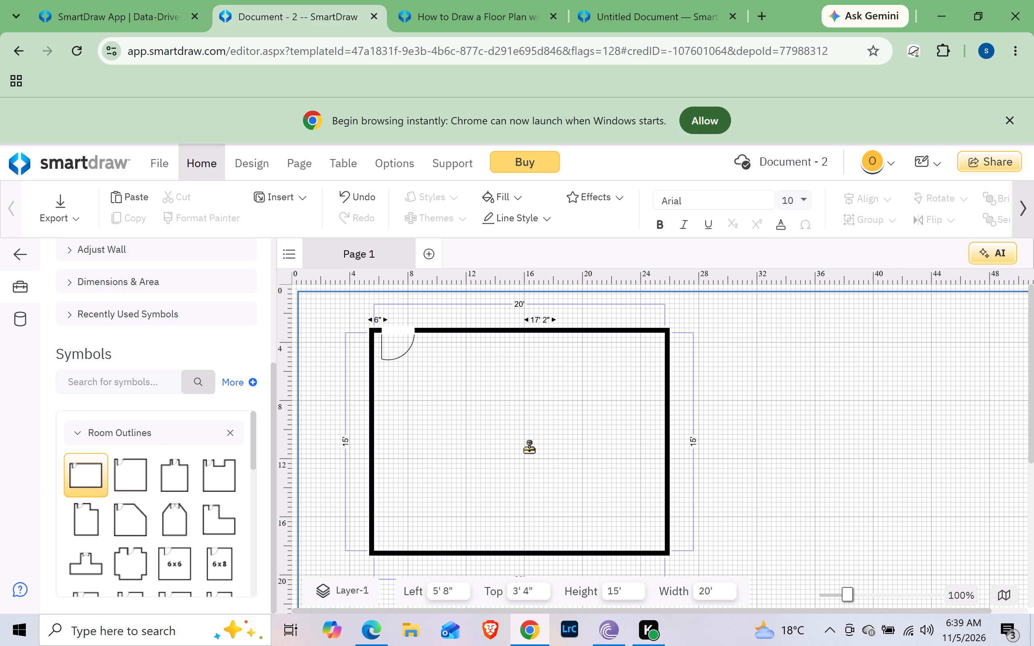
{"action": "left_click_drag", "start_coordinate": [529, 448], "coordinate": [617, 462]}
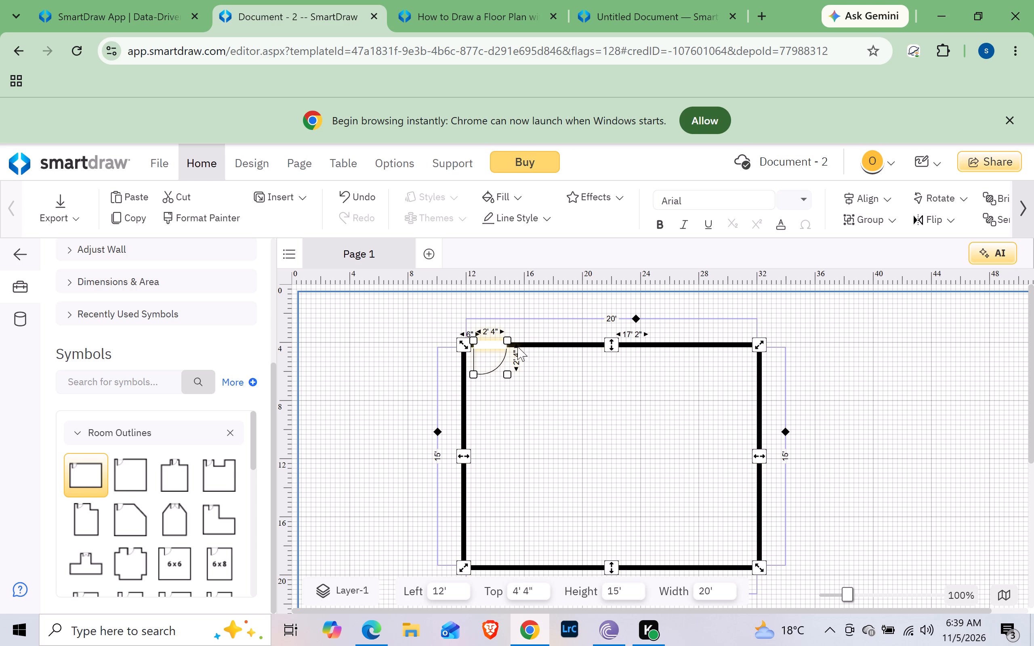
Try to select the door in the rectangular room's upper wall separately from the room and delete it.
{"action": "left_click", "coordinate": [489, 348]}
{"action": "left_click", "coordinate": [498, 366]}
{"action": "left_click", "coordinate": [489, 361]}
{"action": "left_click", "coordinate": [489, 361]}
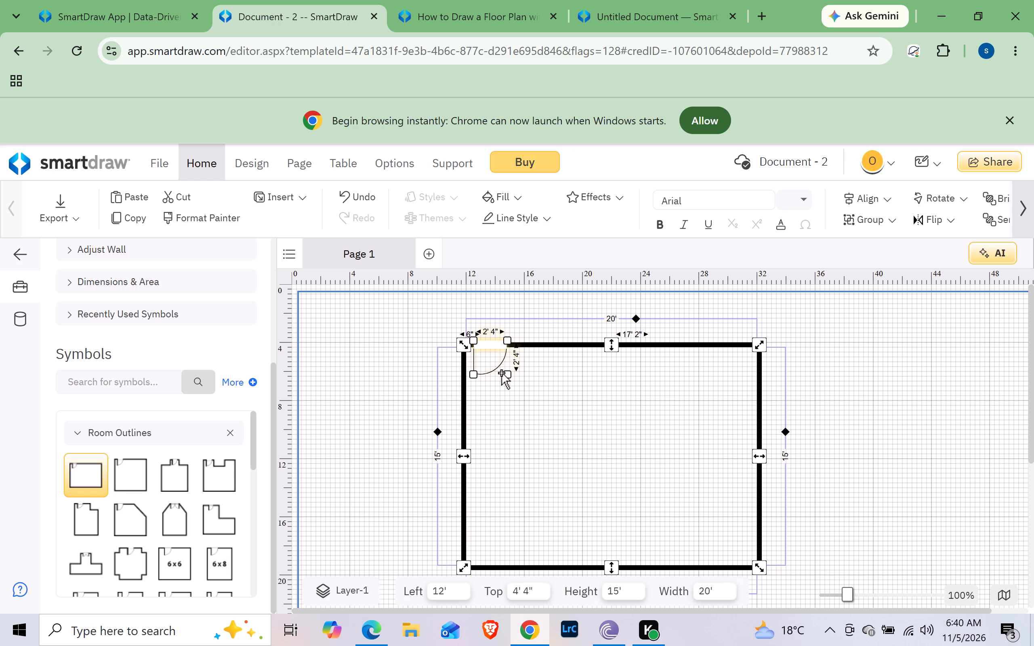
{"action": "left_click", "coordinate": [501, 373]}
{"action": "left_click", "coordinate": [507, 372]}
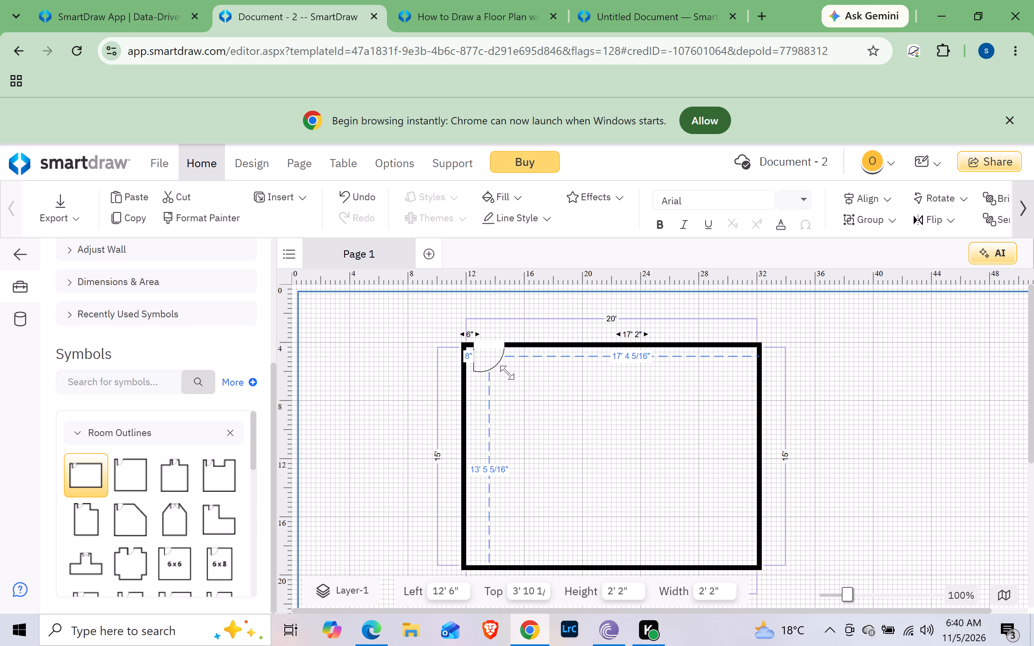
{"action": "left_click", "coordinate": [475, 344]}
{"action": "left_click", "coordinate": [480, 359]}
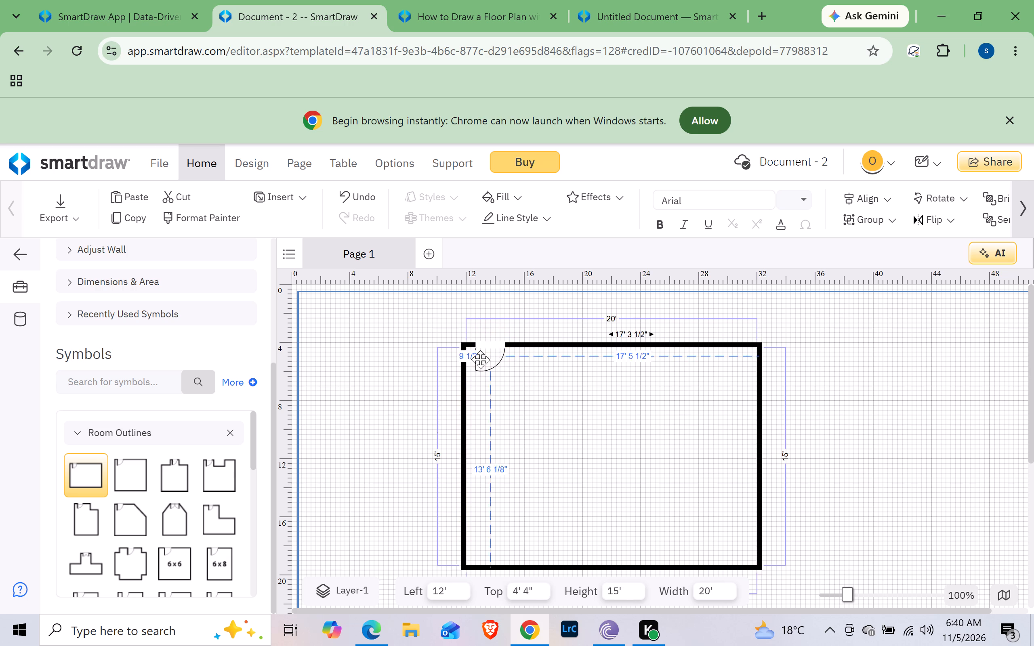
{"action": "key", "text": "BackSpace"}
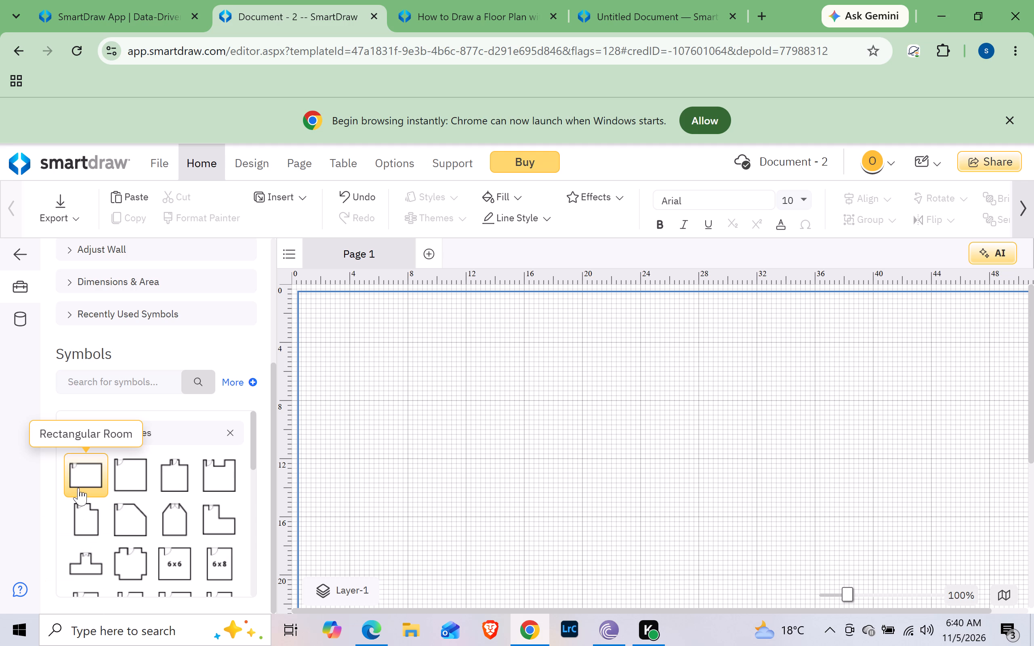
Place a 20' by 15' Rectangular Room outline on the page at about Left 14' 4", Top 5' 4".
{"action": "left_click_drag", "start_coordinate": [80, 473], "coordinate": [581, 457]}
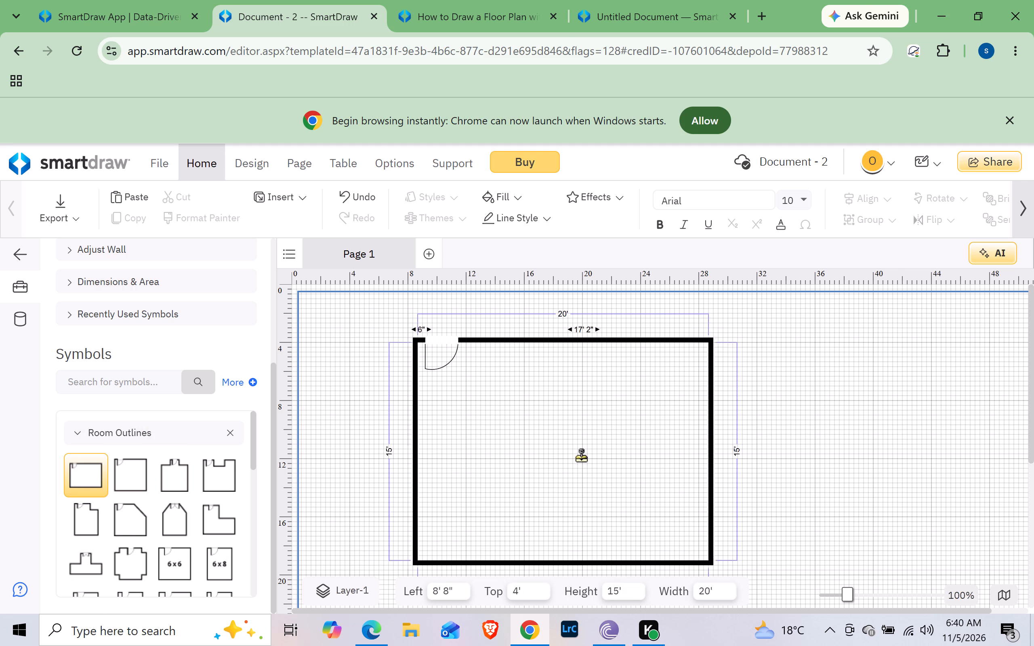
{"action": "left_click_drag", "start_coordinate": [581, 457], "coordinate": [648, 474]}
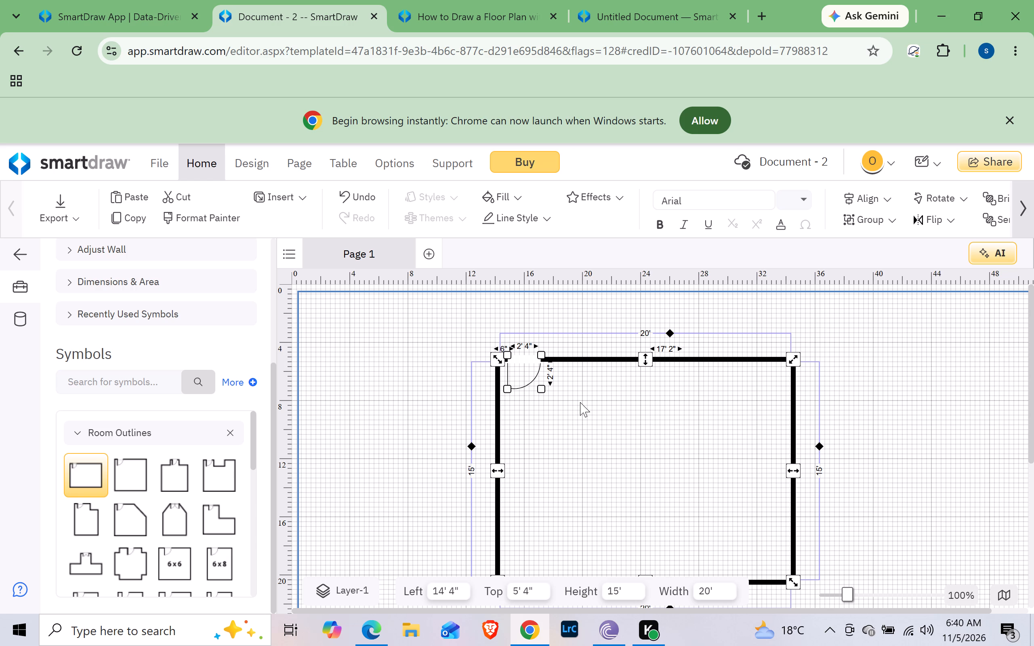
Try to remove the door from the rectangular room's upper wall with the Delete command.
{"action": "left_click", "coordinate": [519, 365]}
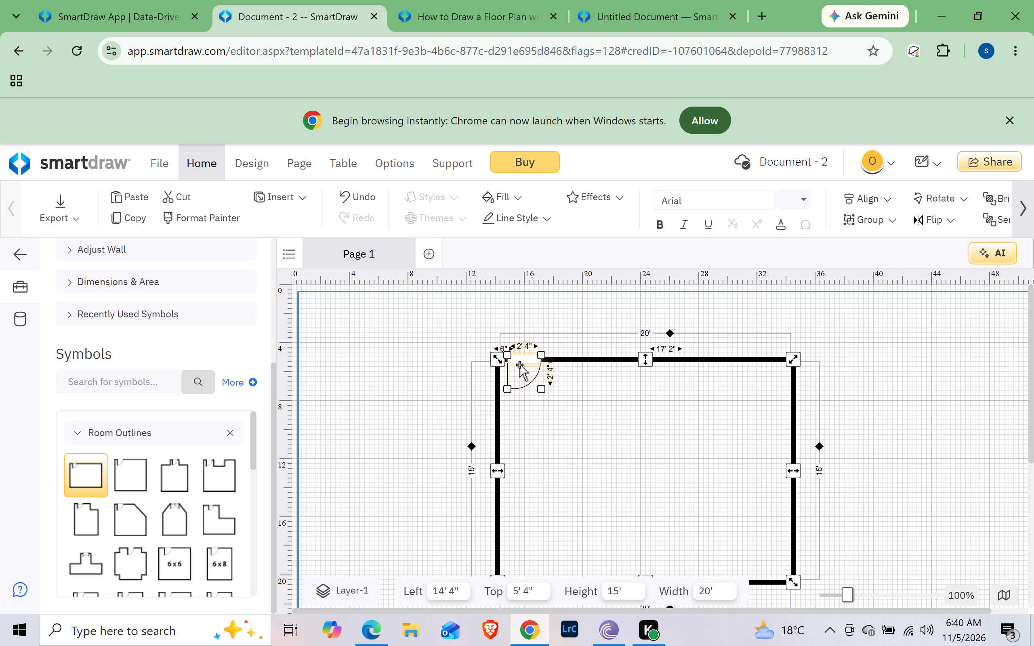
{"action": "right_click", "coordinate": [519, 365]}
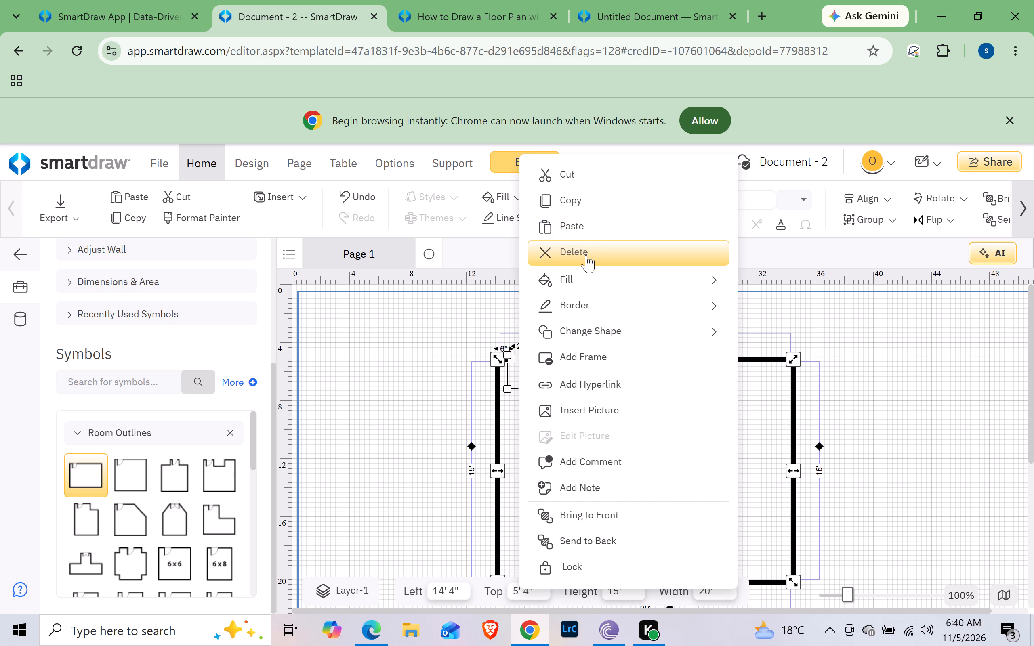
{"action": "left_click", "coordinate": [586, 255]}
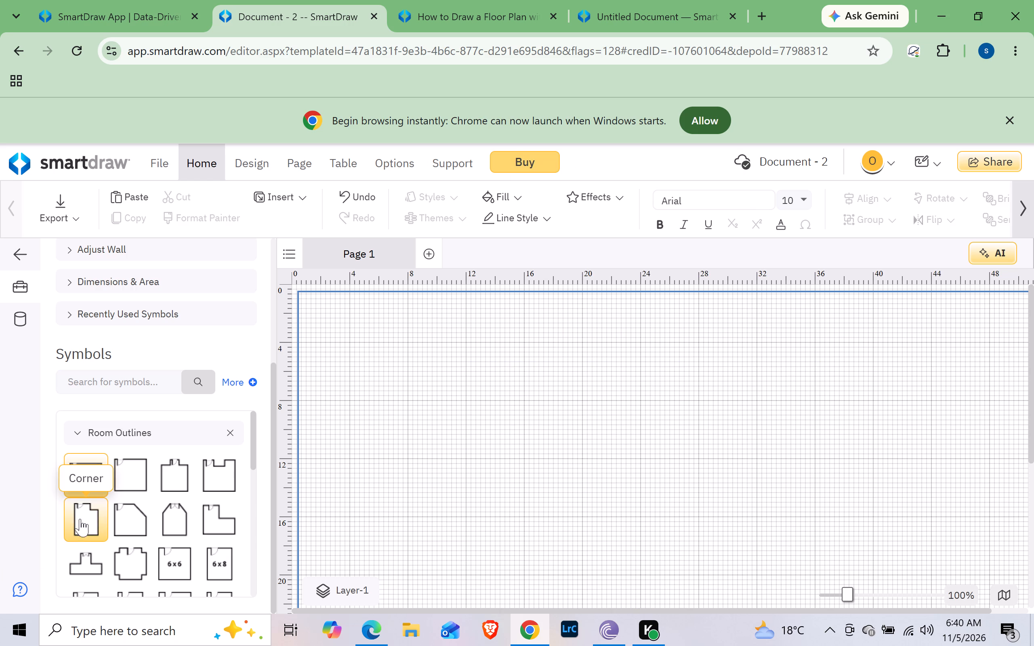
Place a 20' by 15' Rectangular Room outline on the page at about Left 14' 4", Top 3' 8".
{"action": "left_click_drag", "start_coordinate": [90, 488], "coordinate": [650, 453]}
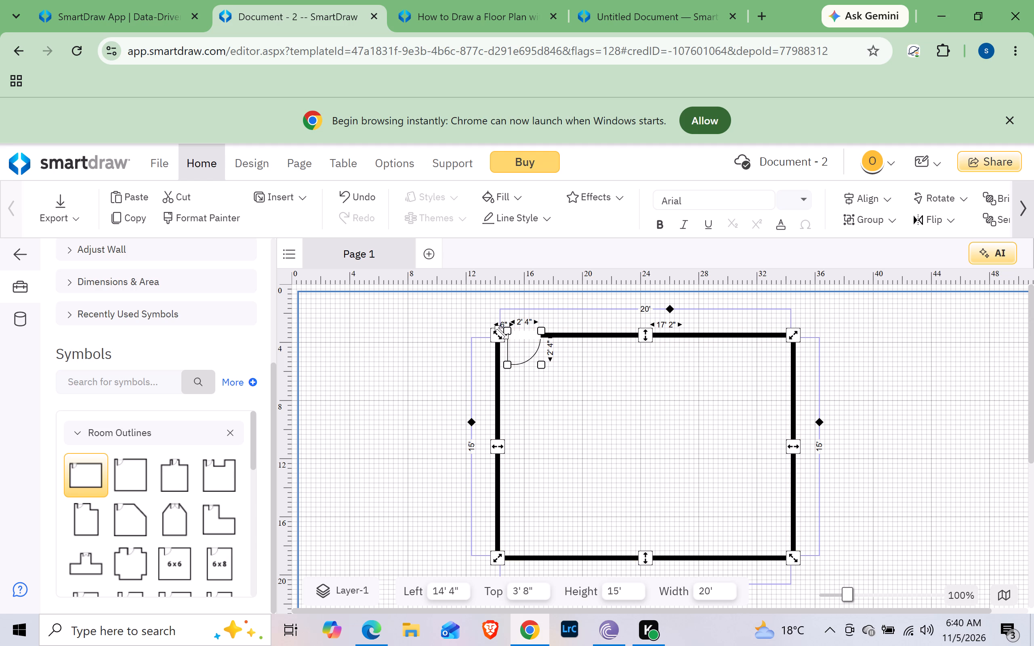
Select the door in the rectangular room's upper wall separately from the room and delete it.
{"action": "left_click", "coordinate": [534, 349]}
{"action": "left_click", "coordinate": [535, 349]}
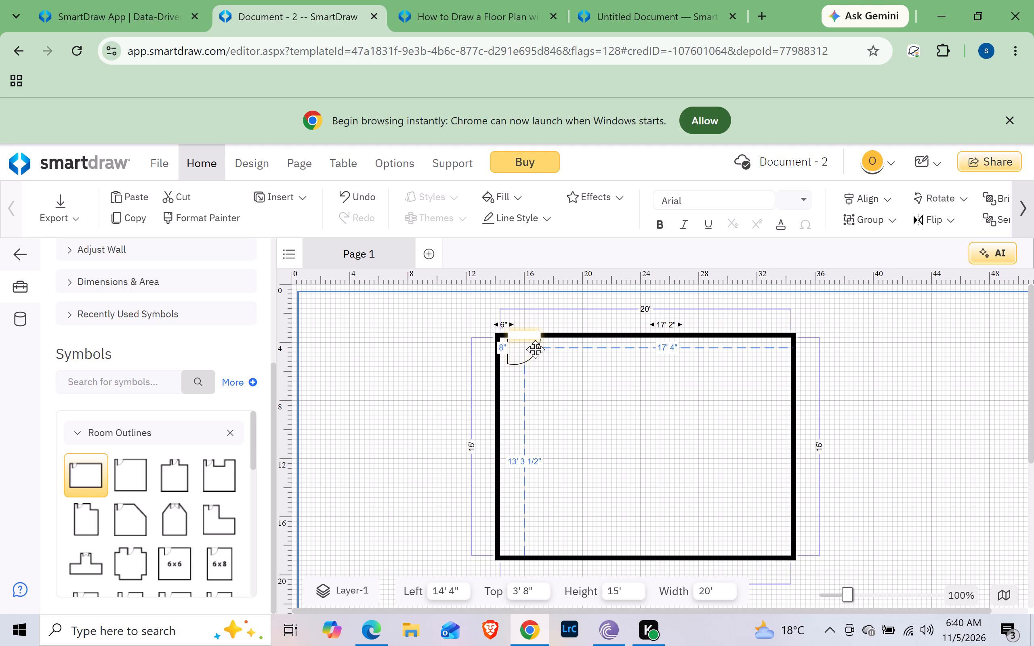
{"action": "left_click", "coordinate": [536, 349]}
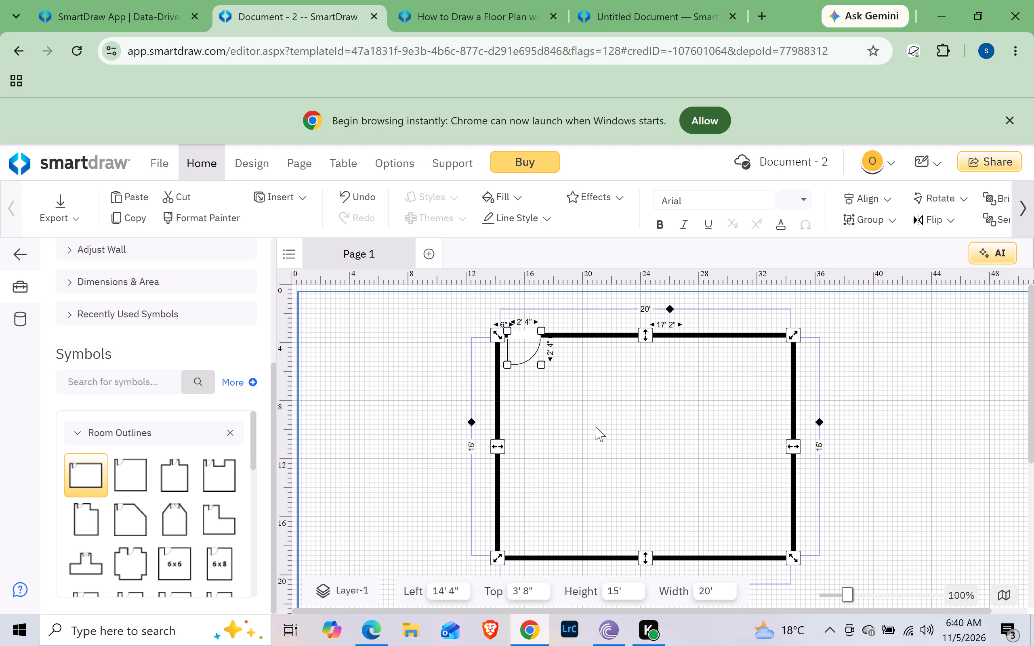
{"action": "left_click", "coordinate": [600, 429]}
{"action": "left_click", "coordinate": [585, 418]}
{"action": "left_click", "coordinate": [542, 365]}
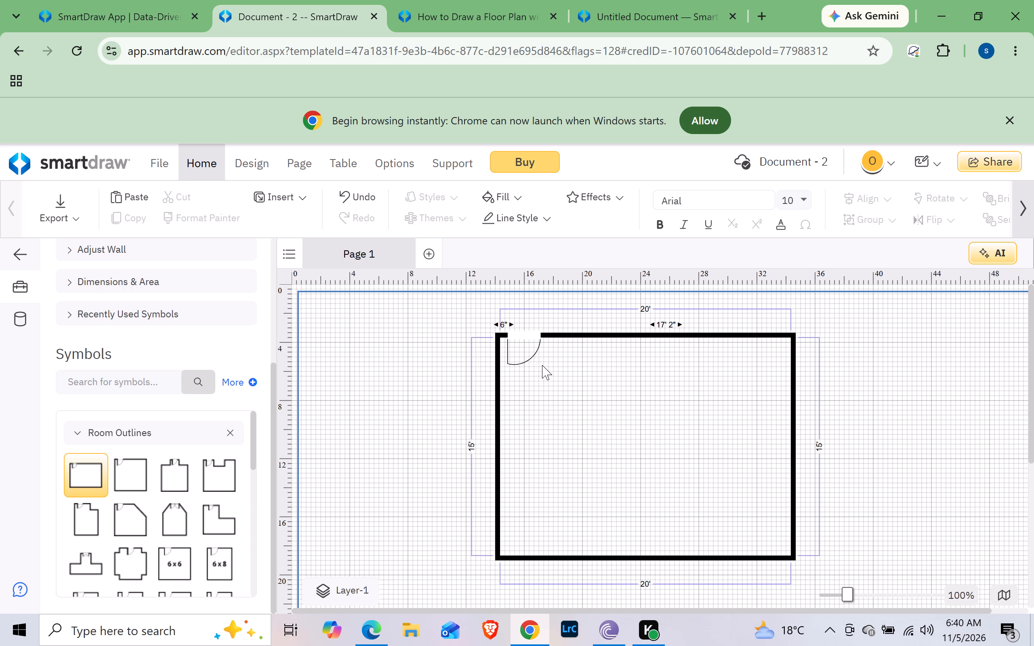
{"action": "left_click", "coordinate": [524, 332]}
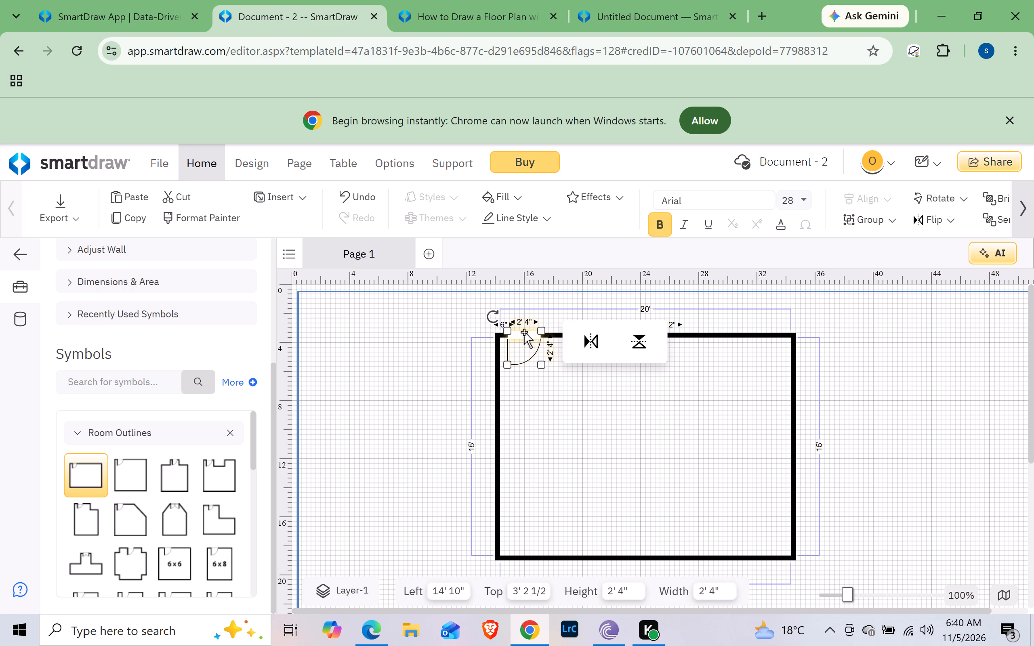
{"action": "left_click_drag", "start_coordinate": [542, 336], "coordinate": [533, 334]}
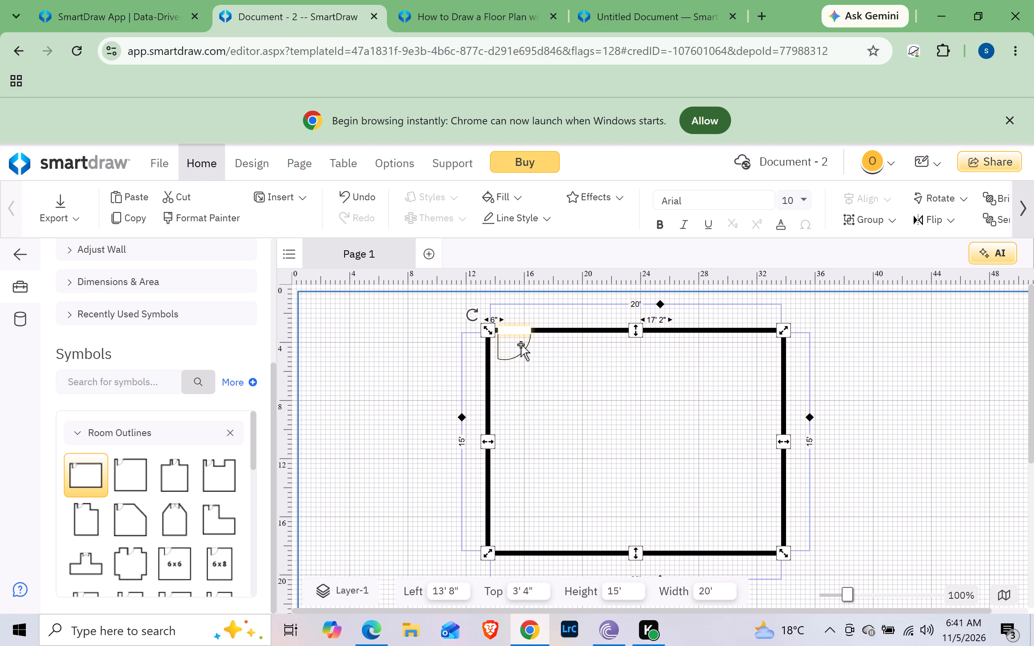
{"action": "left_click", "coordinate": [517, 346]}
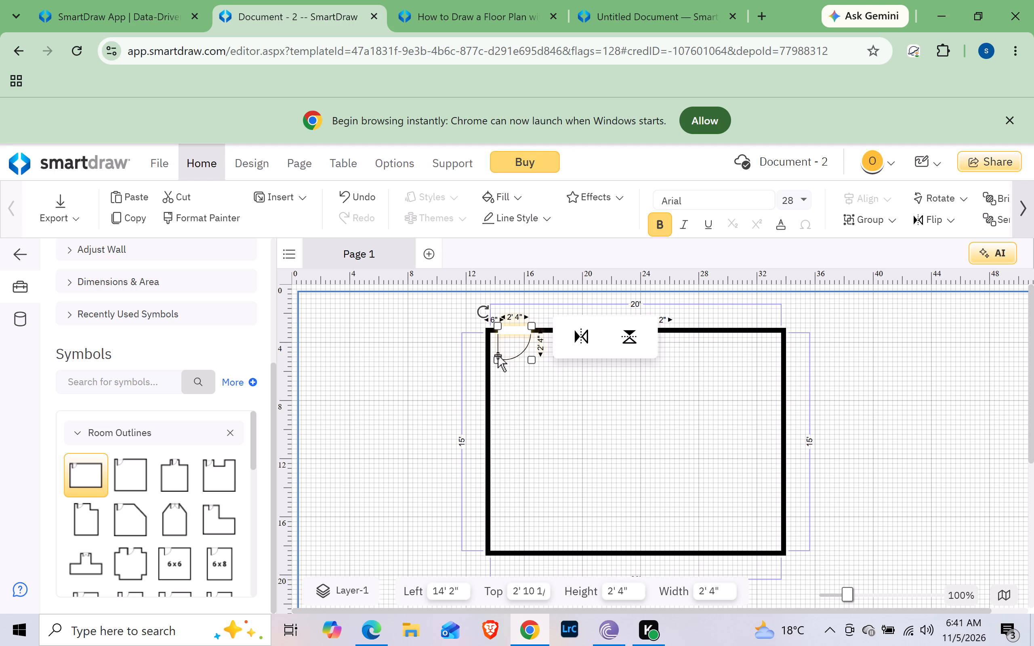
{"action": "key", "text": "BackSpace"}
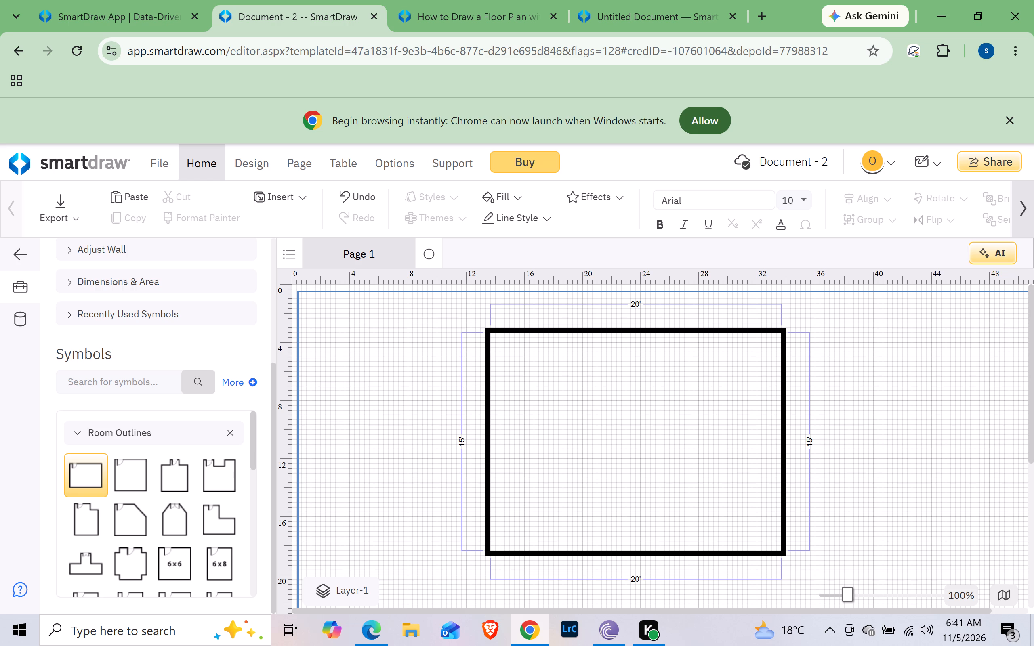
Set the wall thickness of the rectangular room to a custom 9 inches.
{"action": "left_click", "coordinate": [591, 328]}
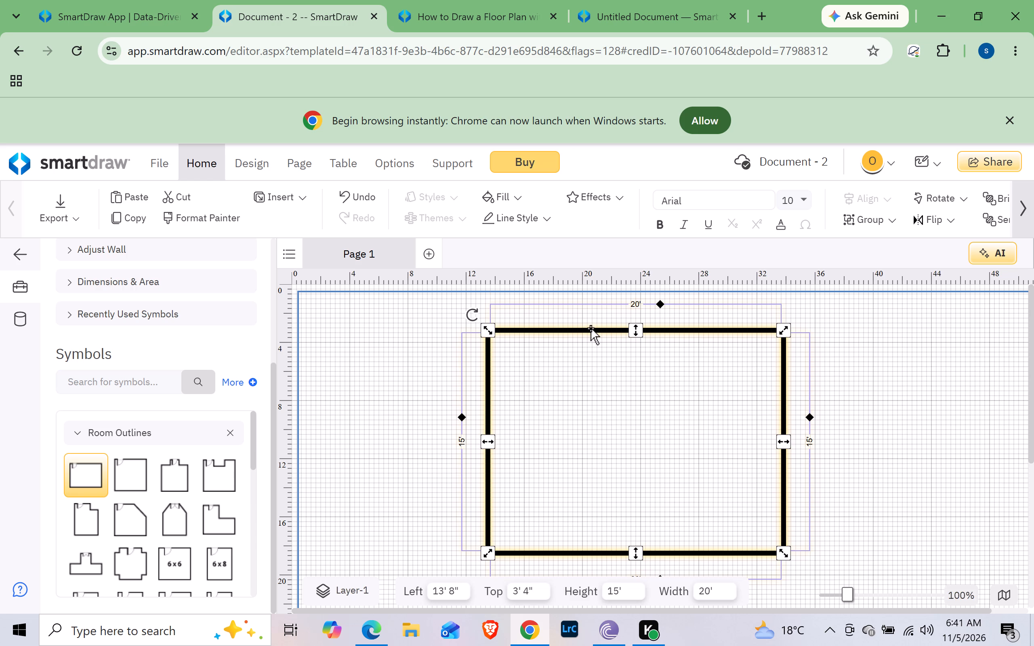
{"action": "right_click", "coordinate": [591, 328]}
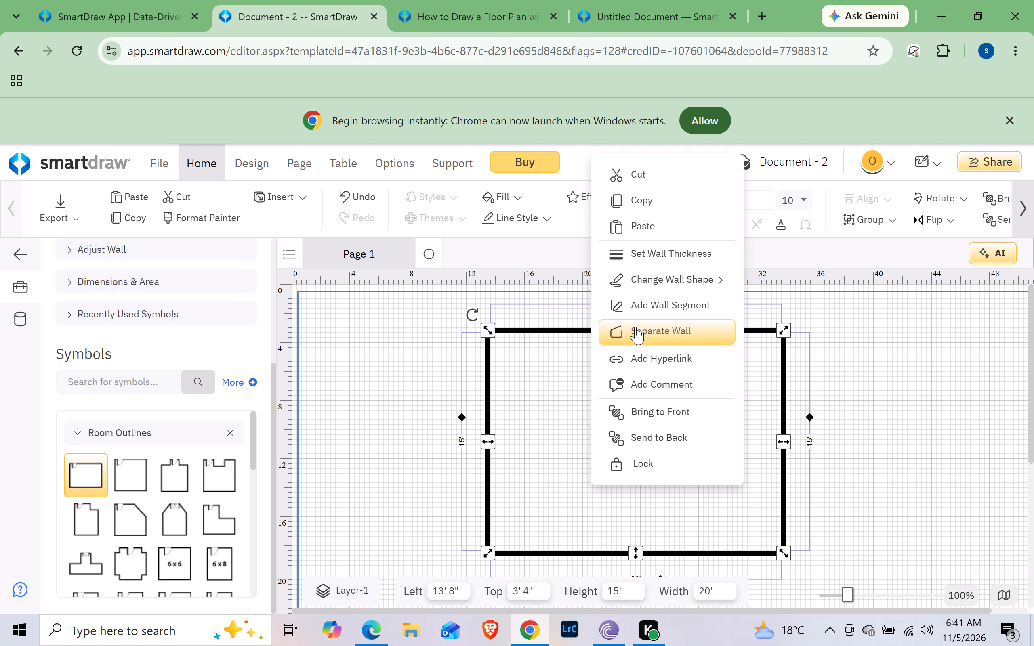
{"action": "left_click", "coordinate": [675, 253]}
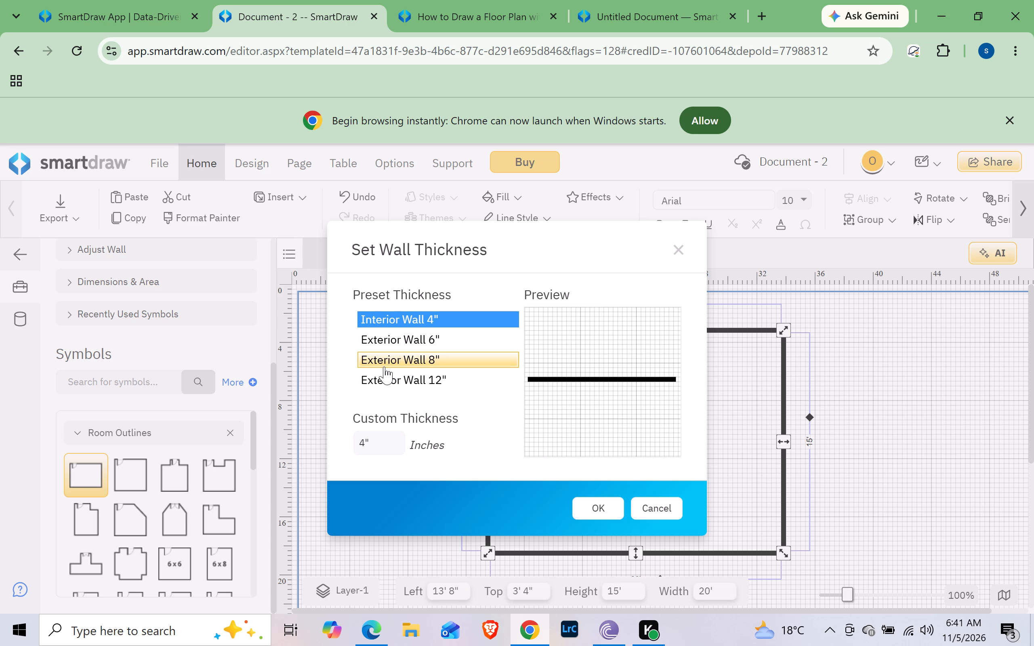
{"action": "left_click", "coordinate": [378, 330]}
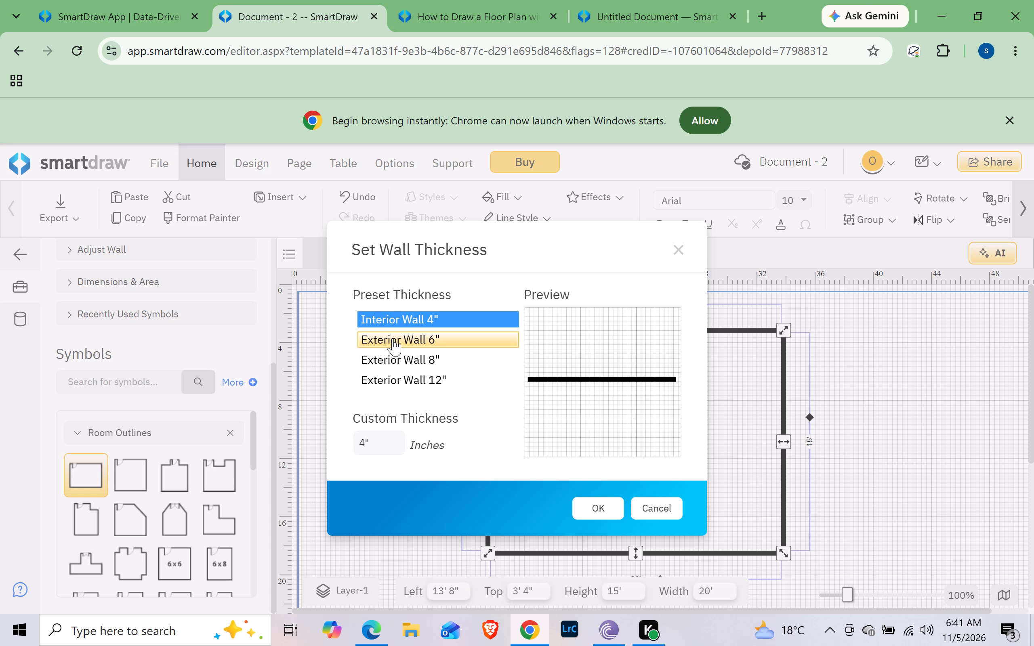
{"action": "left_click", "coordinate": [395, 340]}
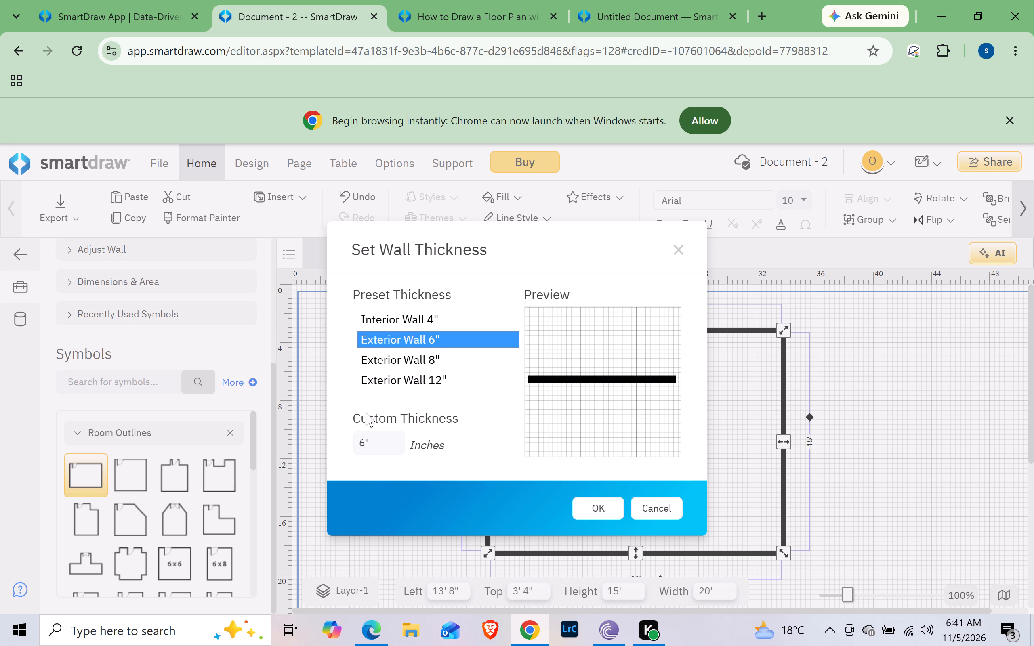
{"action": "left_click", "coordinate": [373, 444]}
{"action": "left_click", "coordinate": [365, 444]}
{"action": "key", "text": "BackSpace"}
{"action": "key", "text": "9"}
{"action": "left_click", "coordinate": [600, 505]}
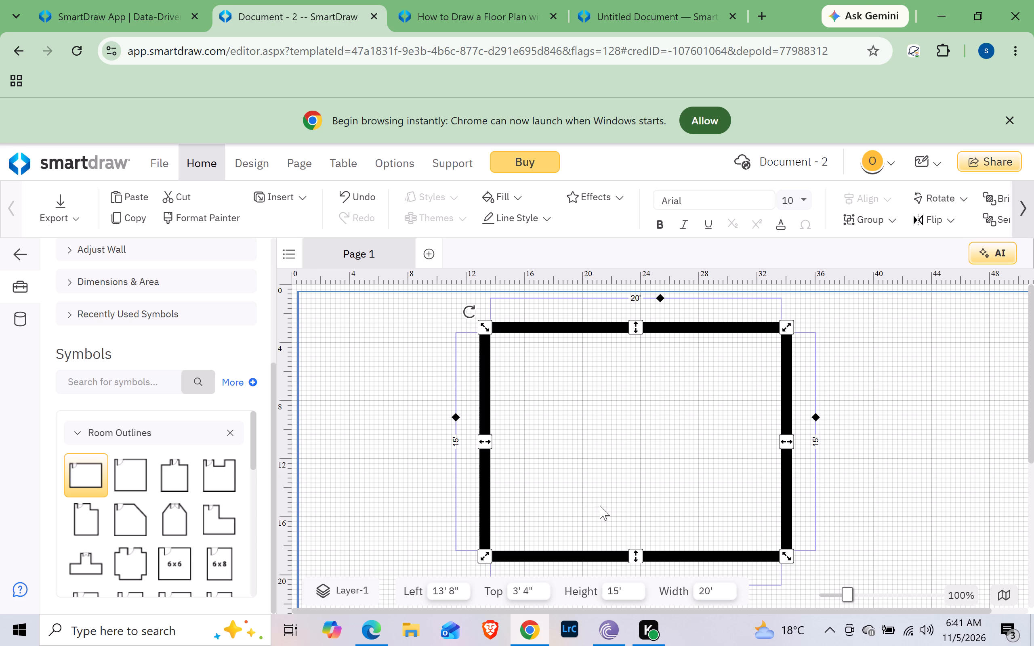
{"action": "left_click", "coordinate": [614, 375]}
{"action": "left_click", "coordinate": [614, 375]}
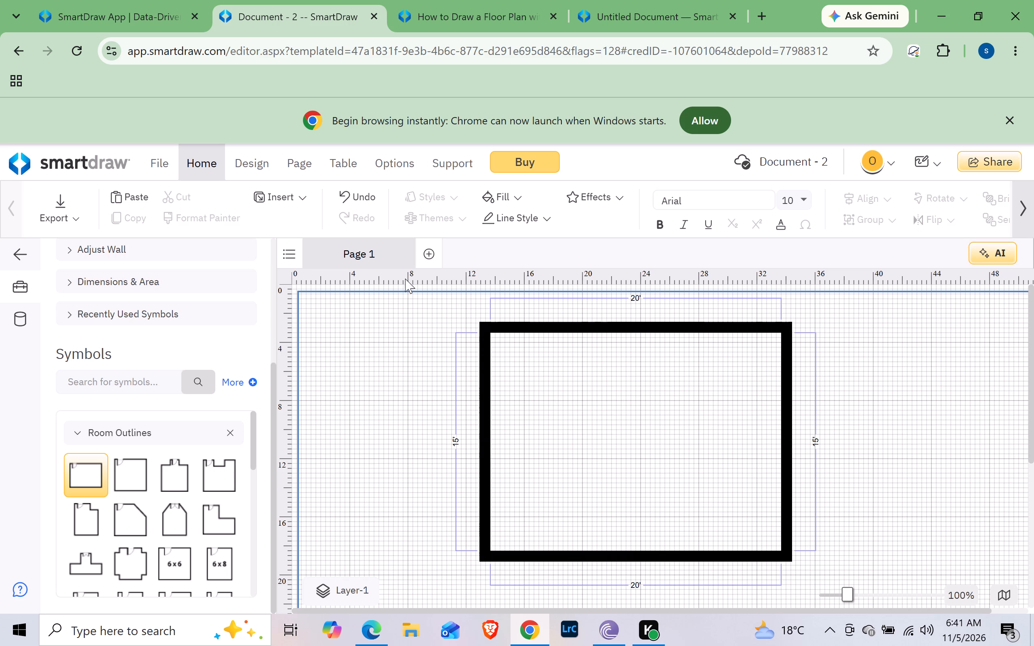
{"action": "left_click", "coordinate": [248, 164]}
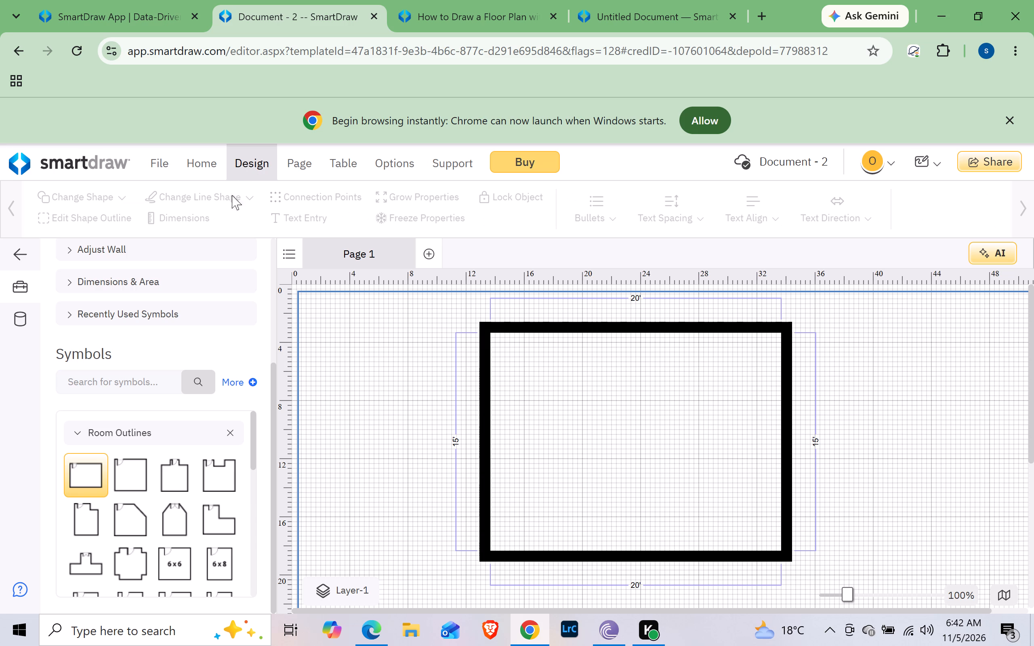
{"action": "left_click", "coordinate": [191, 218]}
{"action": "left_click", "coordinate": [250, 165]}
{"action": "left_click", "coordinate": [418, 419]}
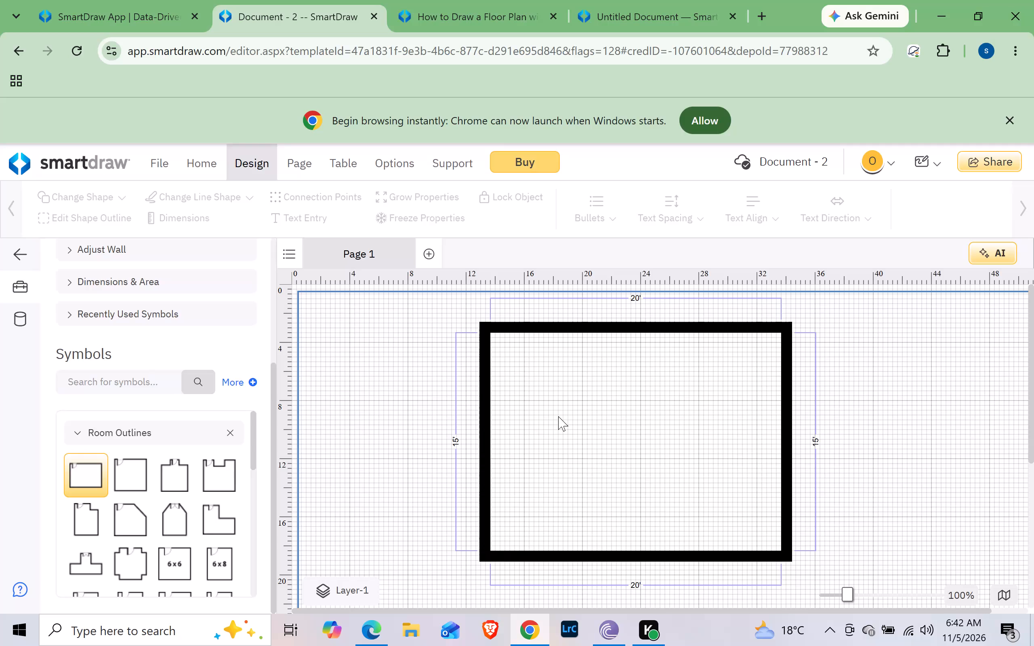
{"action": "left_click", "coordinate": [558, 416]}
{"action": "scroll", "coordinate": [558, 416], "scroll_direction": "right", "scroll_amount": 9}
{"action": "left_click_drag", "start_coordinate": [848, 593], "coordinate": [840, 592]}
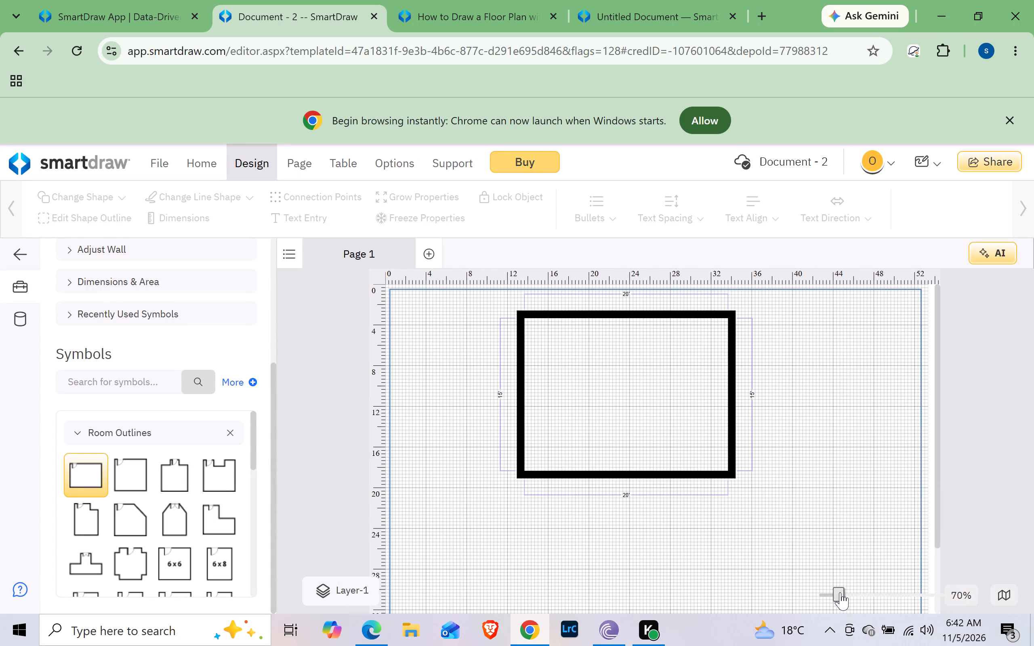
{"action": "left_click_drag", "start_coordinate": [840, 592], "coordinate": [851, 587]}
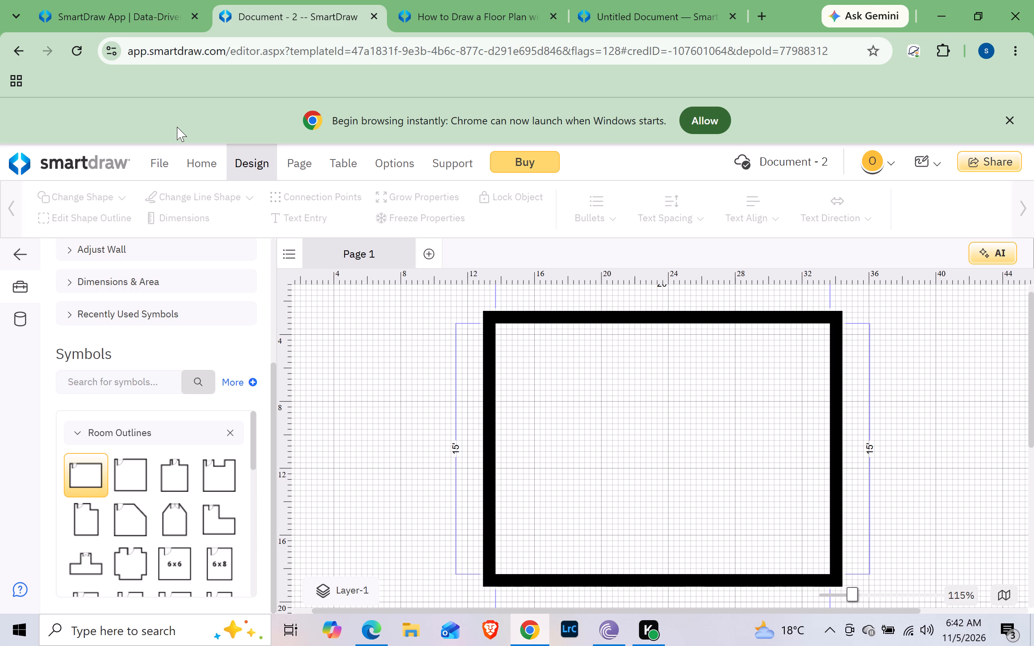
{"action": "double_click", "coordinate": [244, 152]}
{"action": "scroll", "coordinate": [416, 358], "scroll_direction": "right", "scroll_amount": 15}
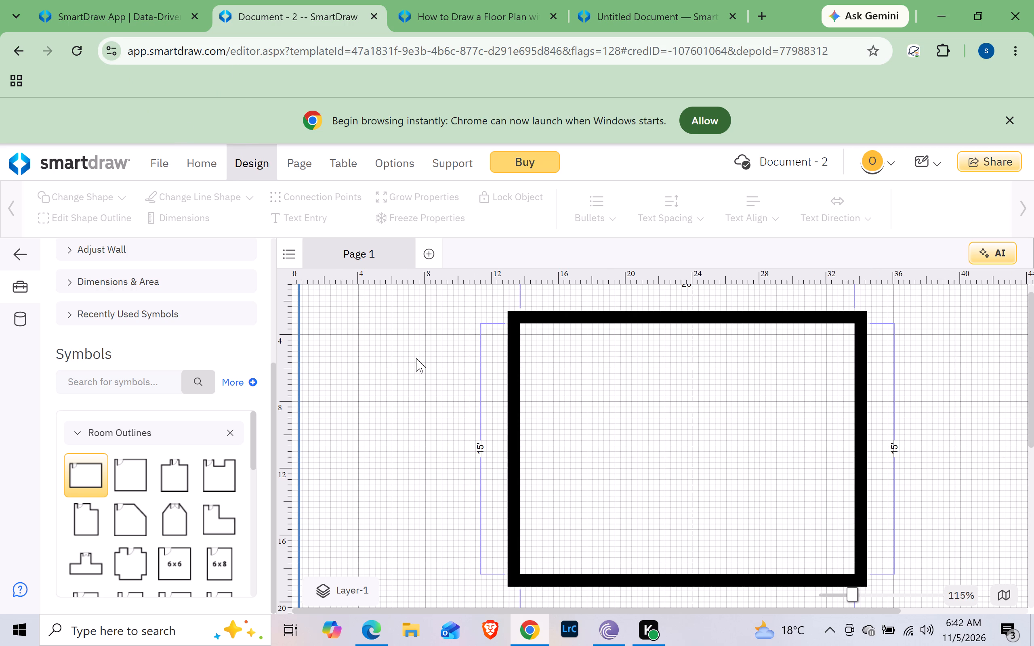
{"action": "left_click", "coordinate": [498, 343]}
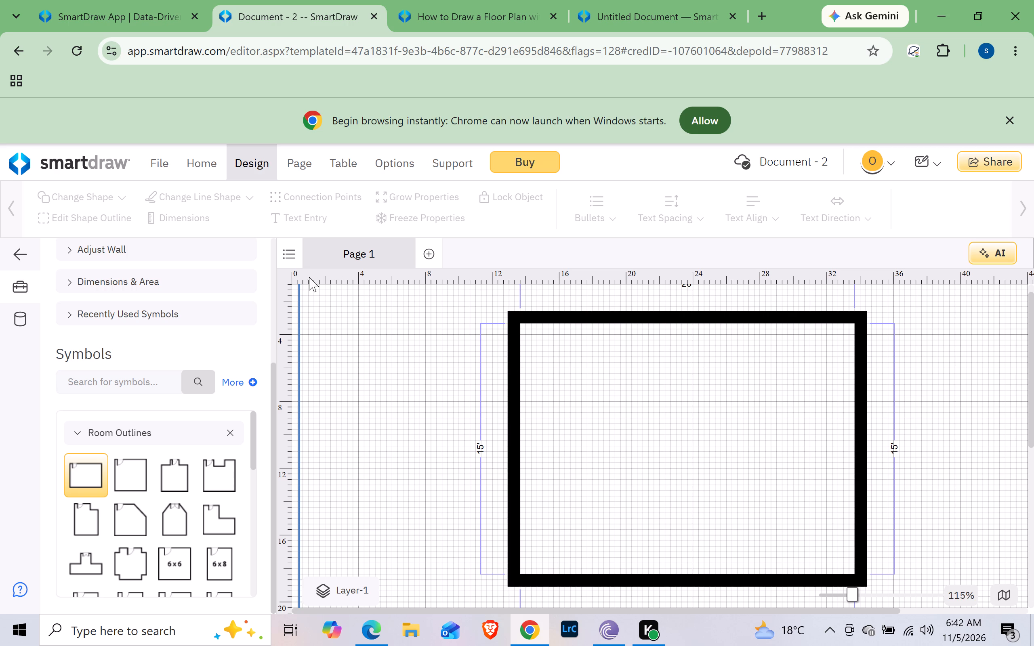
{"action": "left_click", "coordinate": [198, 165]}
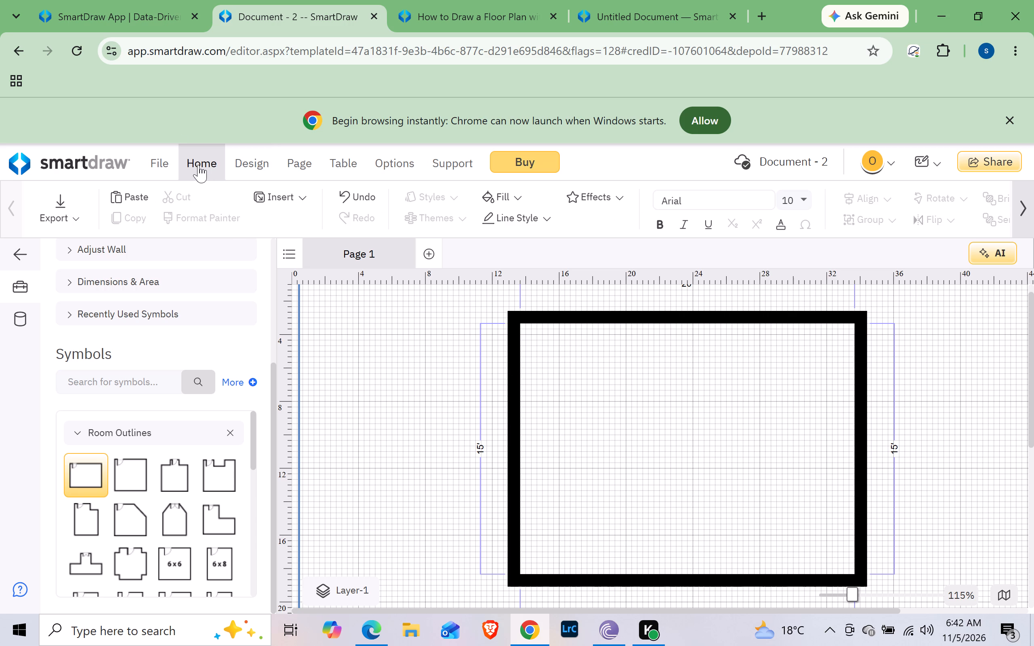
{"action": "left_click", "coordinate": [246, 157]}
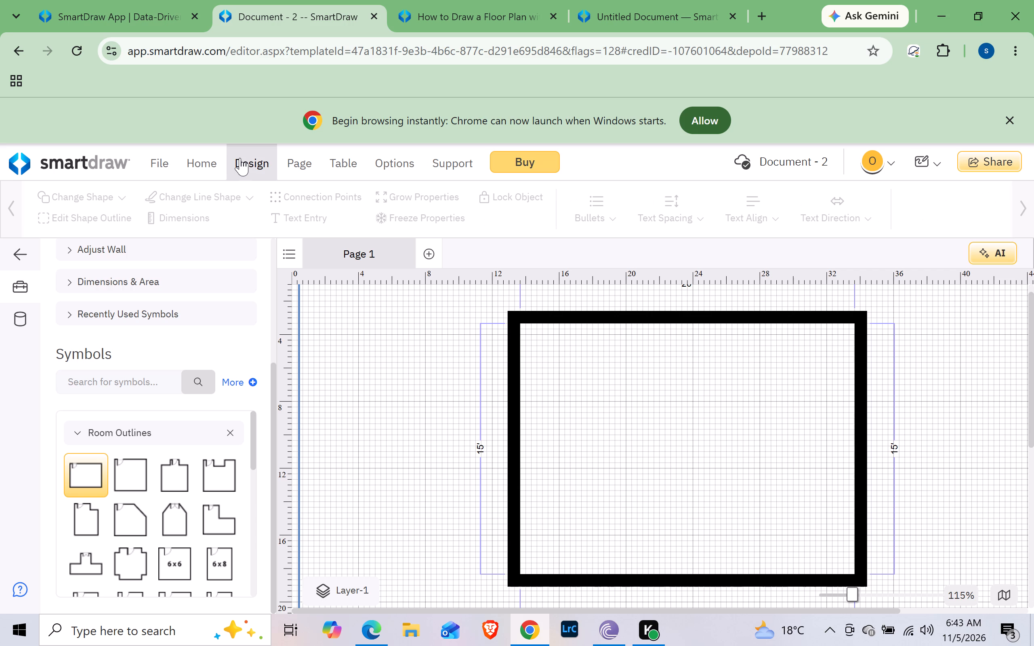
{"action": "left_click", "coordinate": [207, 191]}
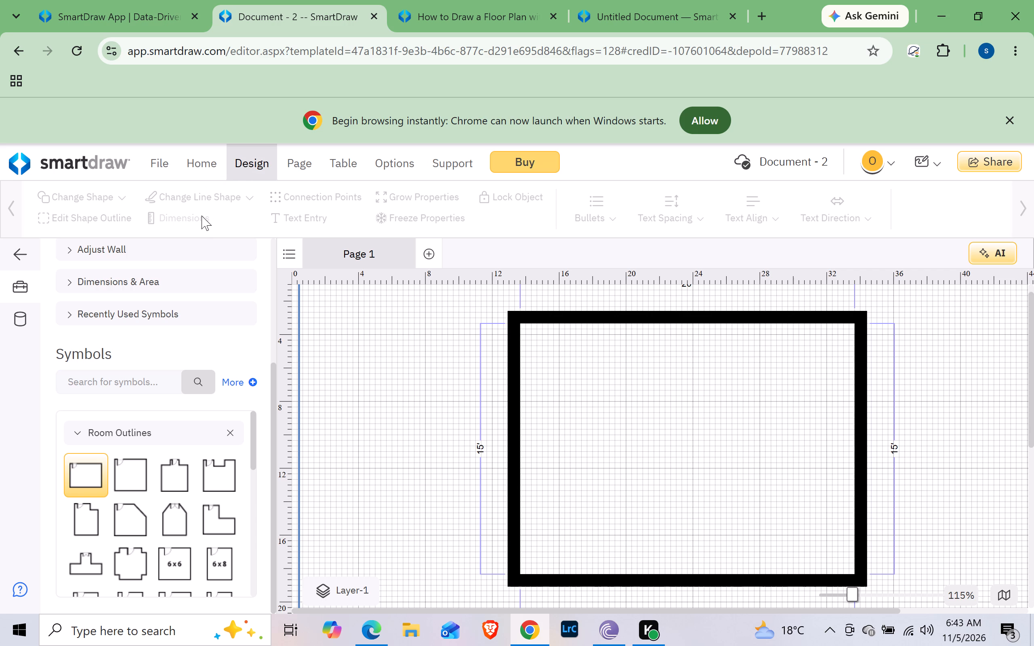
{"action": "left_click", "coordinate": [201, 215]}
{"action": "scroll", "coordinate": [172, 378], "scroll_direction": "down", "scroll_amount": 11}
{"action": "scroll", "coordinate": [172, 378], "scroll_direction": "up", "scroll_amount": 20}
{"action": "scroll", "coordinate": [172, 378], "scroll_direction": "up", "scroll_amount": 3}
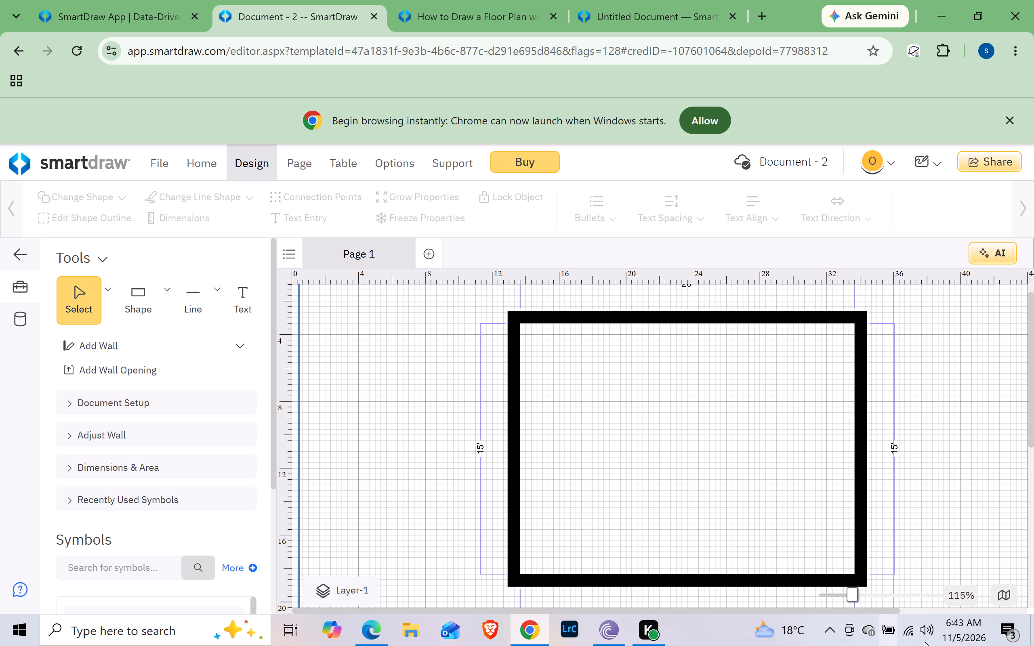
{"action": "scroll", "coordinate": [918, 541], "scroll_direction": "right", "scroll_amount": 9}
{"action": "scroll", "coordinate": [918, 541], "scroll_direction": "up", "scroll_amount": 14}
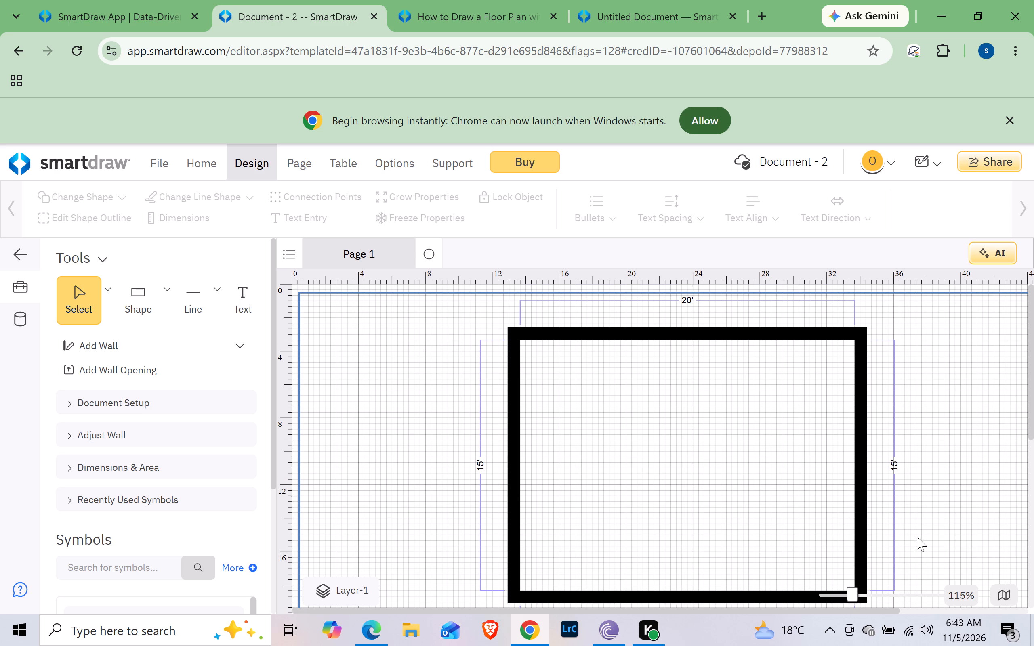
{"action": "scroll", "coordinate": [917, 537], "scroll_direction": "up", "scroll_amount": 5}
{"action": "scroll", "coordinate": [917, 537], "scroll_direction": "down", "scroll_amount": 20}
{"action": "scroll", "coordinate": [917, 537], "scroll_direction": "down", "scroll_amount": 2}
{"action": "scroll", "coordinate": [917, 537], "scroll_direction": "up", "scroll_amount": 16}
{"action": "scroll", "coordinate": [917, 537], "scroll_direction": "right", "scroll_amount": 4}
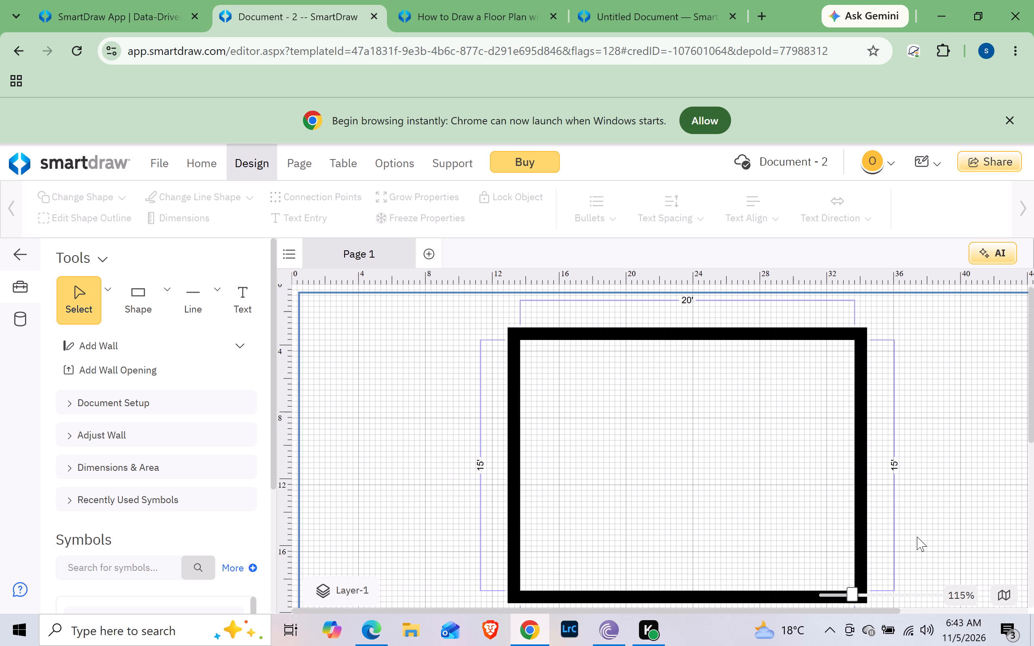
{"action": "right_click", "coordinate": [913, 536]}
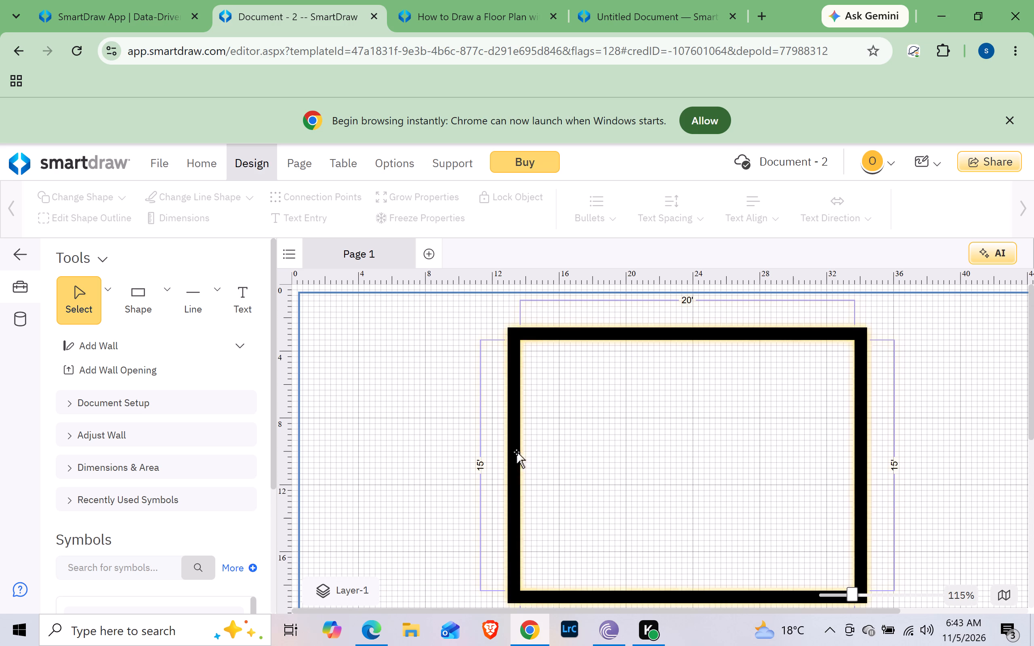
Review the dimension display settings of the rectangular room and accept them as set.
{"action": "scroll", "coordinate": [418, 444], "scroll_direction": "right", "scroll_amount": 16}
{"action": "right_click", "coordinate": [418, 444]}
{"action": "left_click", "coordinate": [732, 605]}
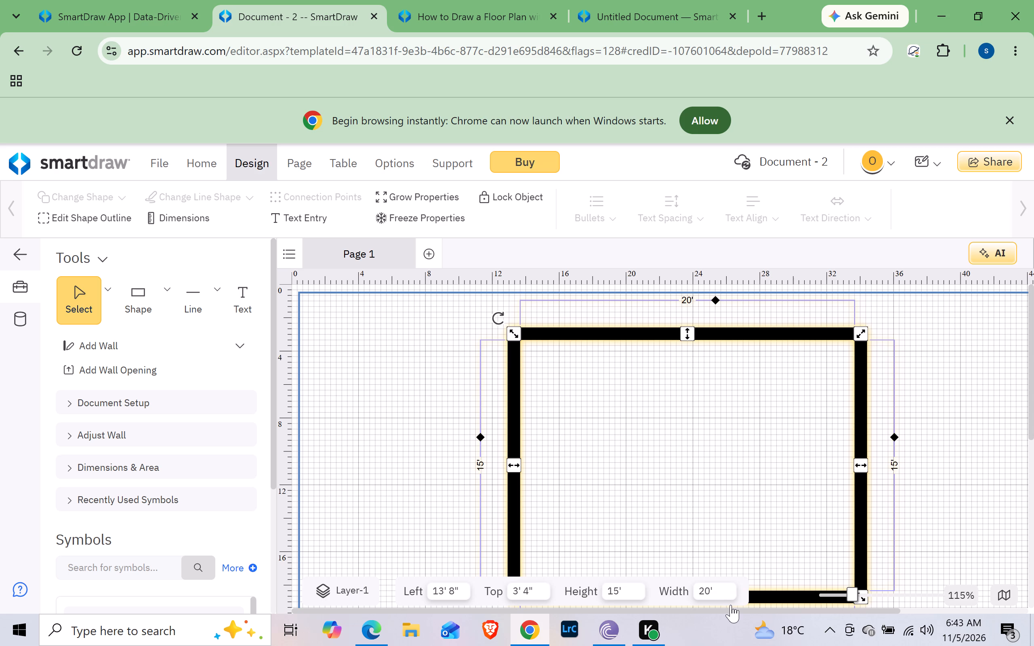
{"action": "left_click_drag", "start_coordinate": [733, 610], "coordinate": [748, 610]}
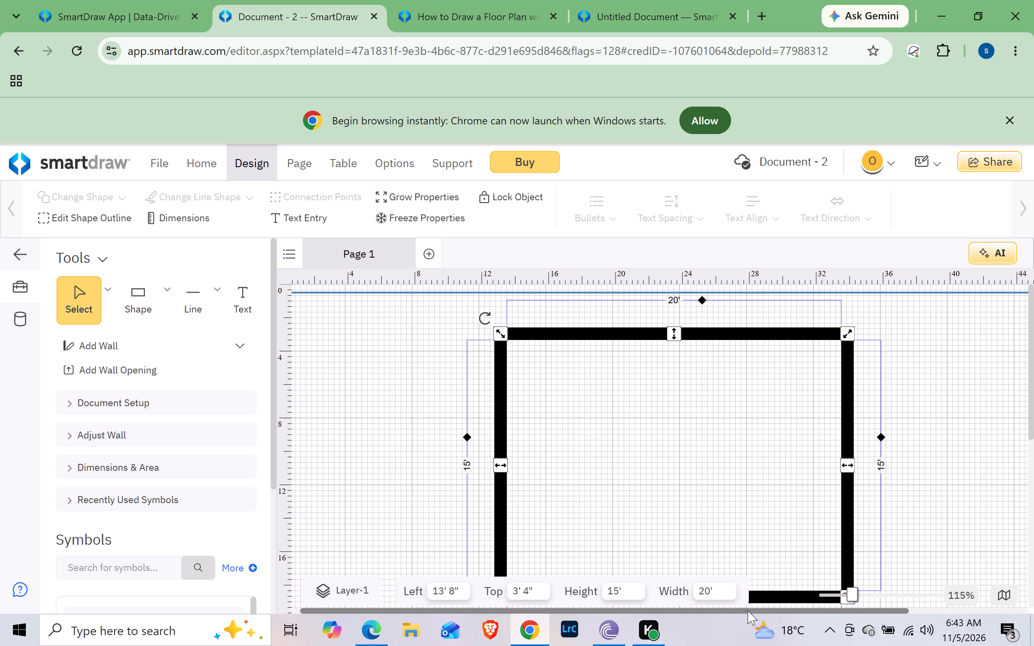
{"action": "left_click_drag", "start_coordinate": [748, 610], "coordinate": [779, 610]}
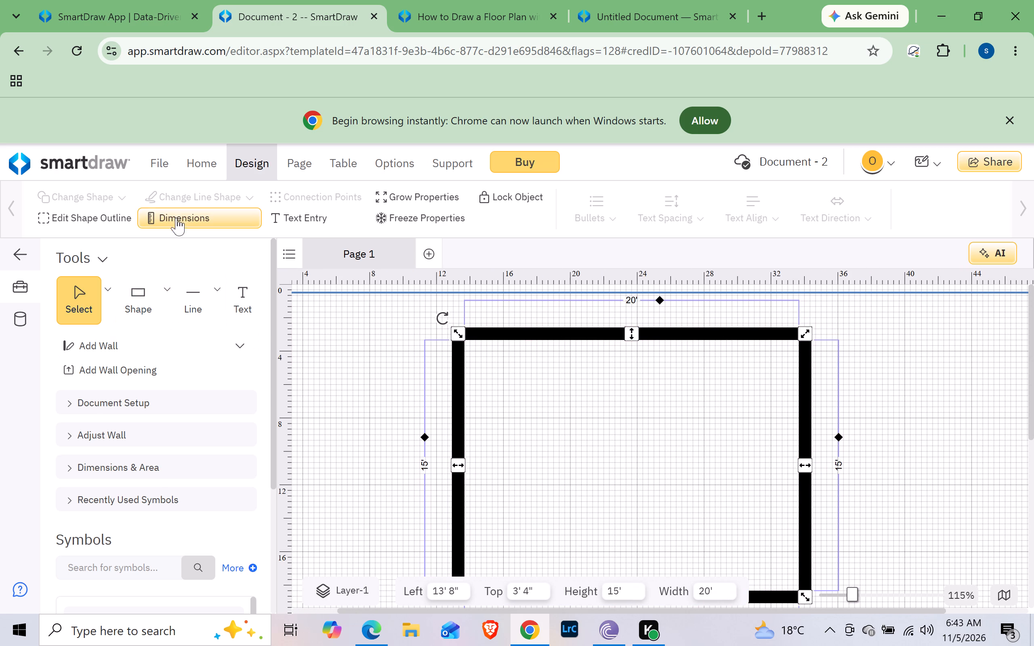
{"action": "left_click", "coordinate": [179, 216]}
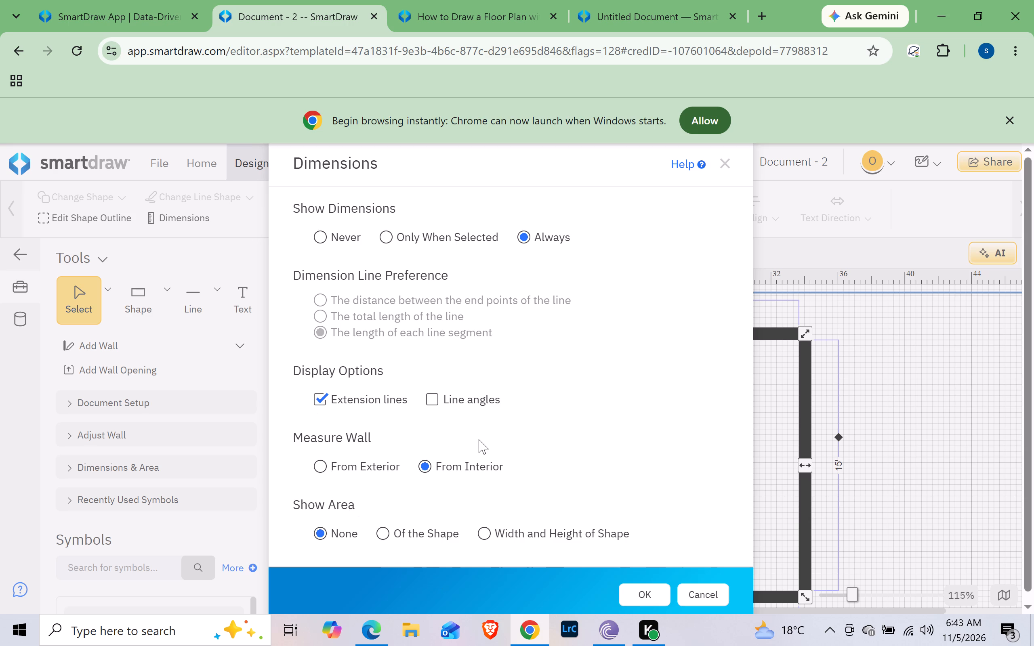
{"action": "left_click", "coordinate": [648, 591]}
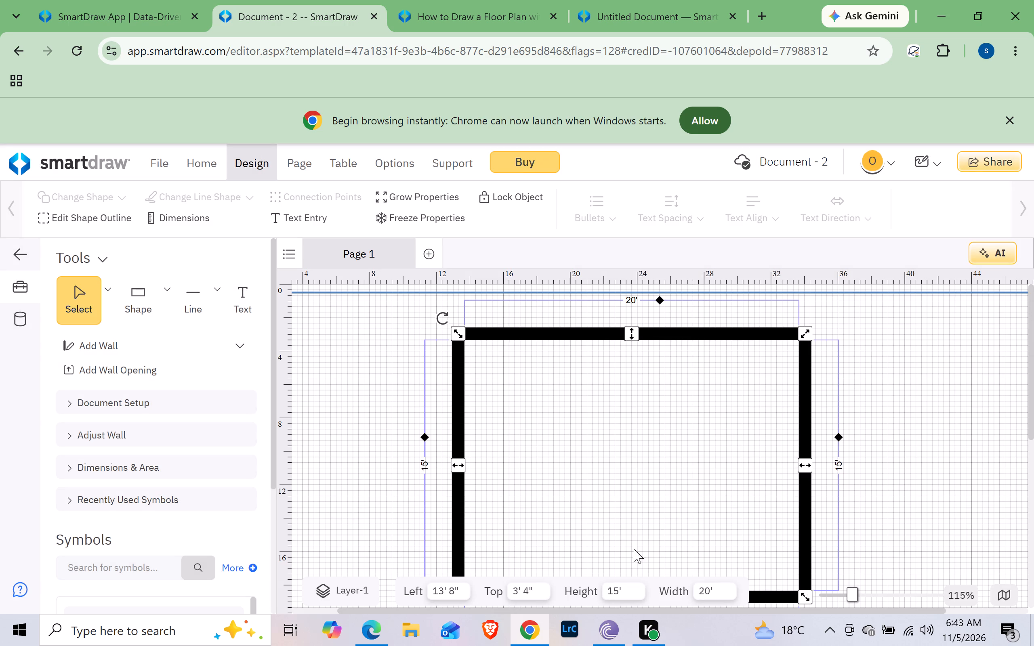
Set the rectangular room's width to 50' by editing the dimension above its upper wall.
{"action": "scroll", "coordinate": [627, 529], "scroll_direction": "down", "scroll_amount": 1}
{"action": "scroll", "coordinate": [627, 529], "scroll_direction": "up", "scroll_amount": 7}
{"action": "left_click", "coordinate": [630, 300]}
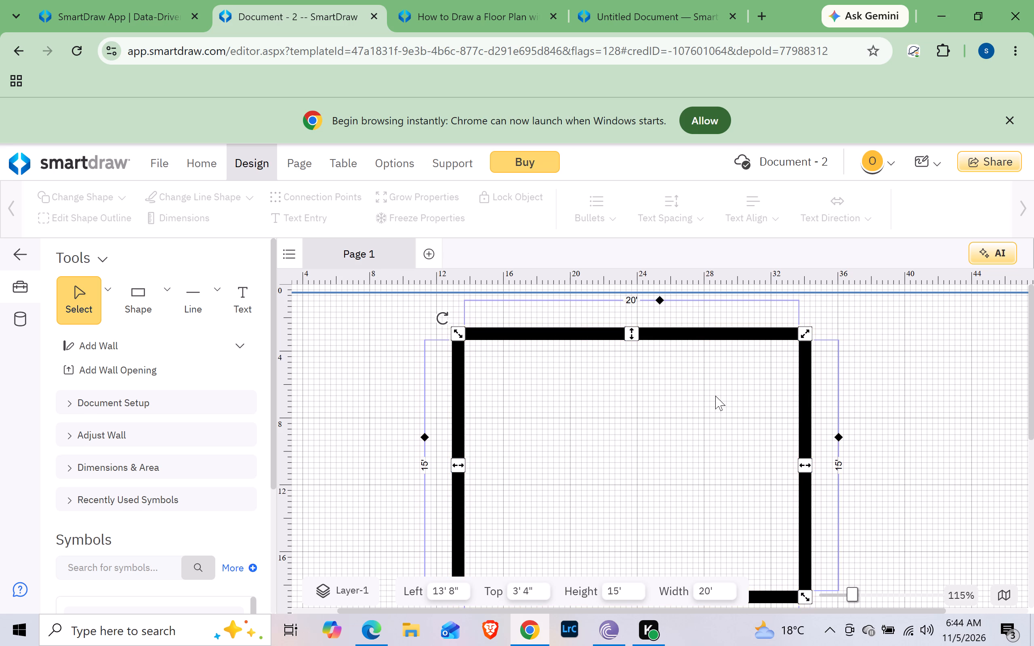
{"action": "key", "text": "BackSpace"}
{"action": "key", "text": "5"}
{"action": "left_click", "coordinate": [840, 466]}
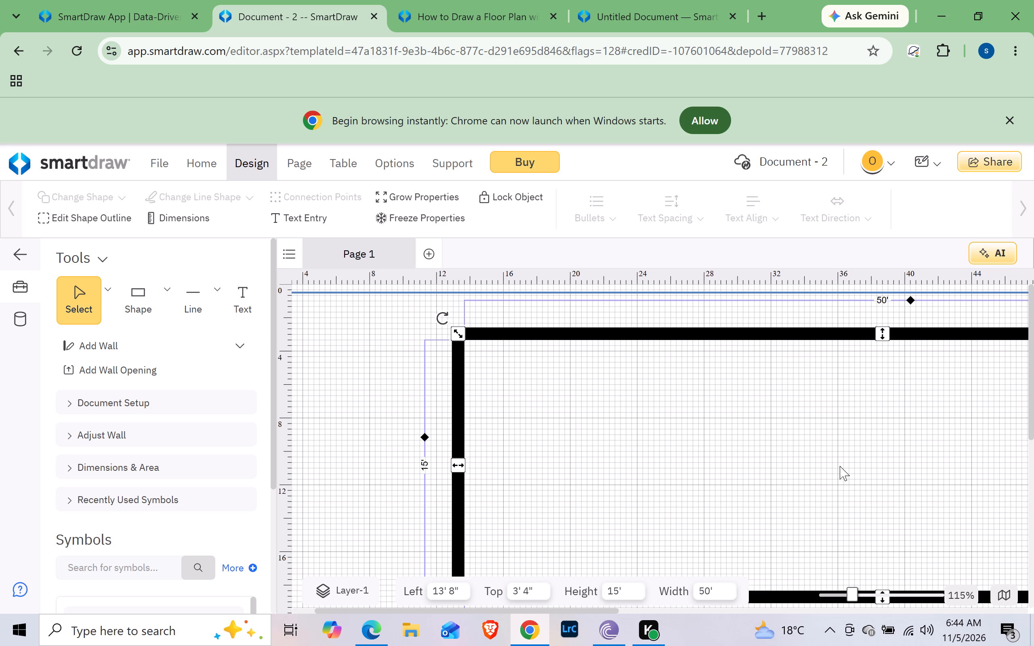
Set the rectangular room's height to 20' by editing the dimension beside its right wall.
{"action": "scroll", "coordinate": [840, 466], "scroll_direction": "left", "scroll_amount": 11}
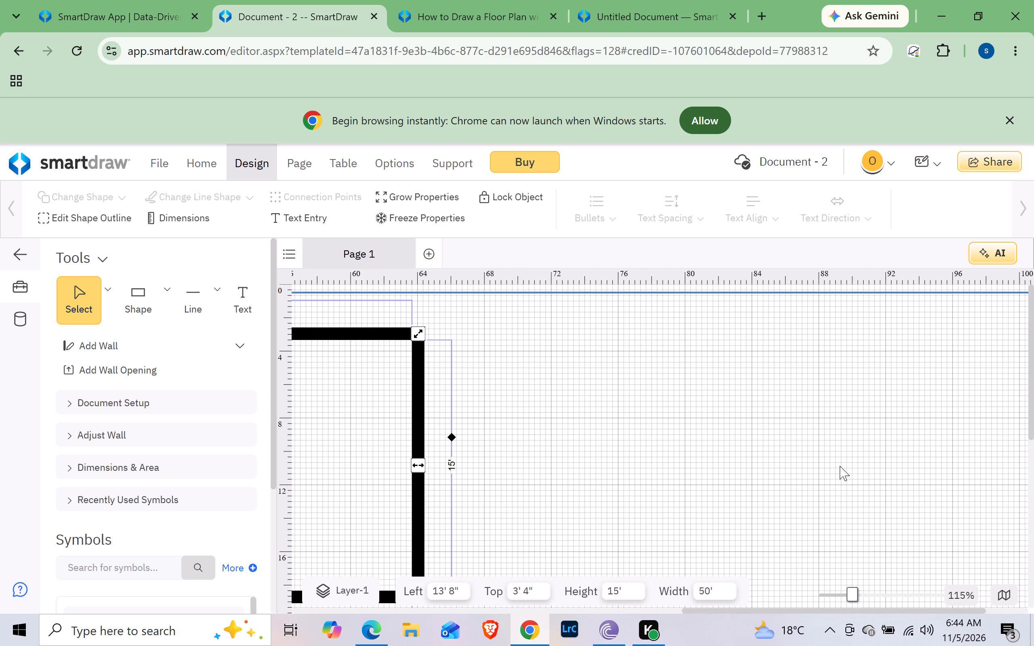
{"action": "left_click", "coordinate": [453, 465]}
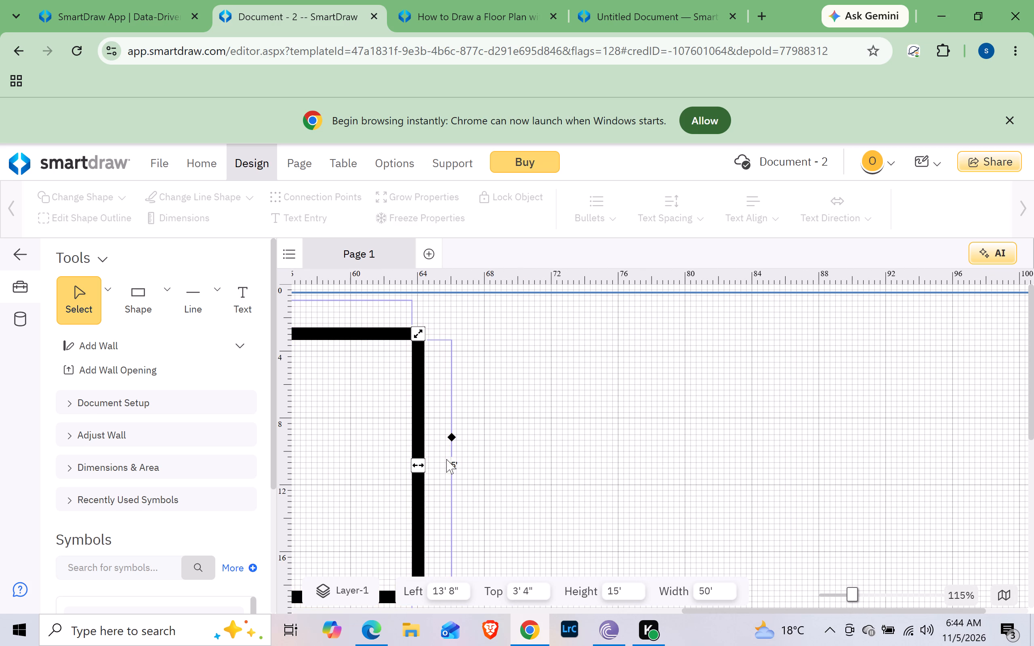
{"action": "left_click", "coordinate": [455, 462]}
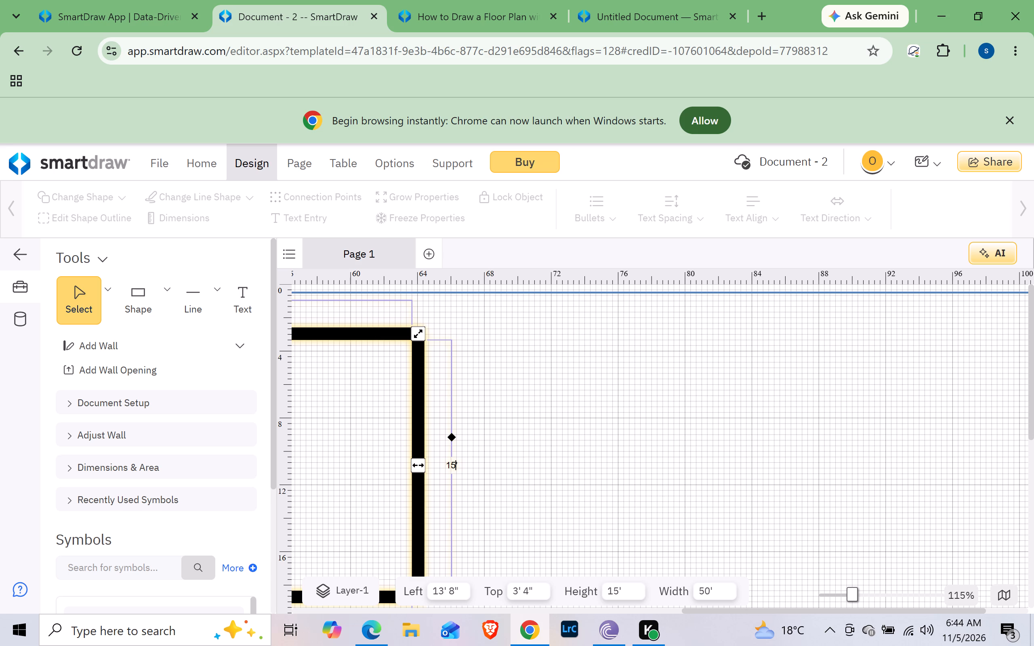
{"action": "key", "text": "BackSpace"}
{"action": "key", "text": "BackSpace"}
{"action": "key", "text": "2"}
{"action": "key", "text": "0"}
{"action": "key", "text": "Return"}
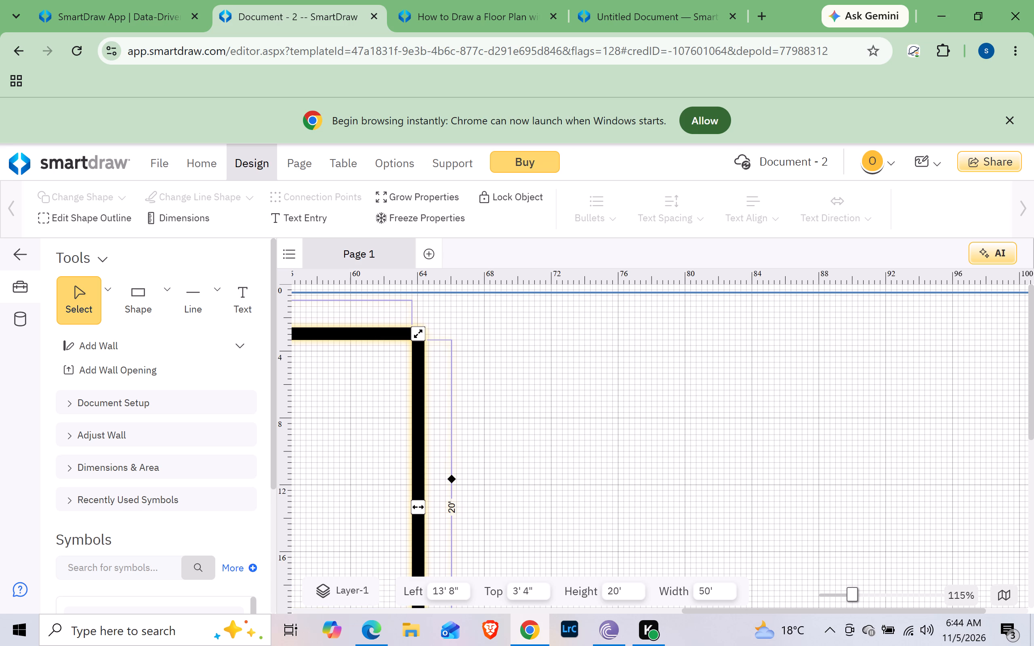
Add a wall segment to the room's right wall at a point about 4' below its upper corner.
{"action": "scroll", "coordinate": [455, 462], "scroll_direction": "left", "scroll_amount": 11}
{"action": "scroll", "coordinate": [455, 462], "scroll_direction": "right", "scroll_amount": 11}
{"action": "scroll", "coordinate": [455, 462], "scroll_direction": "down", "scroll_amount": 3}
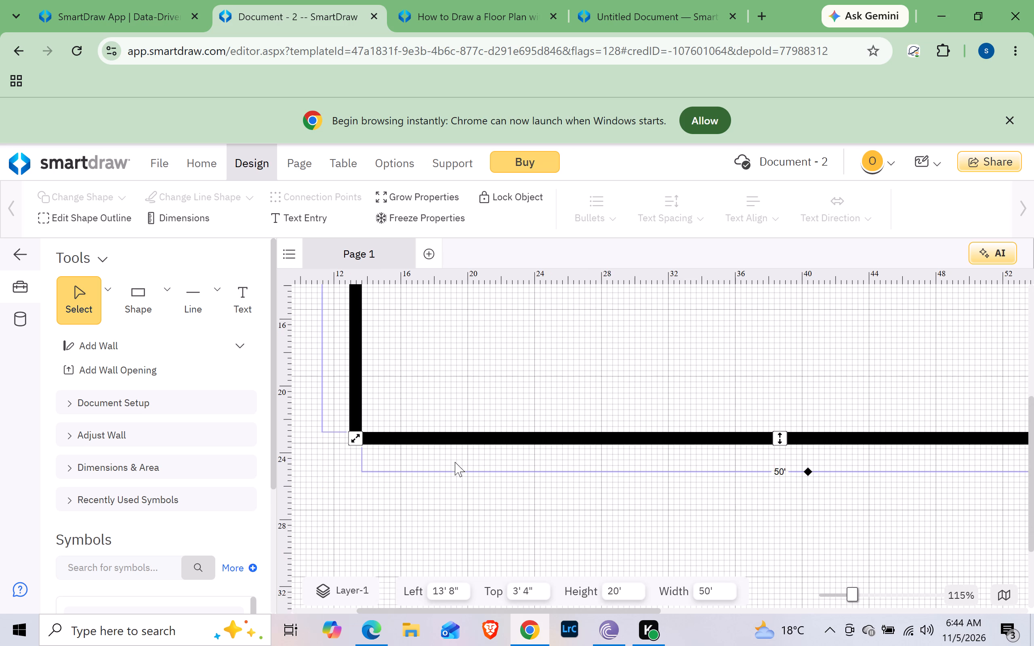
{"action": "scroll", "coordinate": [455, 462], "scroll_direction": "up", "scroll_amount": 2}
{"action": "scroll", "coordinate": [455, 462], "scroll_direction": "down", "scroll_amount": 4}
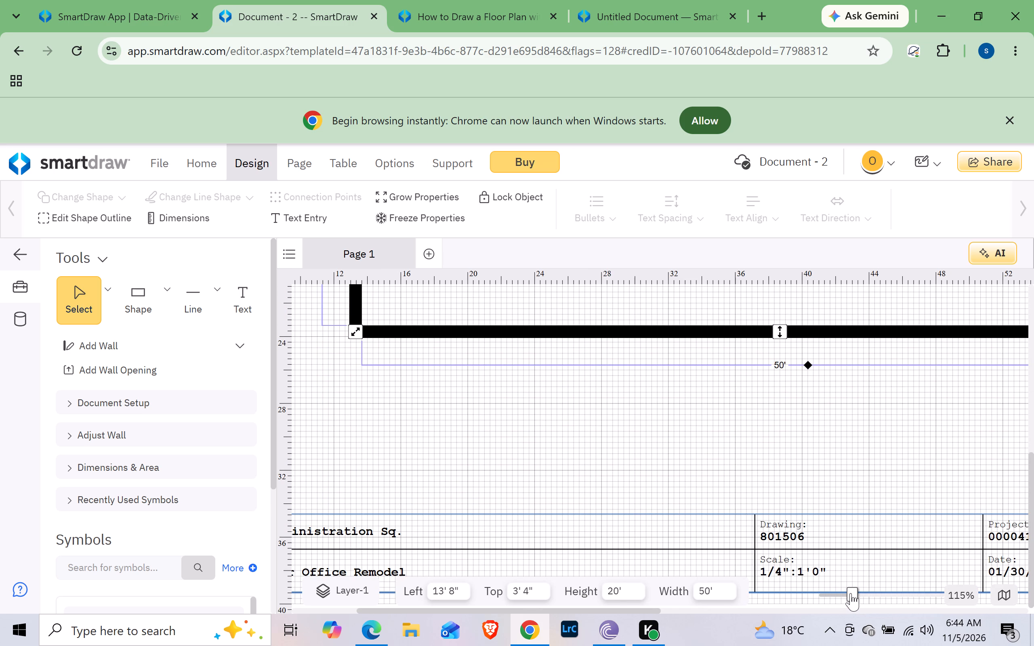
{"action": "left_click_drag", "start_coordinate": [851, 591], "coordinate": [847, 589]}
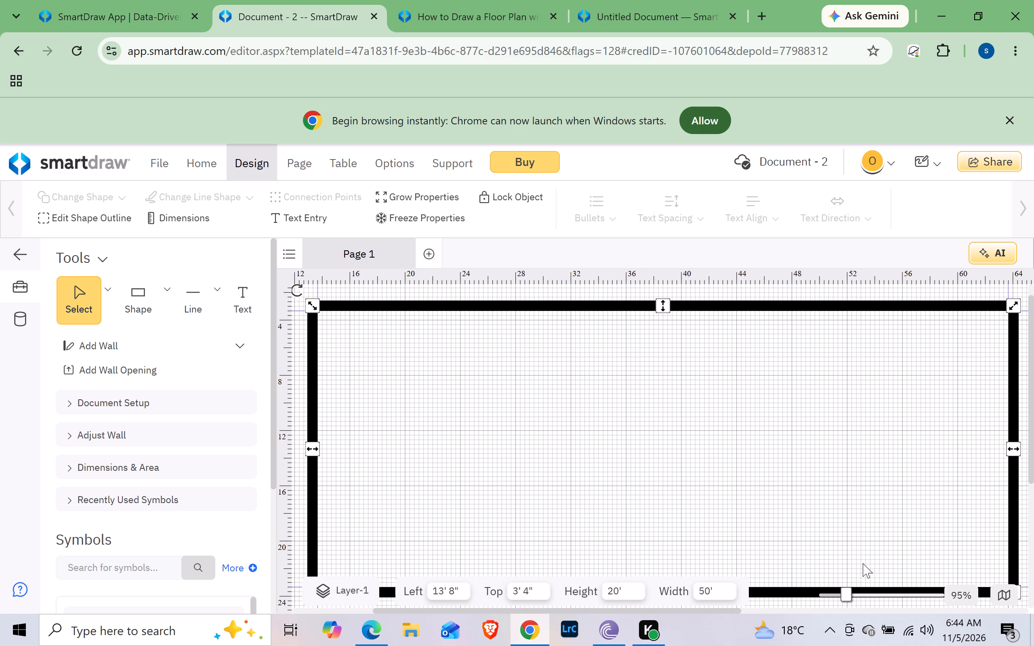
{"action": "scroll", "coordinate": [863, 563], "scroll_direction": "right", "scroll_amount": 5}
{"action": "scroll", "coordinate": [863, 563], "scroll_direction": "left", "scroll_amount": 6}
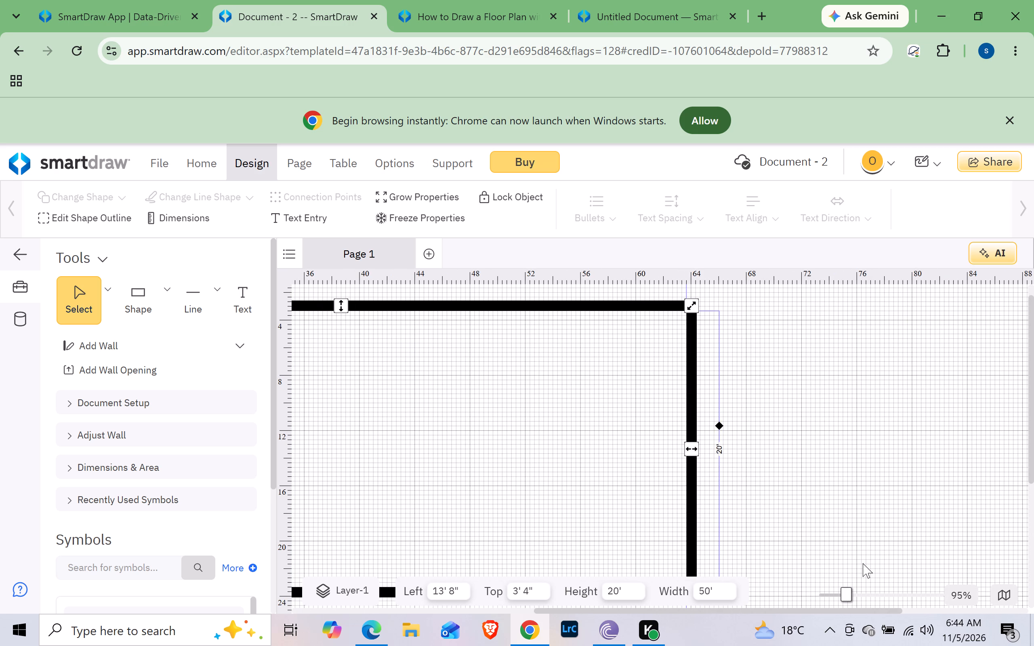
{"action": "scroll", "coordinate": [863, 563], "scroll_direction": "left", "scroll_amount": 5}
{"action": "scroll", "coordinate": [863, 563], "scroll_direction": "right", "scroll_amount": 5}
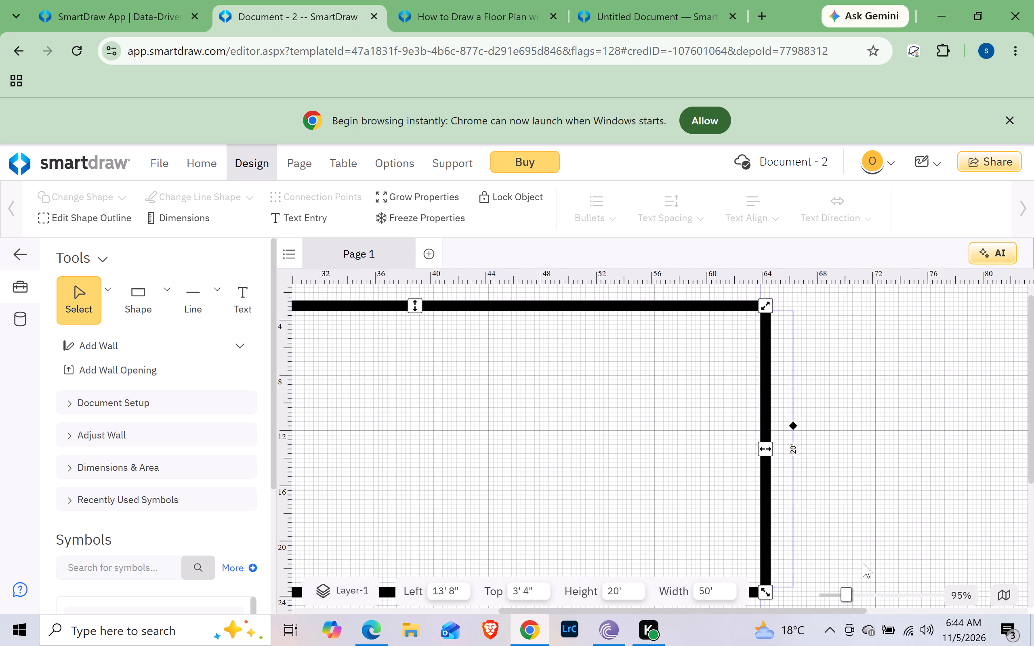
{"action": "scroll", "coordinate": [863, 563], "scroll_direction": "right", "scroll_amount": 1}
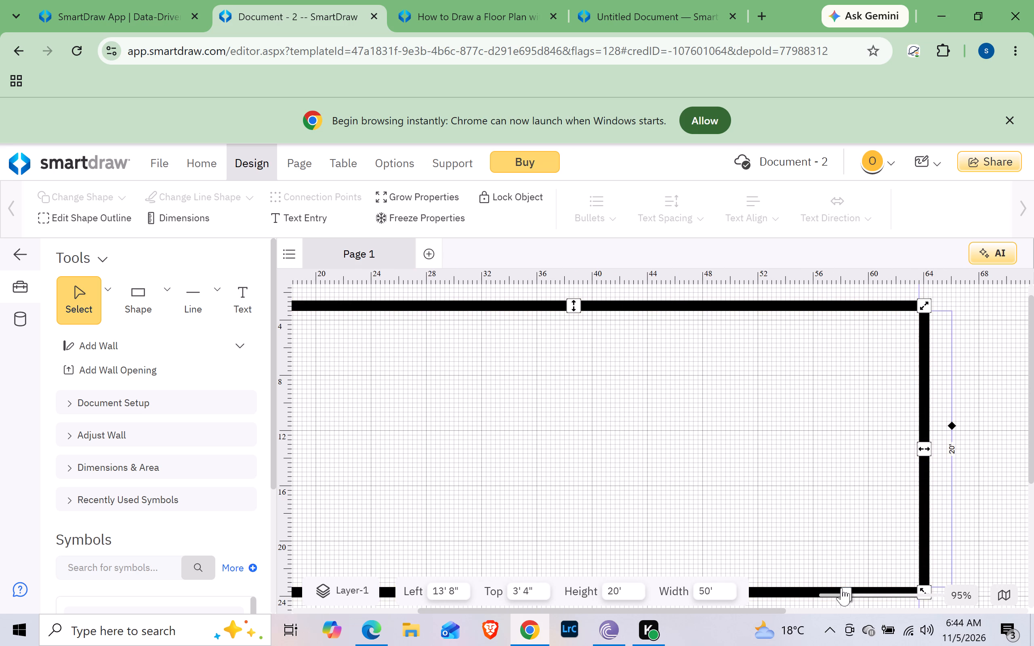
{"action": "left_click_drag", "start_coordinate": [841, 591], "coordinate": [836, 584]}
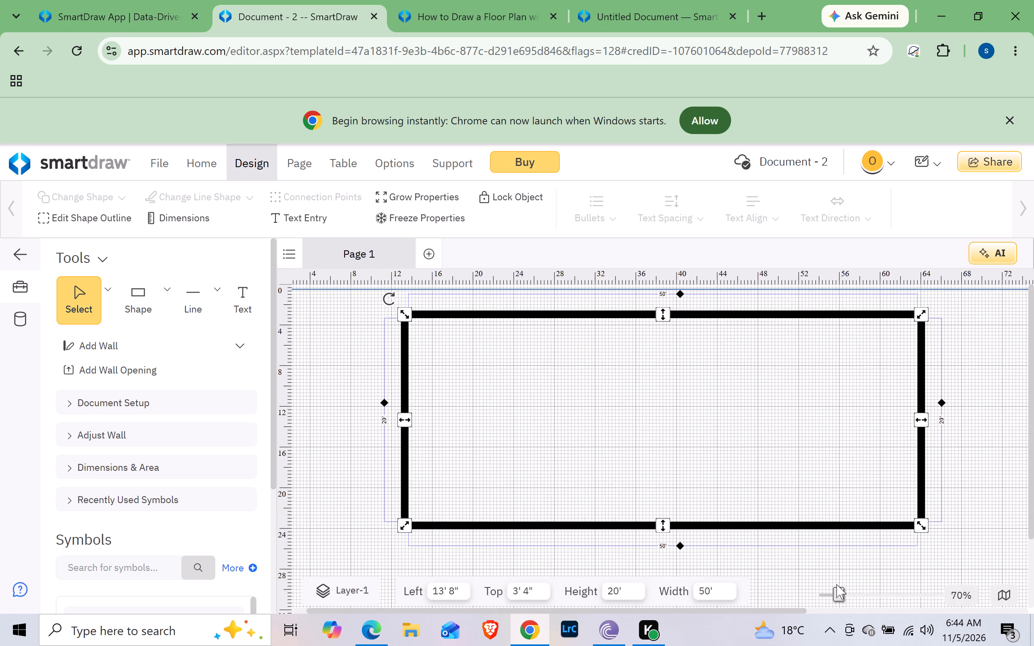
{"action": "left_click_drag", "start_coordinate": [836, 584], "coordinate": [836, 583]}
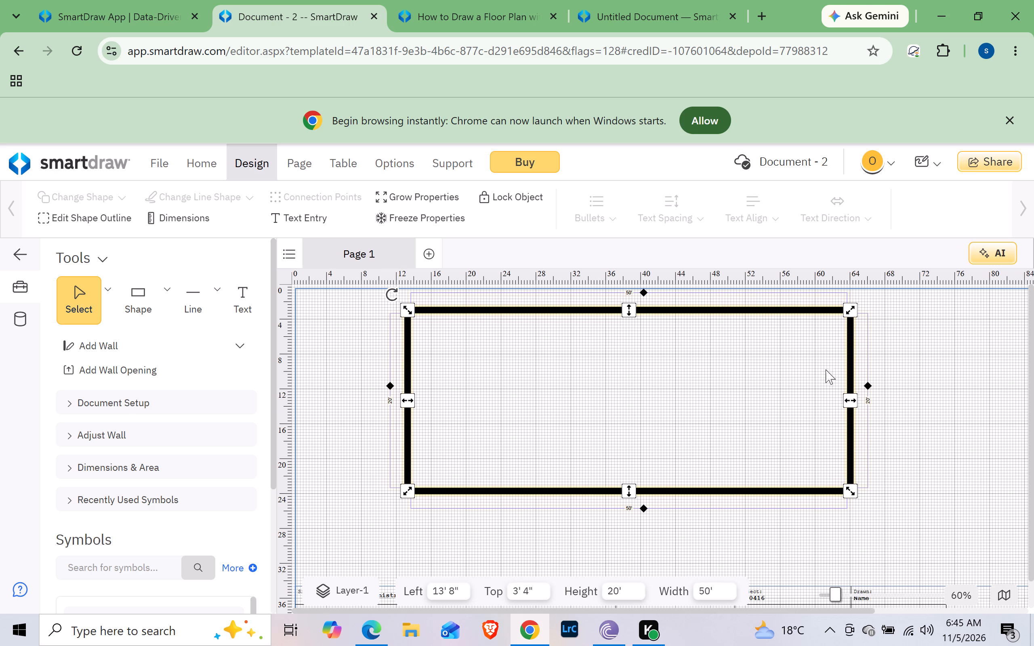
{"action": "left_click", "coordinate": [850, 345]}
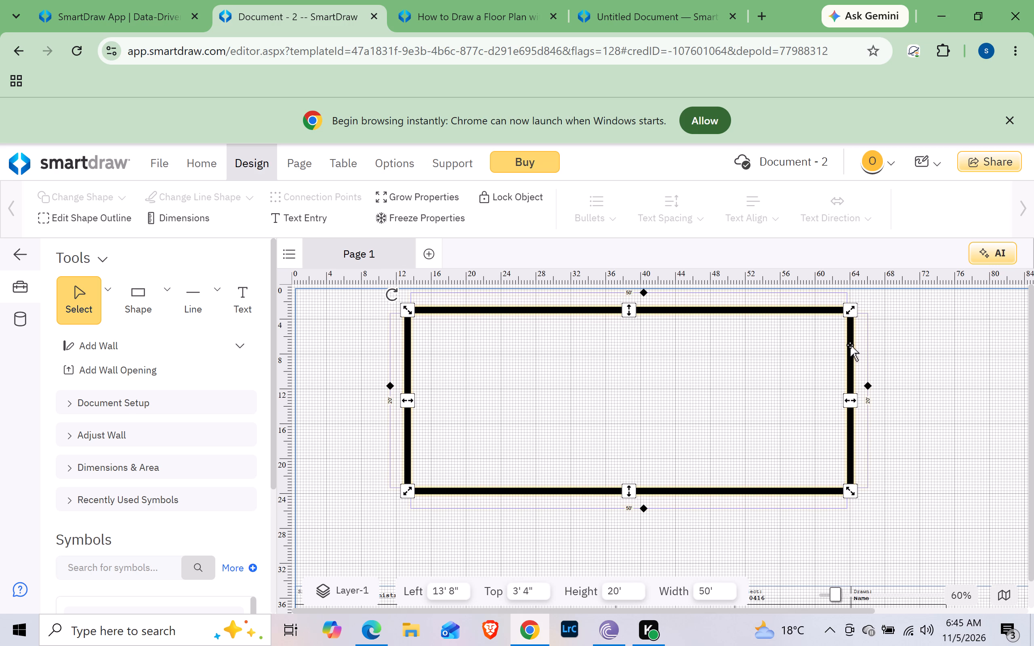
{"action": "right_click", "coordinate": [850, 345]}
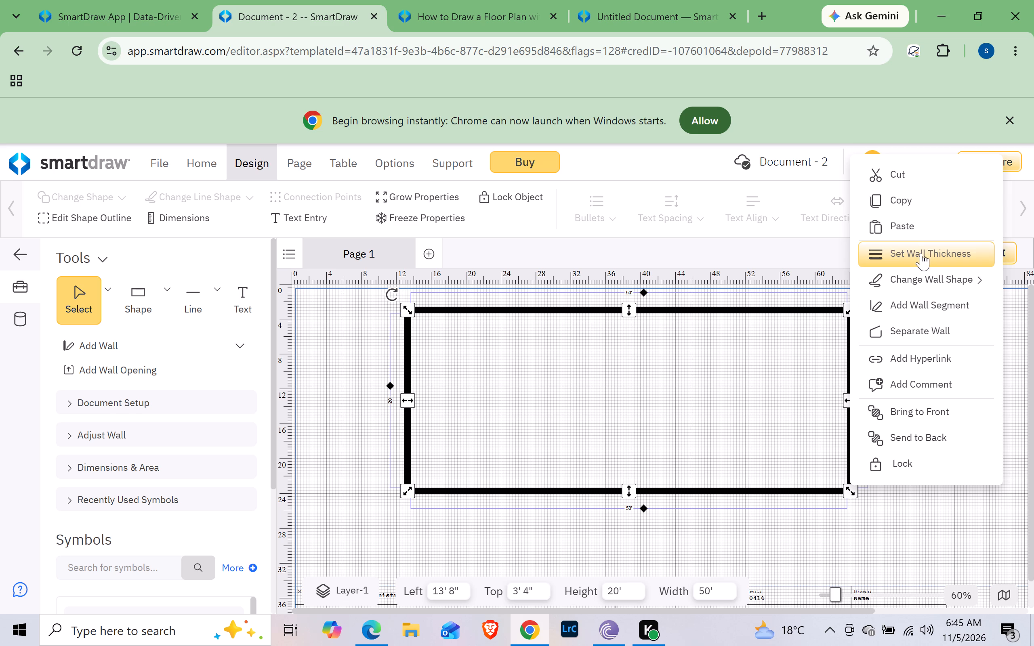
{"action": "left_click", "coordinate": [928, 305]}
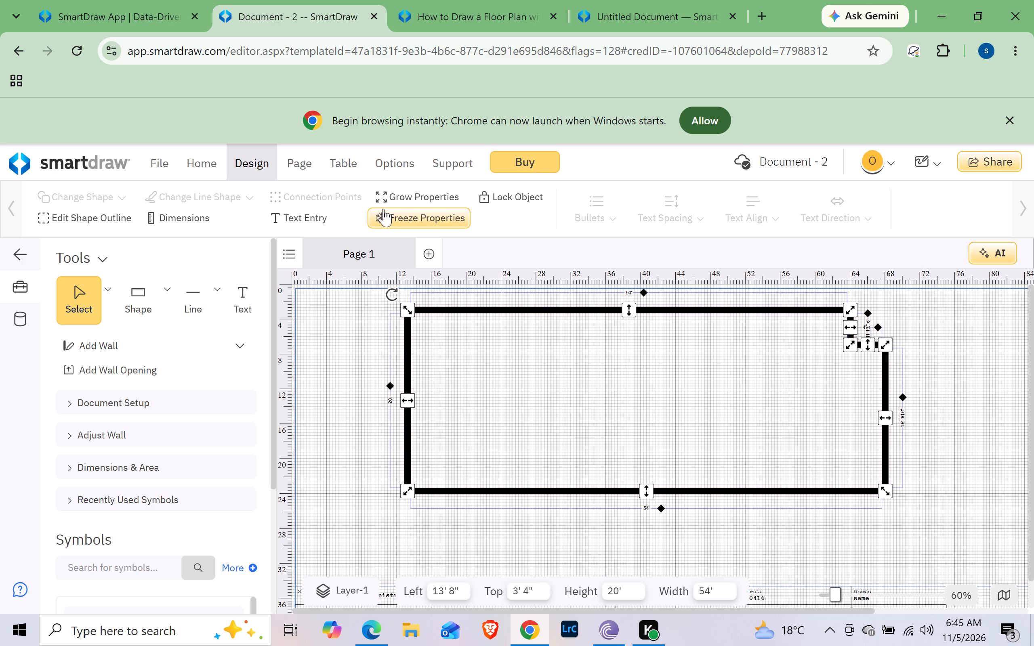
Move the short upper segment of the right wall outward into line with the lower segment, making the upper wall about 54' long.
{"action": "scroll", "coordinate": [383, 208], "scroll_direction": "up", "scroll_amount": 7}
{"action": "scroll", "coordinate": [383, 208], "scroll_direction": "down", "scroll_amount": 14}
{"action": "scroll", "coordinate": [279, 233], "scroll_direction": "down", "scroll_amount": 6}
{"action": "scroll", "coordinate": [279, 233], "scroll_direction": "up", "scroll_amount": 15}
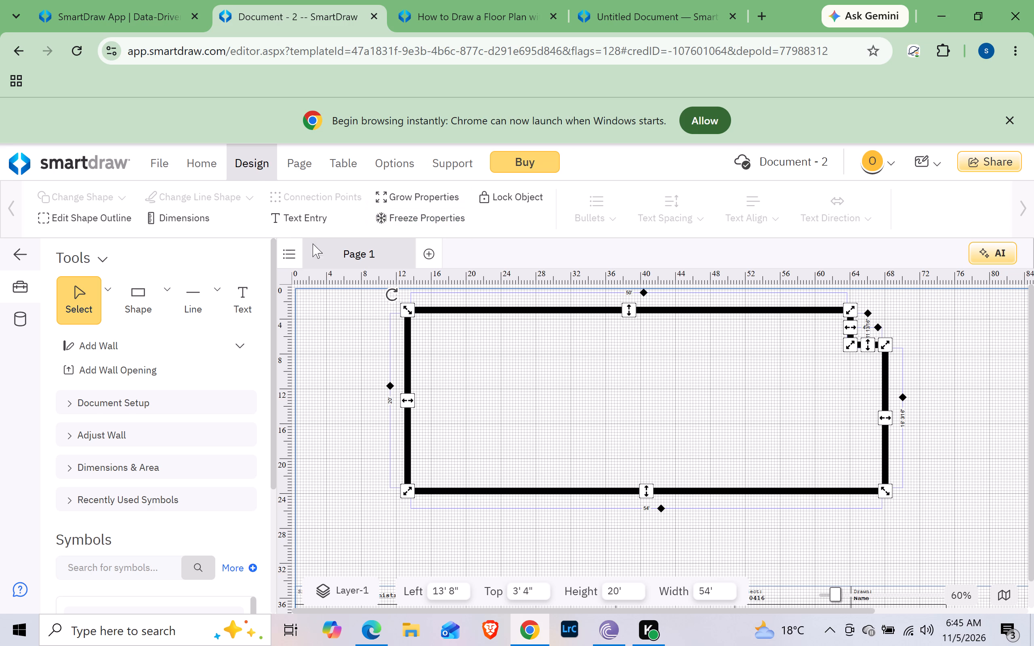
{"action": "left_click", "coordinate": [849, 325]}
{"action": "left_click", "coordinate": [849, 325]}
{"action": "left_click_drag", "start_coordinate": [844, 317], "coordinate": [870, 317]}
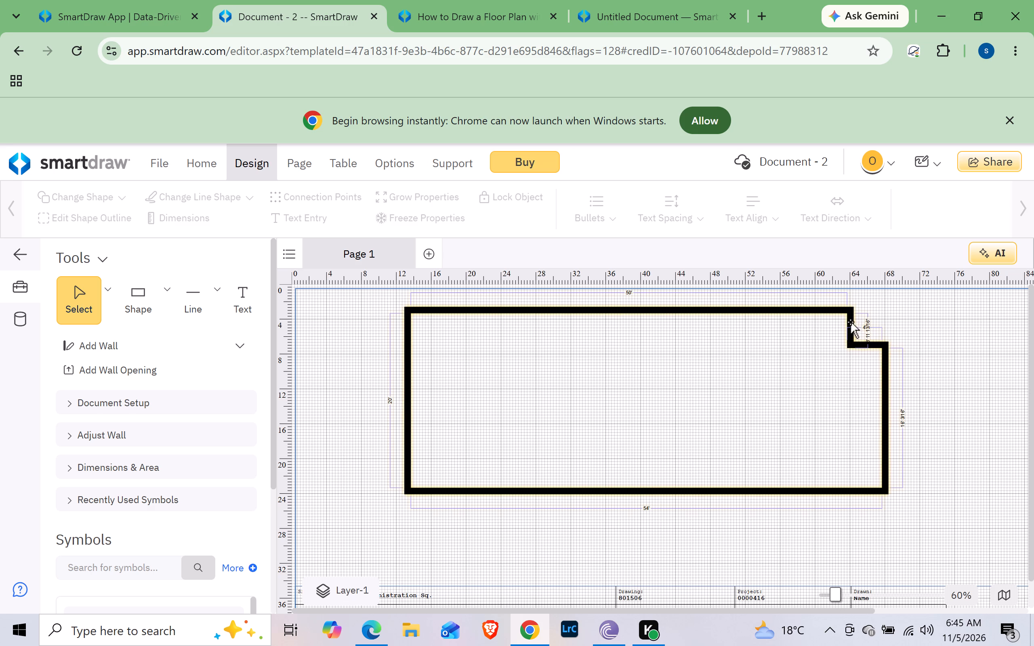
{"action": "left_click", "coordinate": [849, 324]}
{"action": "left_click_drag", "start_coordinate": [849, 324], "coordinate": [876, 324]}
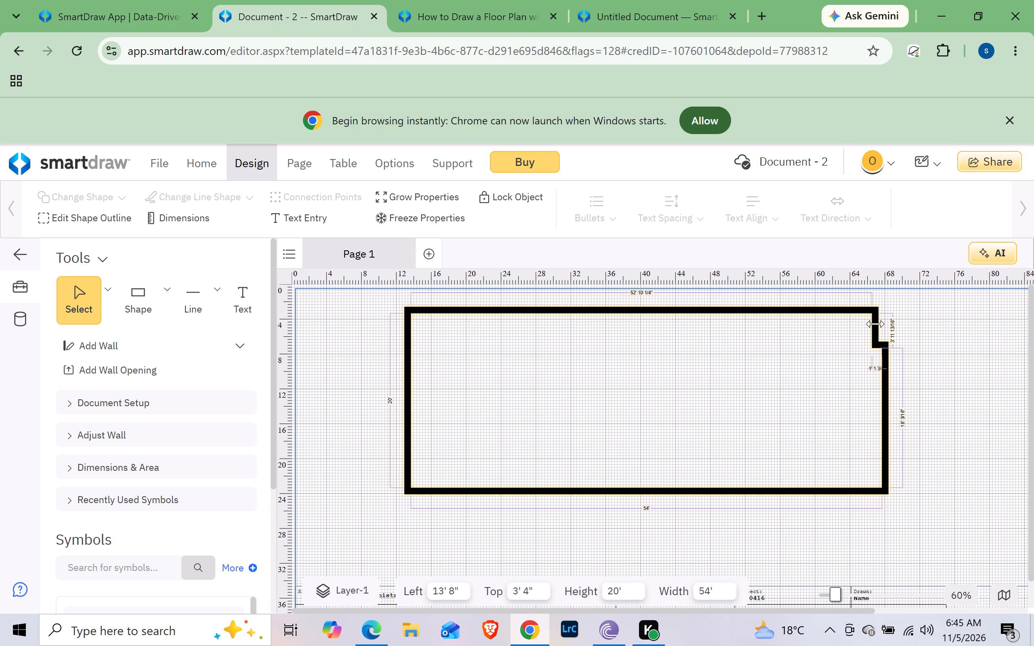
{"action": "left_click_drag", "start_coordinate": [876, 324], "coordinate": [887, 325]}
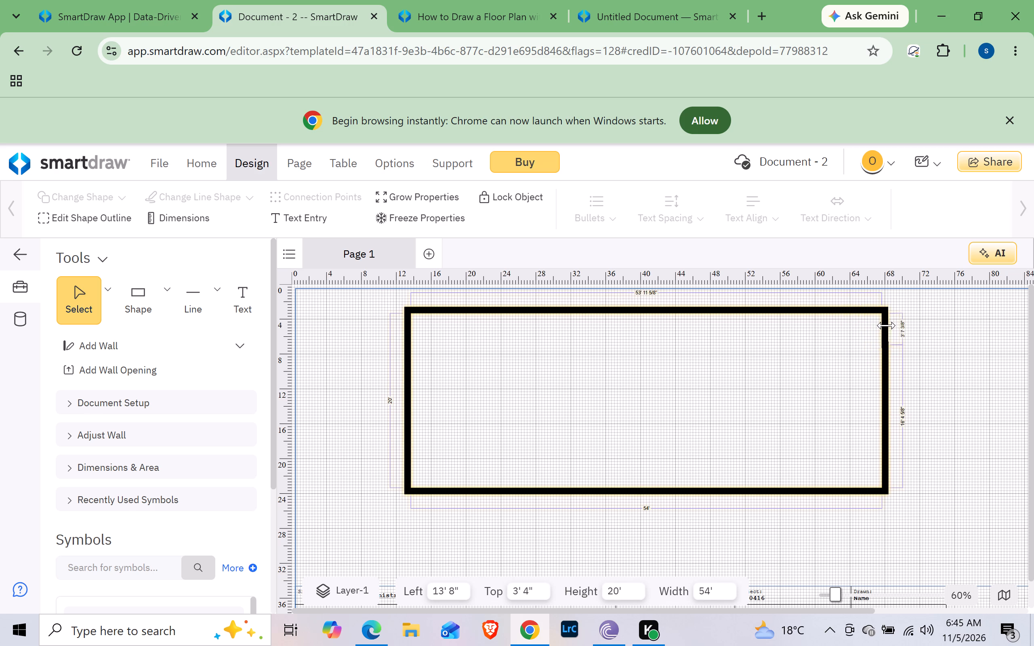
Align the short upper segment of the right wall with the lower segment, making the upper wall about 53' 11" long.
{"action": "left_click_drag", "start_coordinate": [887, 325], "coordinate": [886, 325]}
{"action": "left_click_drag", "start_coordinate": [886, 325], "coordinate": [885, 325]}
{"action": "left_click_drag", "start_coordinate": [885, 325], "coordinate": [884, 325]}
{"action": "left_click", "coordinate": [794, 350]}
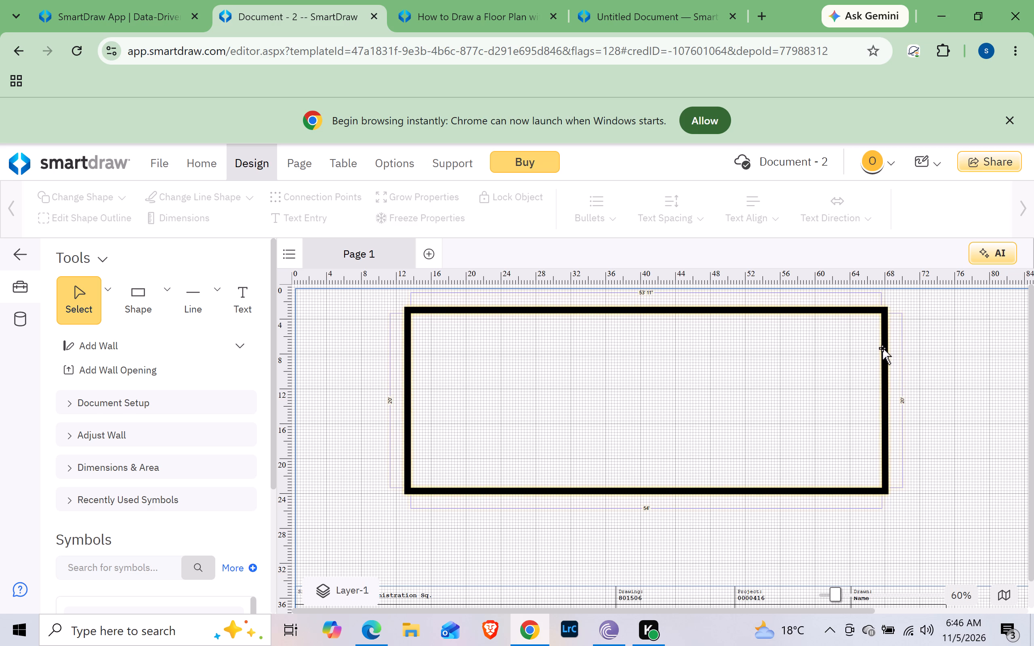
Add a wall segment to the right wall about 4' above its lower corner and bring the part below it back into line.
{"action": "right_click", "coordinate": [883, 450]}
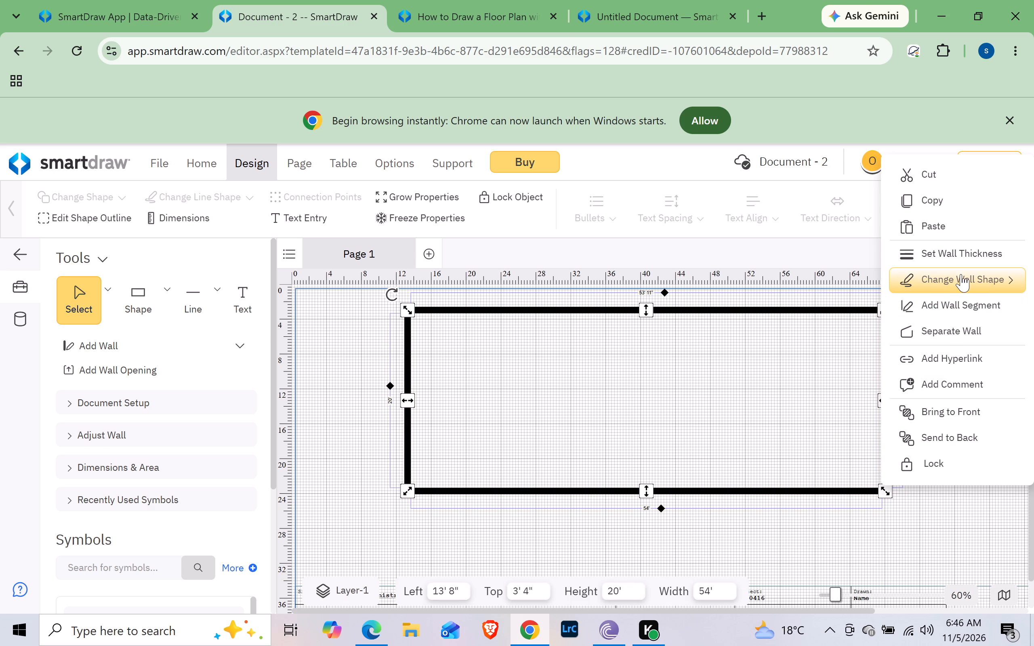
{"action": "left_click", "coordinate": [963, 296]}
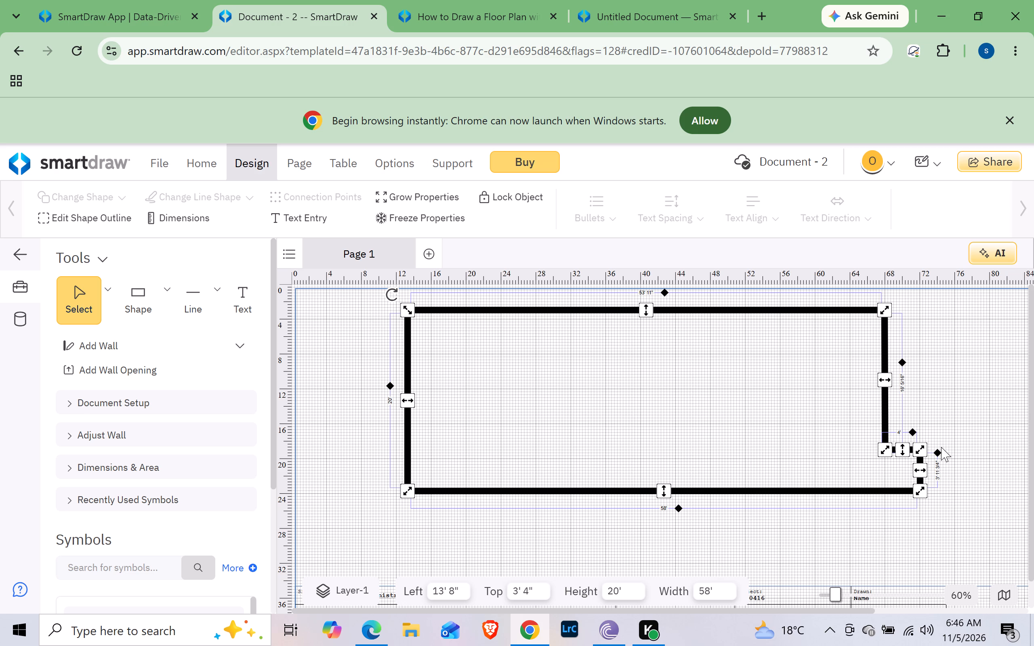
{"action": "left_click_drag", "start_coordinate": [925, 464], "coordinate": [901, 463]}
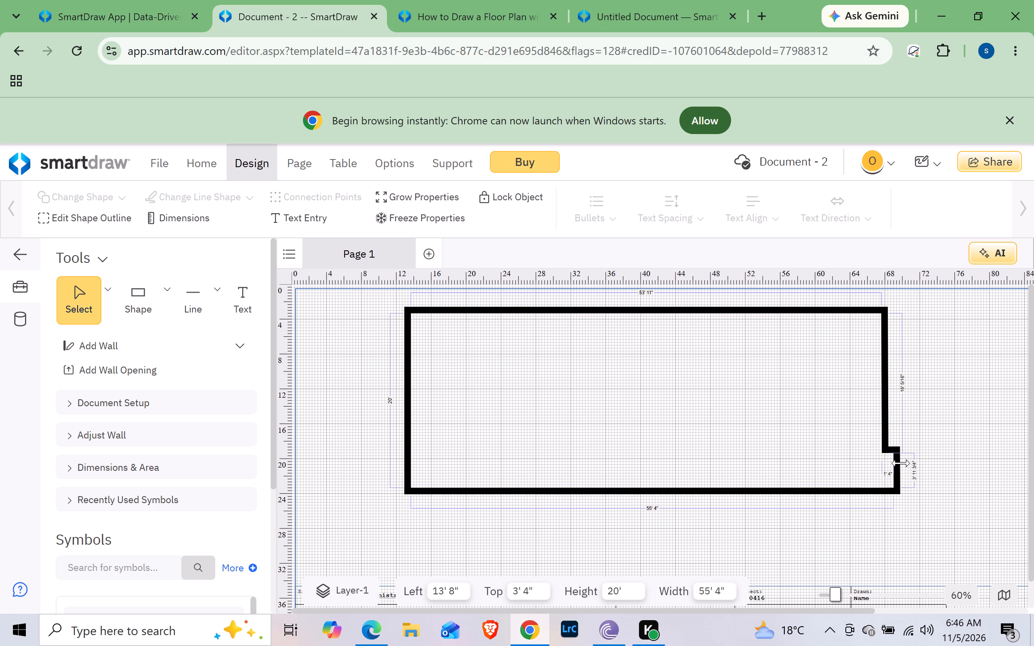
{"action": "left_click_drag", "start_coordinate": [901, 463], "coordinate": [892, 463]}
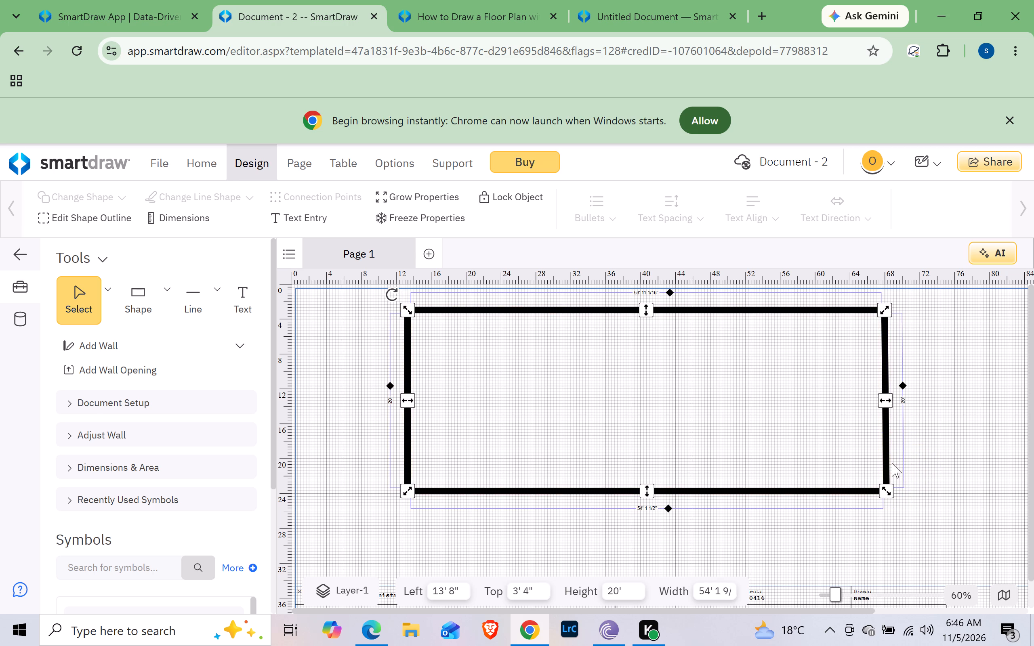
Add a wall segment to the room's right wall at a point about 2' below its upper corner.
{"action": "right_click", "coordinate": [886, 313]}
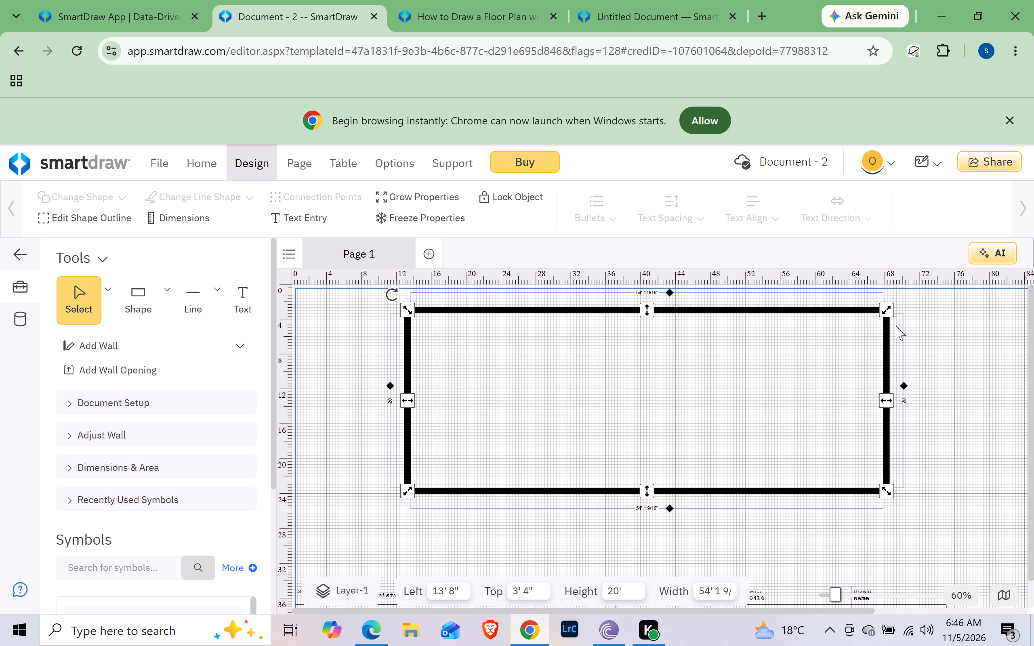
{"action": "right_click", "coordinate": [896, 326]}
{"action": "left_click", "coordinate": [887, 327]}
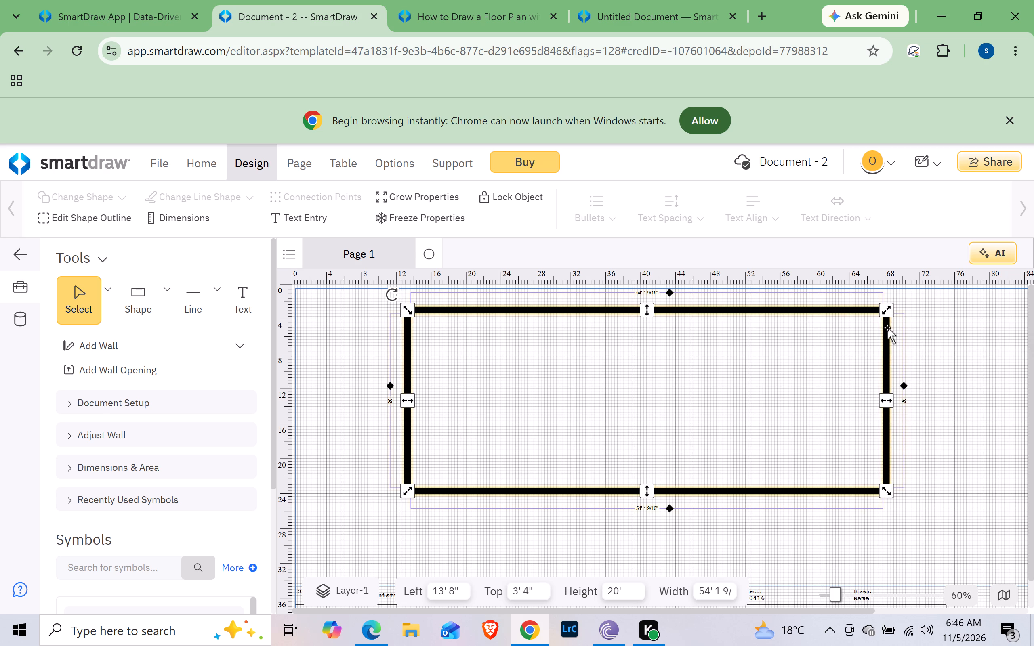
{"action": "right_click", "coordinate": [887, 327]}
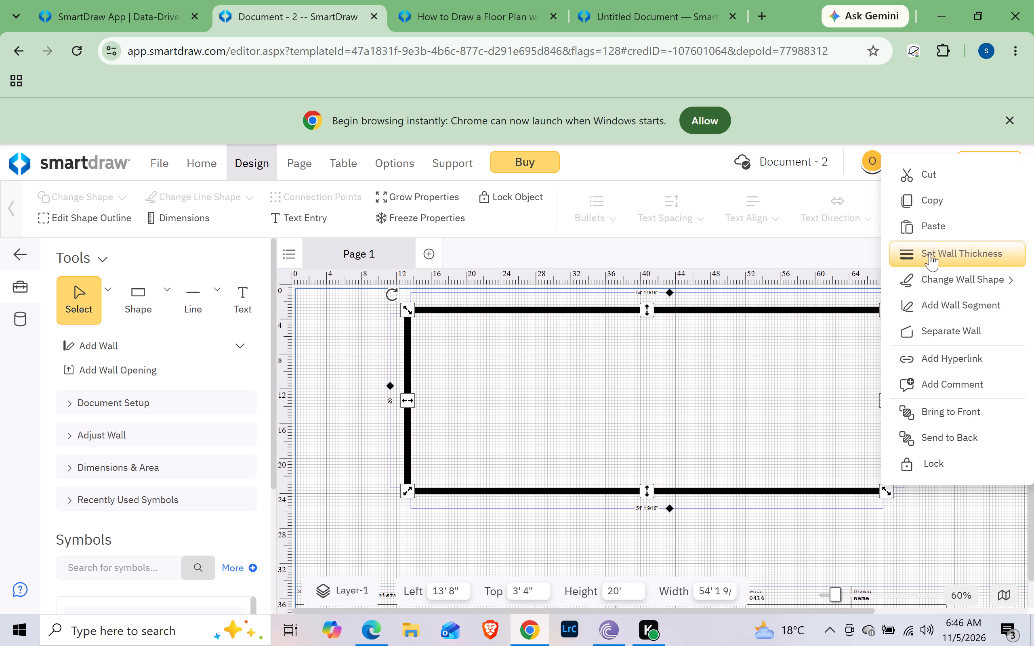
{"action": "left_click", "coordinate": [937, 296]}
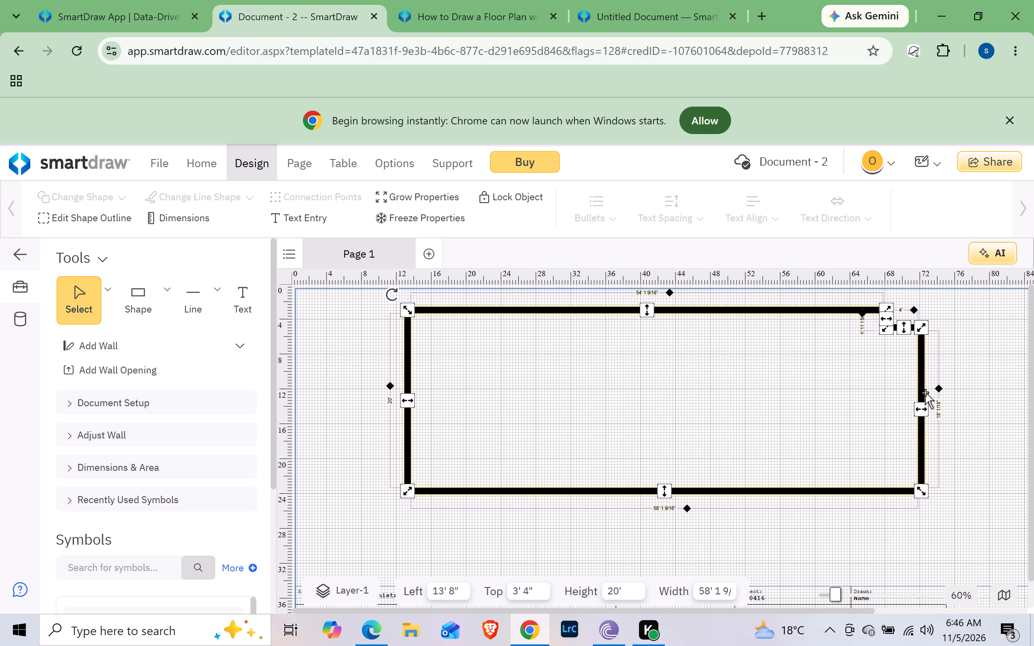
Move the long lower segment of the right wall inward past the upper one, making the lower wall about 47' 4" long.
{"action": "left_click_drag", "start_coordinate": [925, 392], "coordinate": [903, 393]}
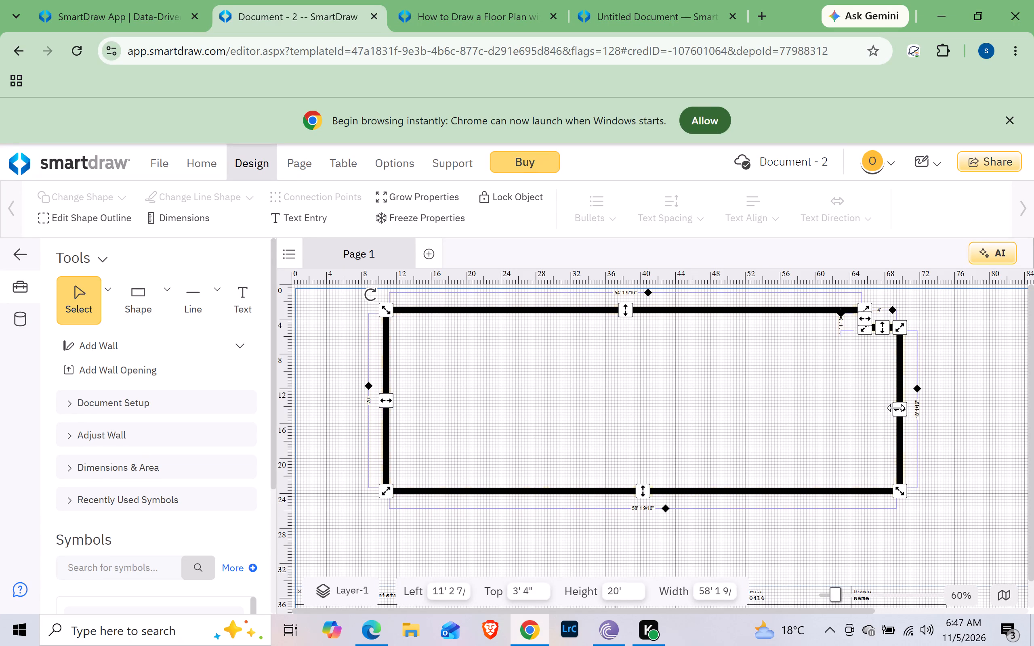
{"action": "left_click_drag", "start_coordinate": [897, 412], "coordinate": [803, 401]}
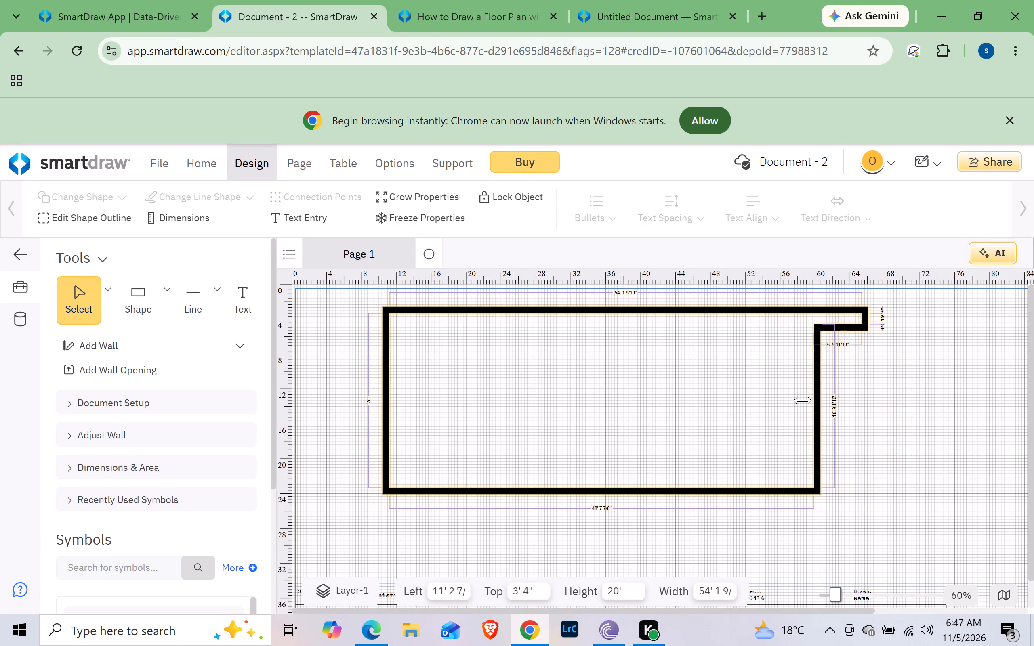
{"action": "left_click_drag", "start_coordinate": [803, 401], "coordinate": [803, 400]}
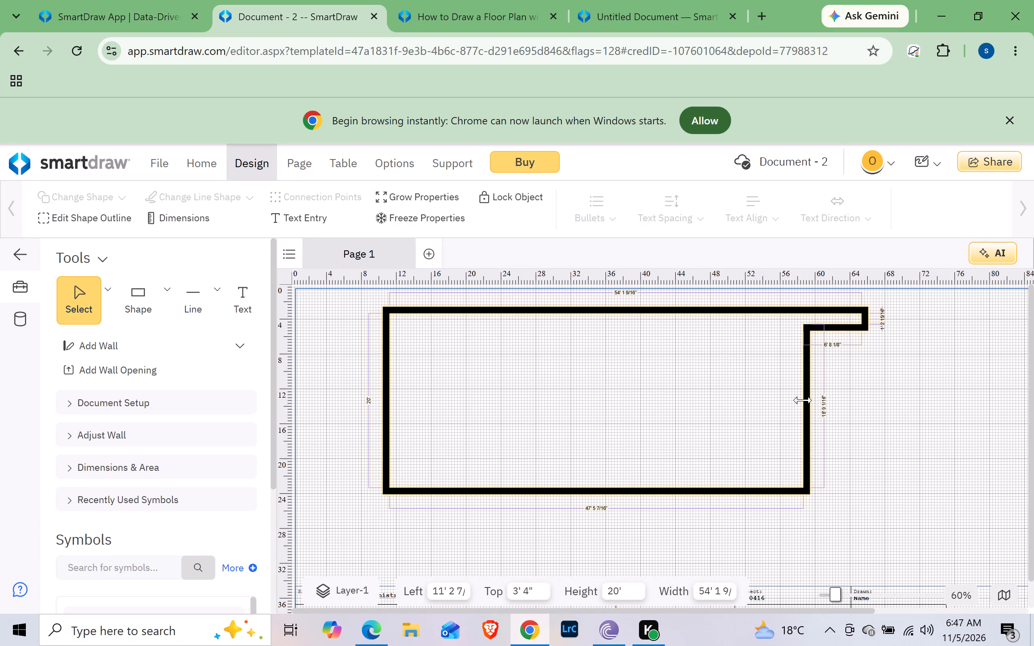
{"action": "left_click_drag", "start_coordinate": [803, 400], "coordinate": [802, 400]}
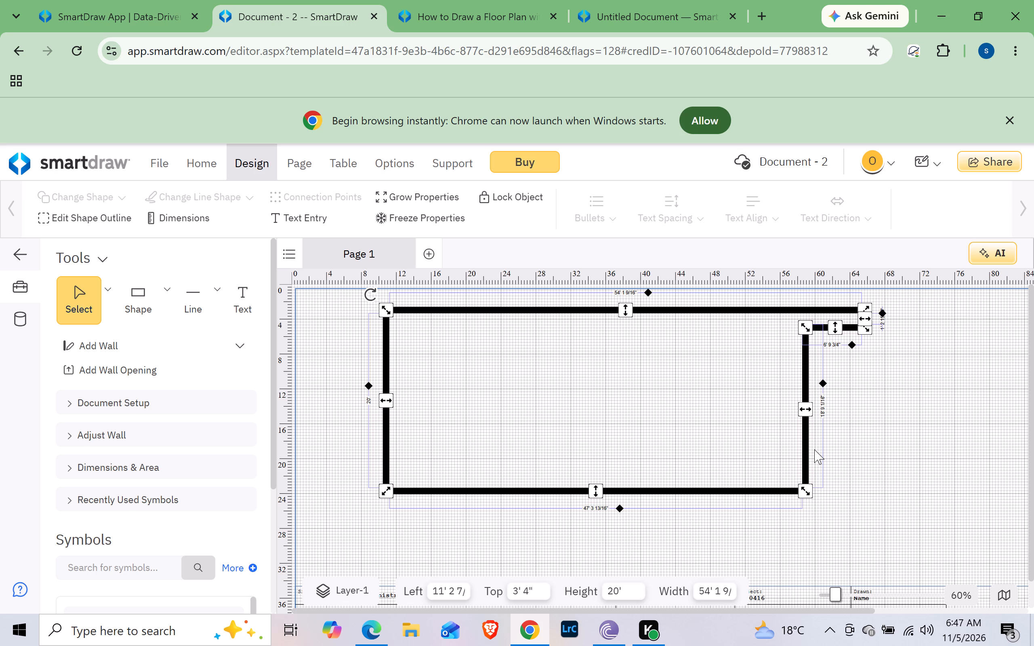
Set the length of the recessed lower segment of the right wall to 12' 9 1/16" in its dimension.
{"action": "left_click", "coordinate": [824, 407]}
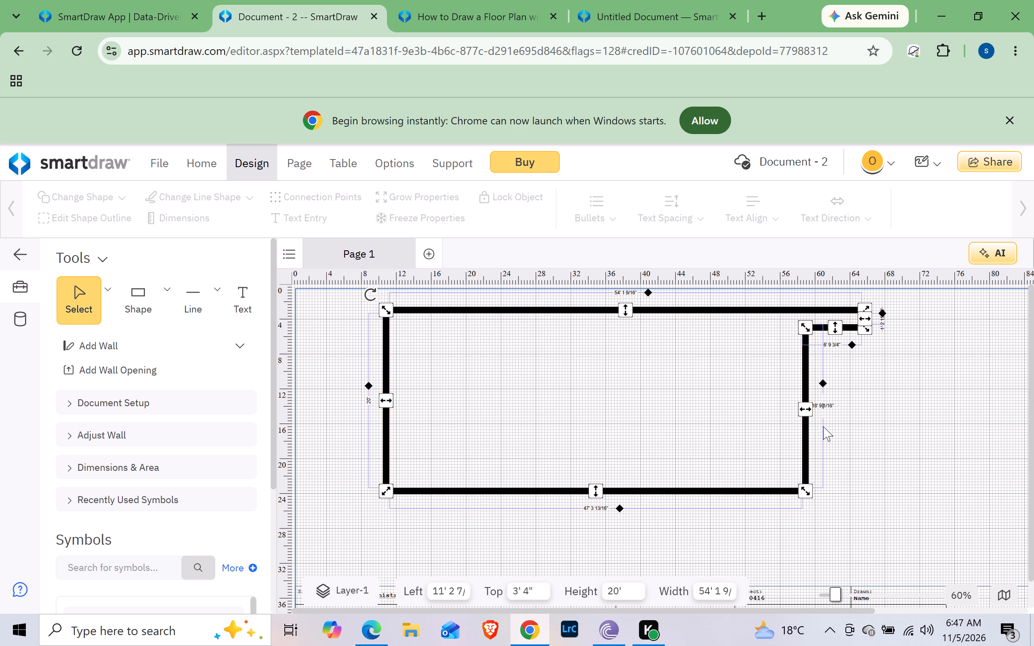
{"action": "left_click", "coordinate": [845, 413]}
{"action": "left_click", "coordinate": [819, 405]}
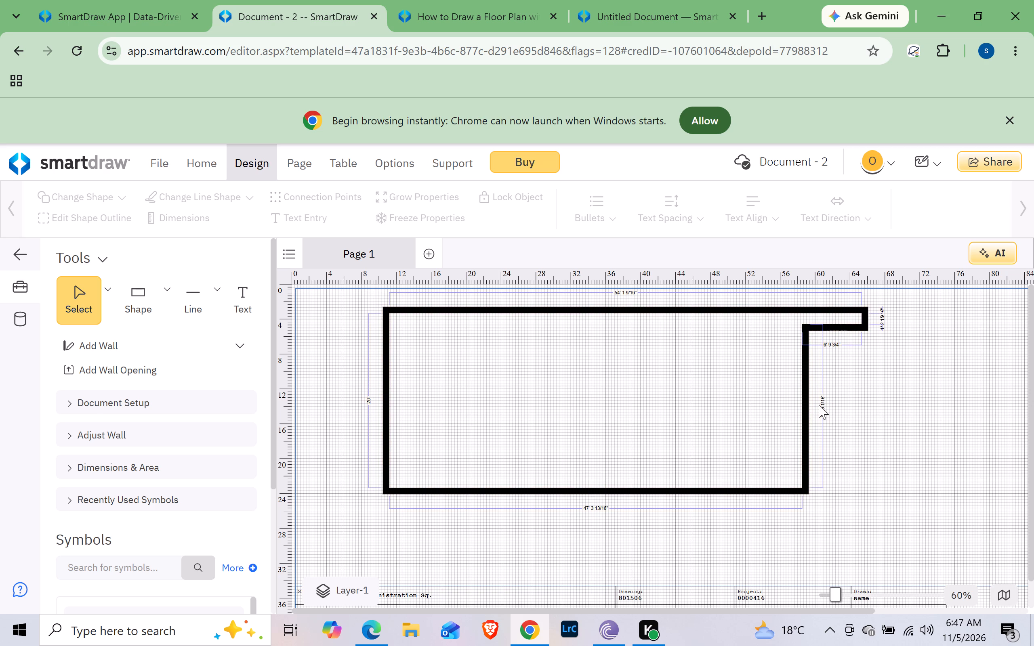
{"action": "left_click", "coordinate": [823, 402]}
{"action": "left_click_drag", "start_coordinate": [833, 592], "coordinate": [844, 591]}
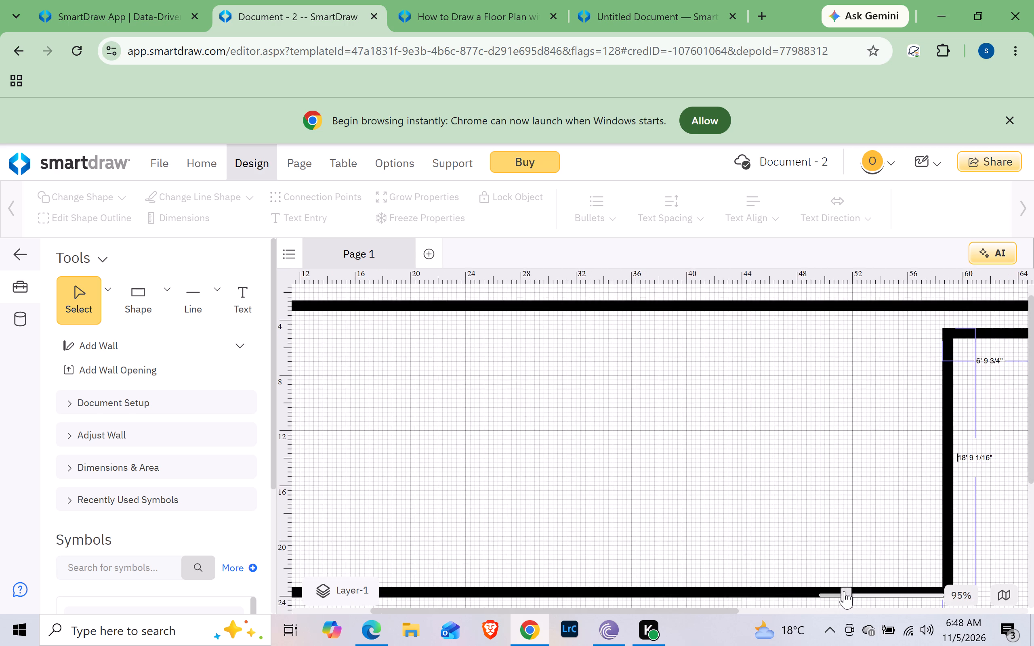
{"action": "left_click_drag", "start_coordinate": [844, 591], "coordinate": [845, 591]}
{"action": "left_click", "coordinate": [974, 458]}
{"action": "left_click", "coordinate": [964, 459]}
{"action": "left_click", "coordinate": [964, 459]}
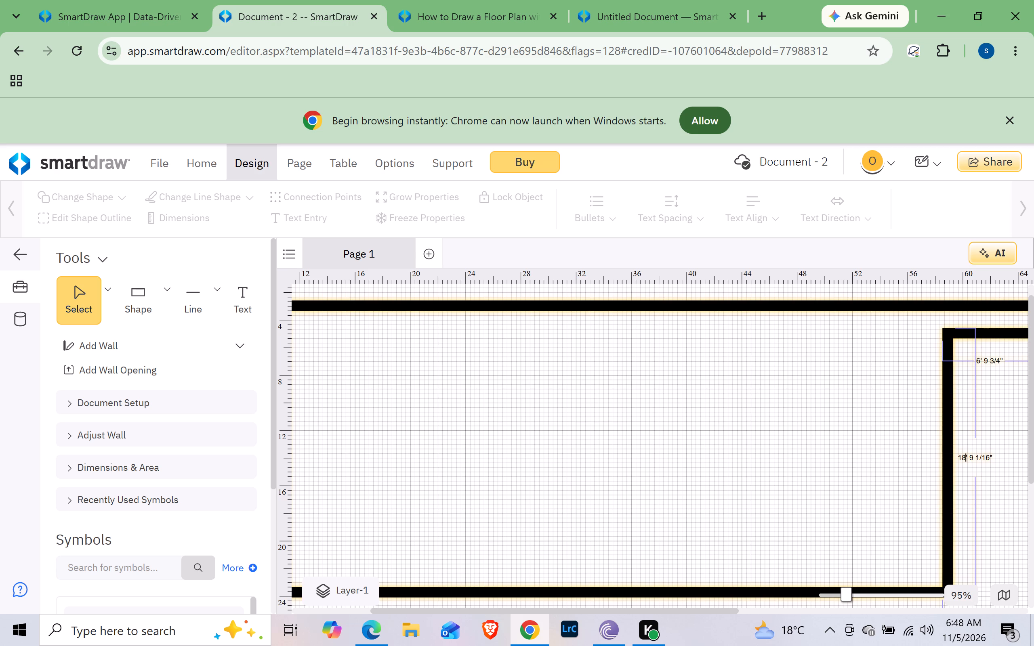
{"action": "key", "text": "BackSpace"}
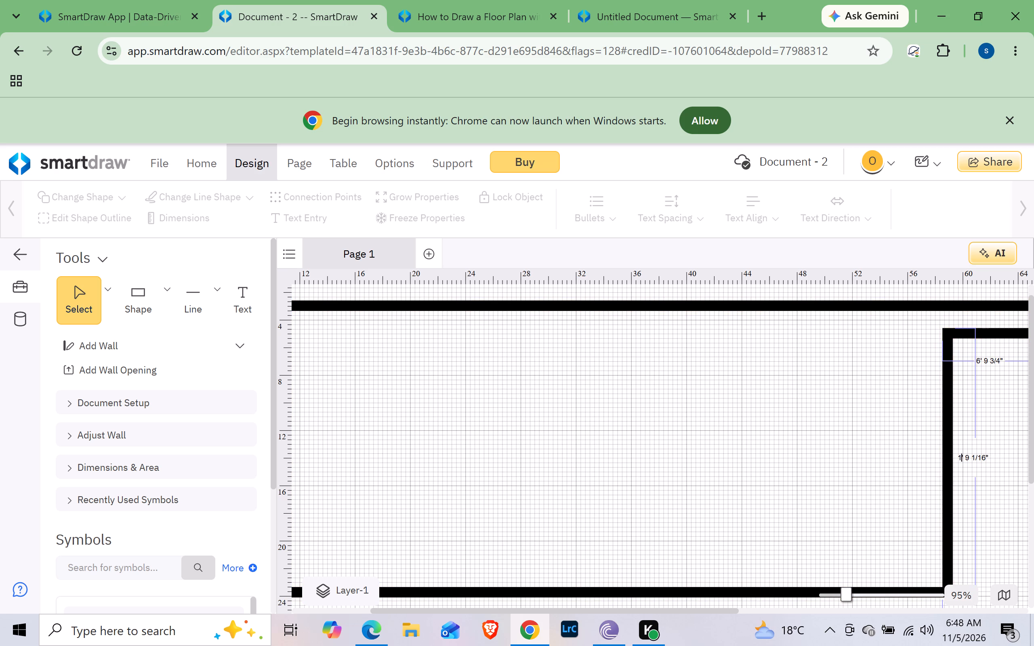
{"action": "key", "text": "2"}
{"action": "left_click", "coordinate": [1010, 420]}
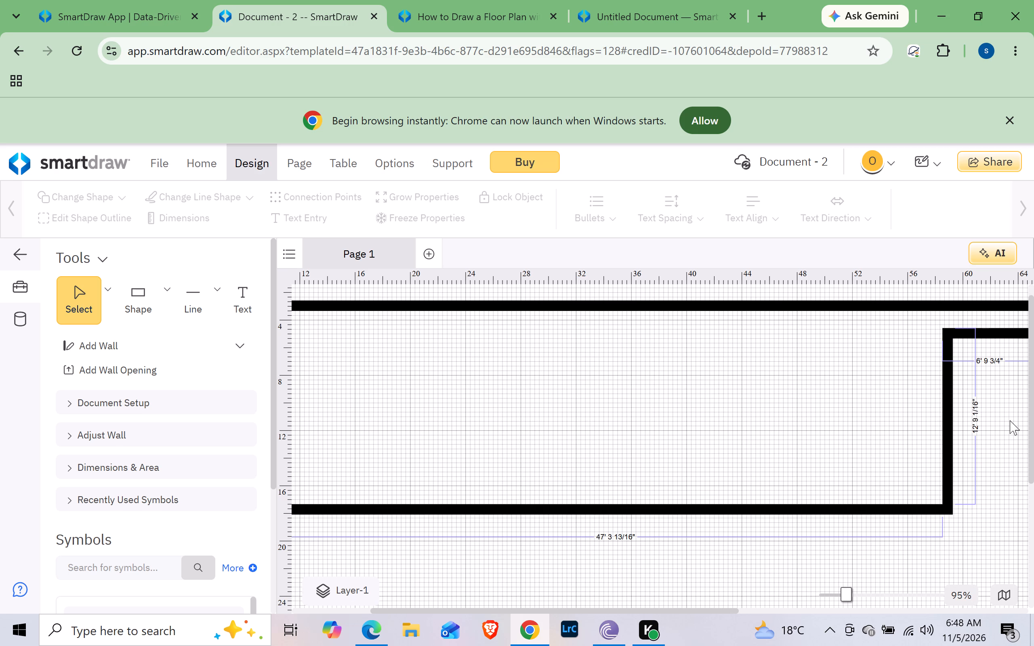
Set the length of the recessed lower segment of the right wall to exactly 12'.
{"action": "scroll", "coordinate": [1010, 420], "scroll_direction": "right", "scroll_amount": 4}
{"action": "scroll", "coordinate": [1010, 420], "scroll_direction": "left", "scroll_amount": 5}
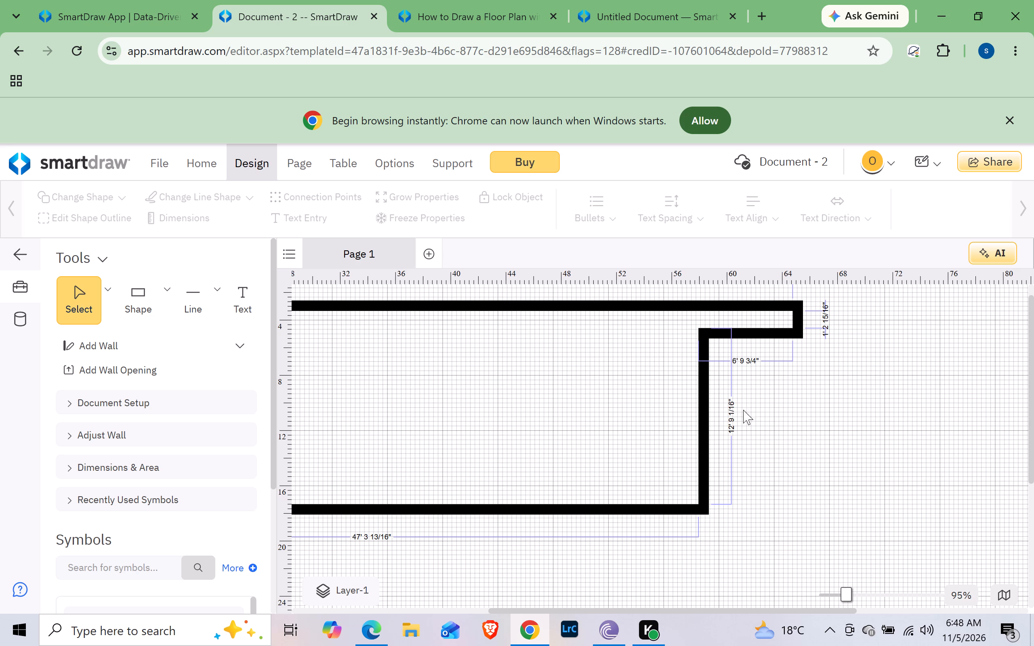
{"action": "left_click", "coordinate": [729, 416]}
{"action": "left_click_drag", "start_coordinate": [744, 416], "coordinate": [719, 417]}
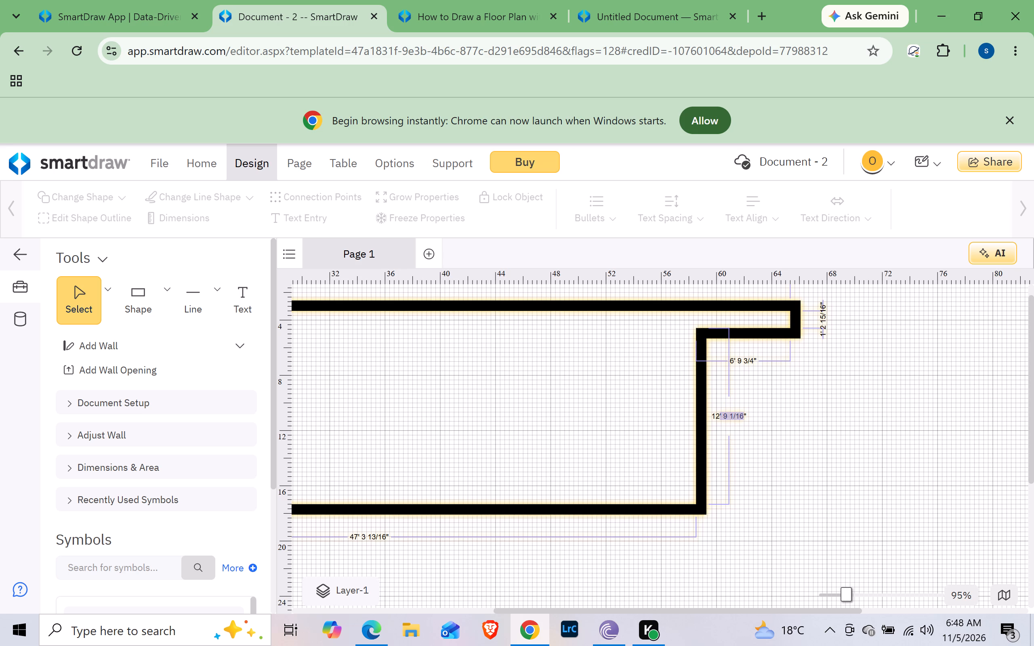
{"action": "left_click_drag", "start_coordinate": [719, 417], "coordinate": [723, 417]}
{"action": "key", "text": "BackSpace"}
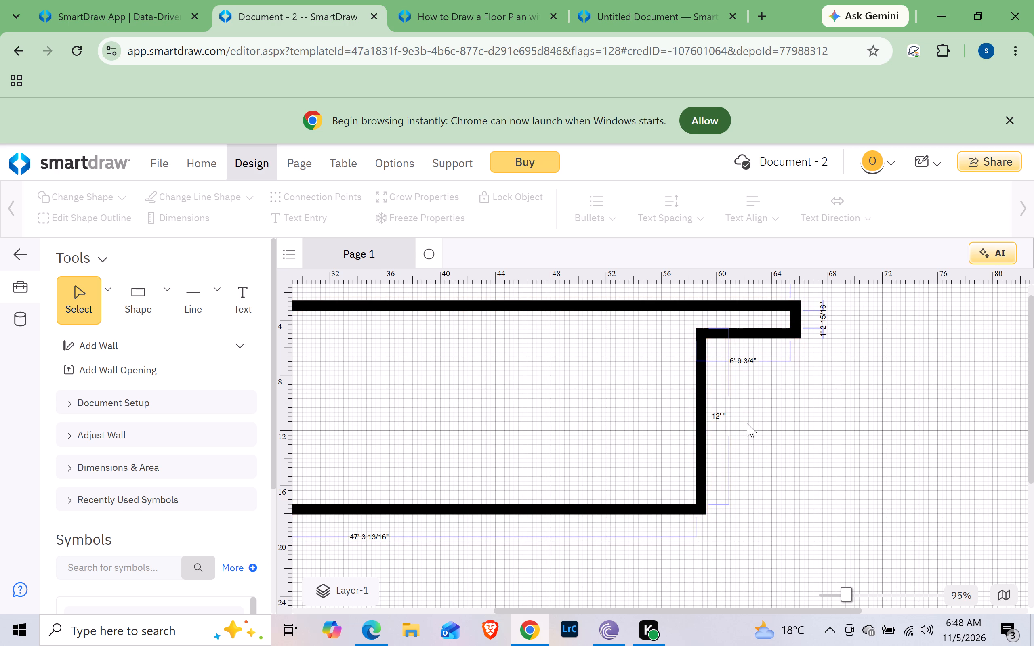
{"action": "key", "text": "BackSpace"}
{"action": "key", "text": "Return"}
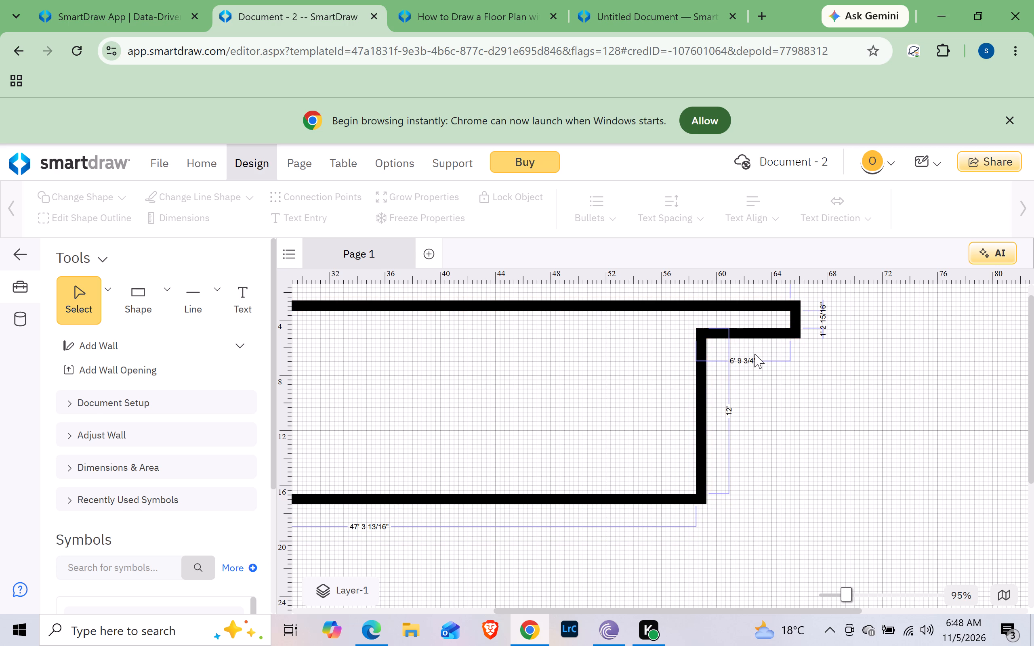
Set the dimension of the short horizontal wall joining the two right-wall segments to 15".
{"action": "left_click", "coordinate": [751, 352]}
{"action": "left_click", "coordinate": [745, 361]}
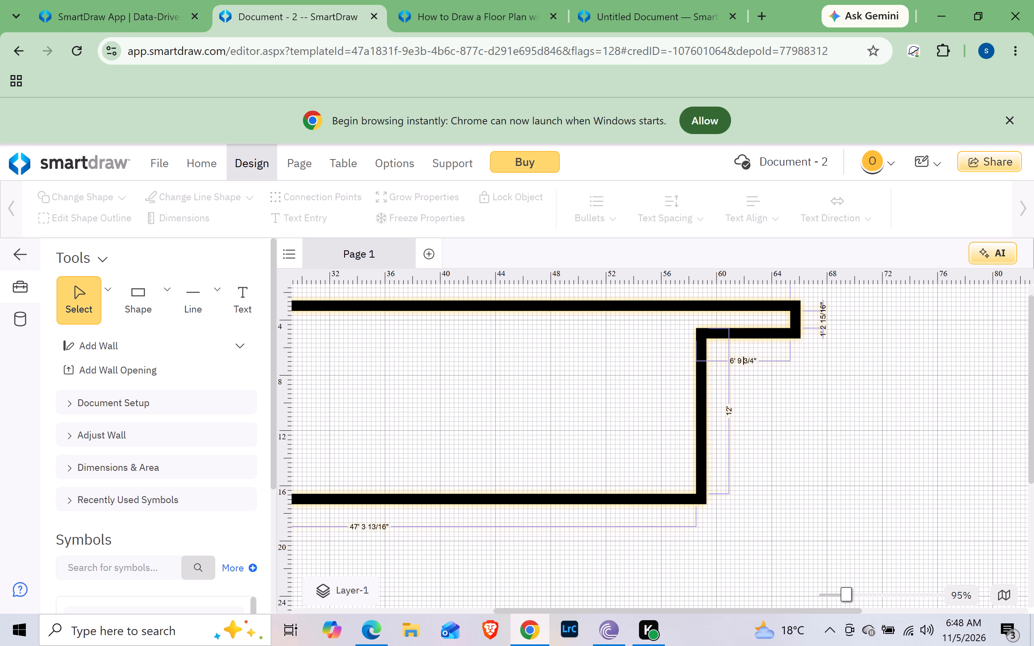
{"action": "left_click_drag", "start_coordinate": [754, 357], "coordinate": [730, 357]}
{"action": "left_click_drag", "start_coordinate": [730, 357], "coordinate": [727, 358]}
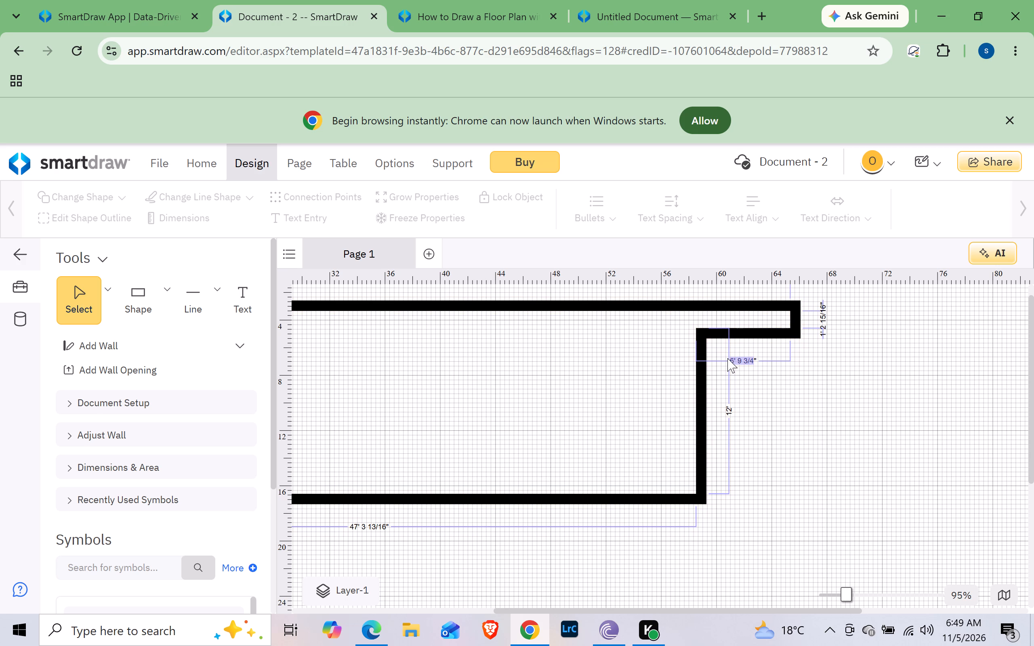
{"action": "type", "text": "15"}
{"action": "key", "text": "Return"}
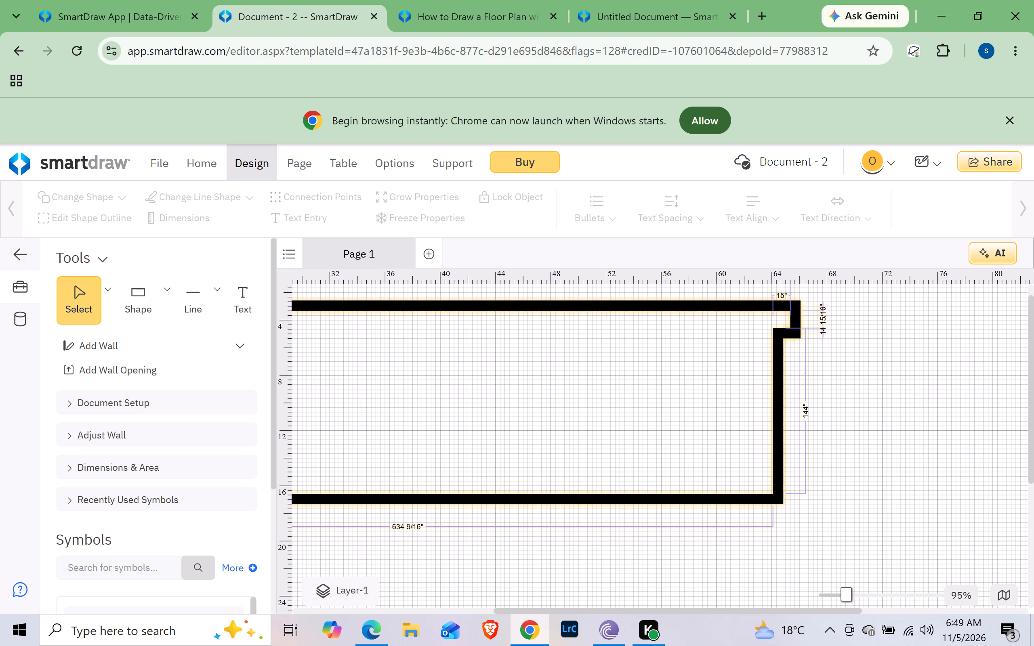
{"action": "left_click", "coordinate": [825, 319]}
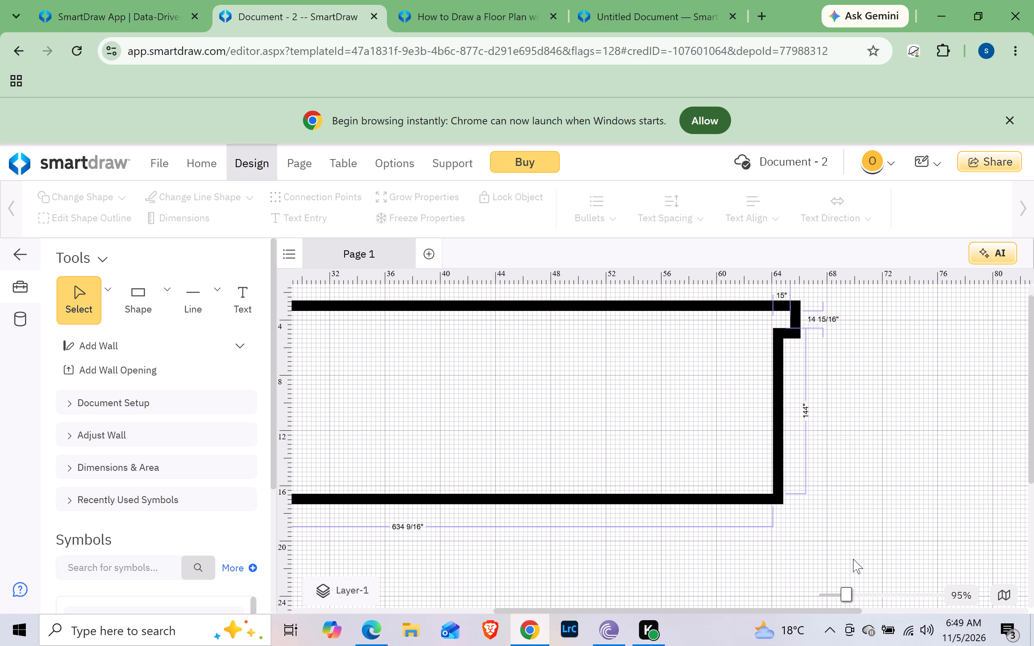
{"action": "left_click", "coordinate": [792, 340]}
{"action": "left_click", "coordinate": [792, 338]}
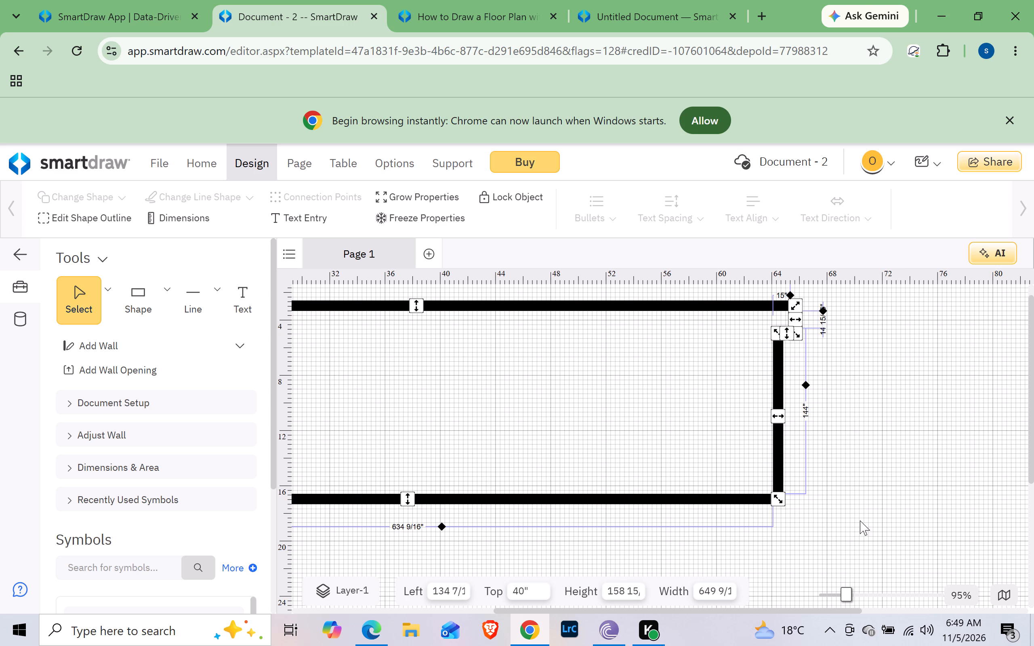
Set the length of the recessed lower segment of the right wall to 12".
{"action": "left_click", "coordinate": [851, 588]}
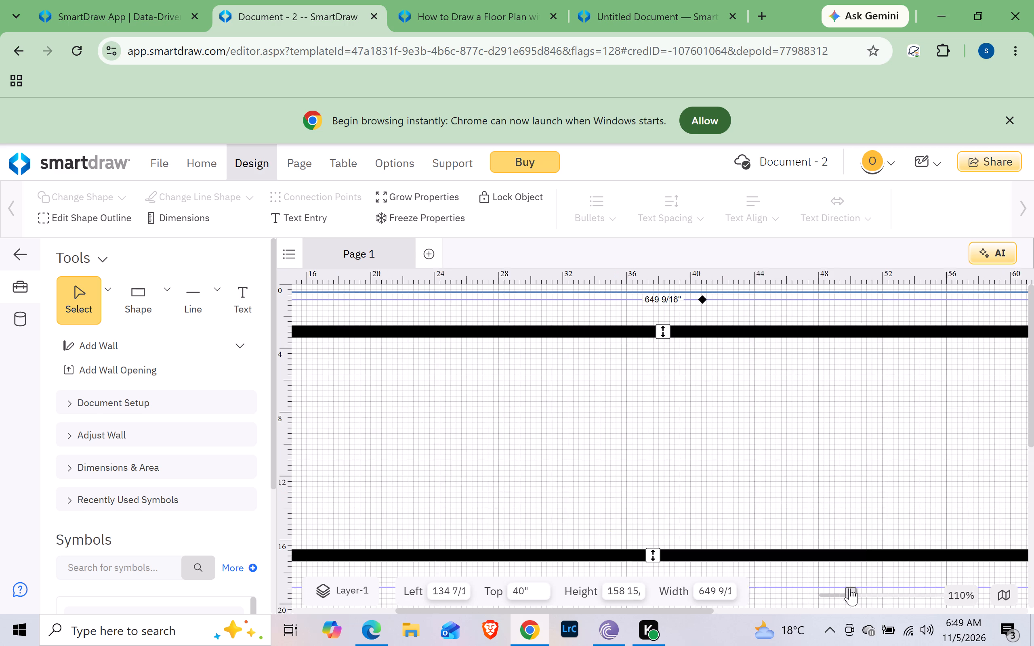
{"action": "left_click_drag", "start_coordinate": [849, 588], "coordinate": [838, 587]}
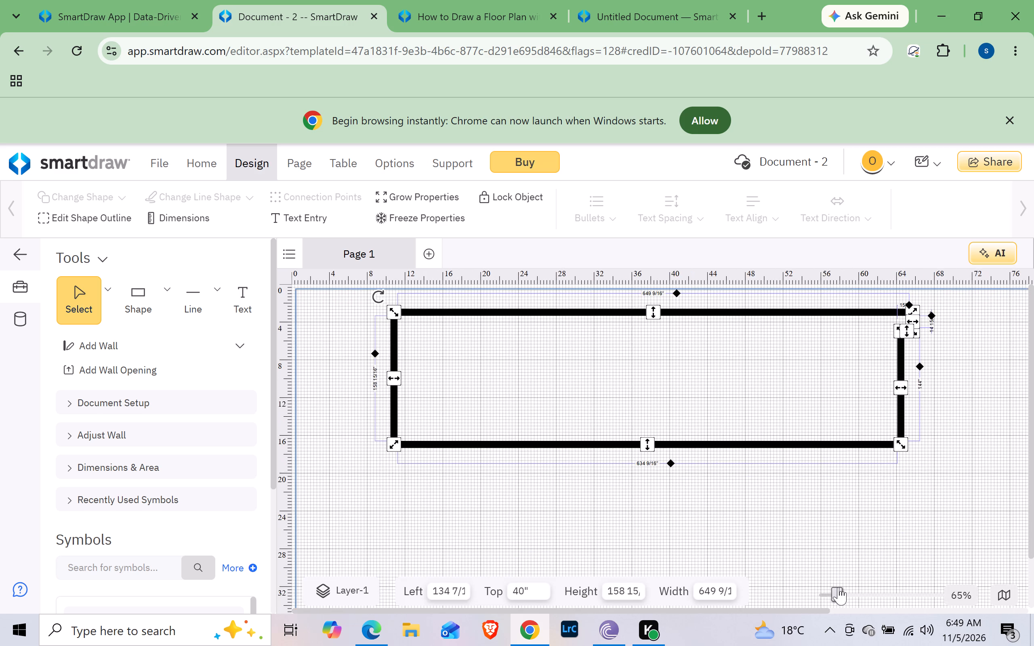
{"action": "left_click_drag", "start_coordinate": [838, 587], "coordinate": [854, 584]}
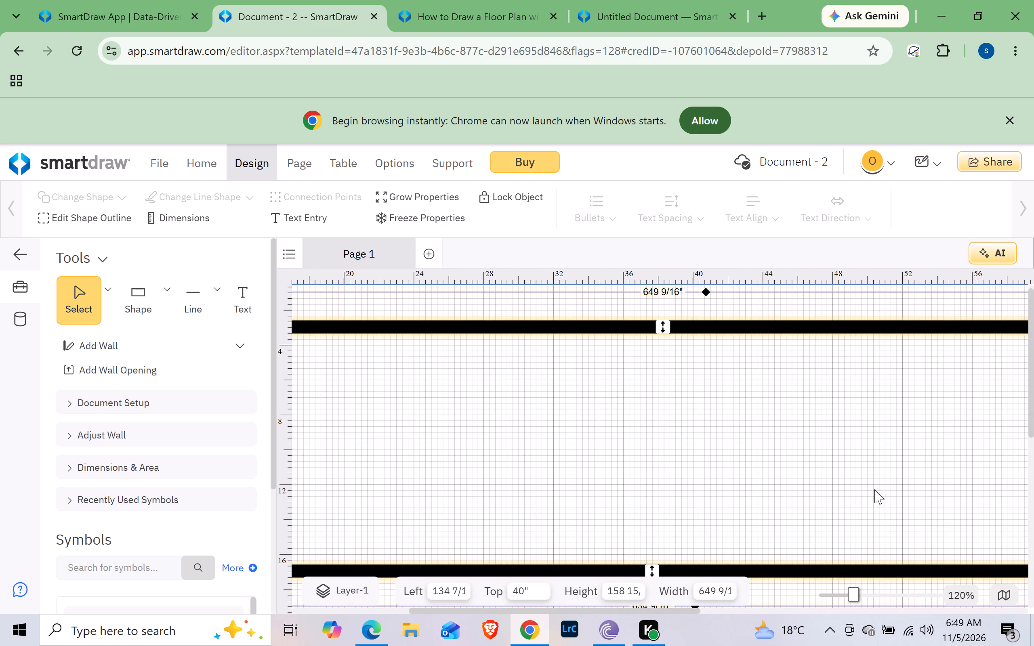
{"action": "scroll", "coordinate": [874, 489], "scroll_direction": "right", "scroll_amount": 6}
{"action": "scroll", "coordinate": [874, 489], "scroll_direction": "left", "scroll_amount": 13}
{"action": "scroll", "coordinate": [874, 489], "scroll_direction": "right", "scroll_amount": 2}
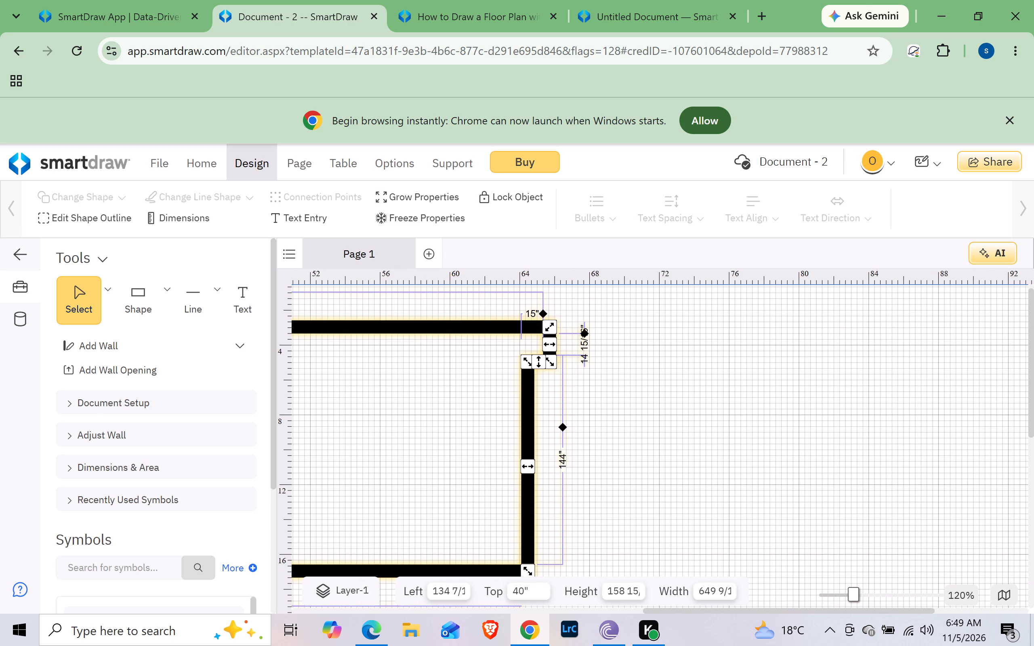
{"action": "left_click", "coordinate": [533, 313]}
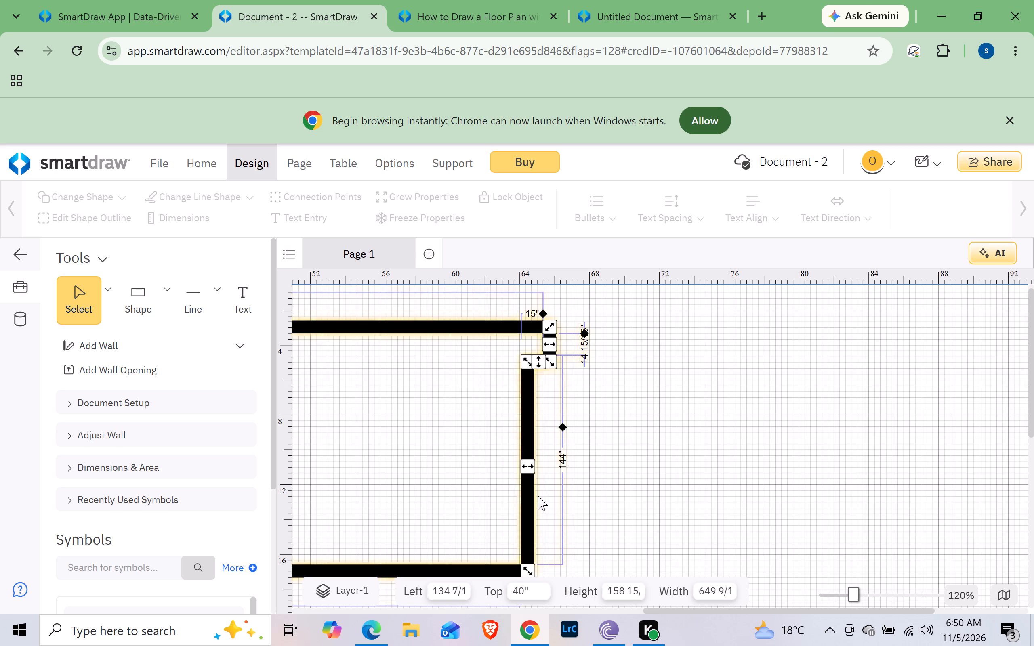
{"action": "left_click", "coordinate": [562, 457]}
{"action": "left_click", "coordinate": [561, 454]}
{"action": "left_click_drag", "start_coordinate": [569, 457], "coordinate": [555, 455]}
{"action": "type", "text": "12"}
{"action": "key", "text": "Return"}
Examine the reshaped room outline and the dimensions around its stepped right end.
{"action": "scroll", "coordinate": [555, 455], "scroll_direction": "left", "scroll_amount": 4}
{"action": "scroll", "coordinate": [555, 455], "scroll_direction": "right", "scroll_amount": 5}
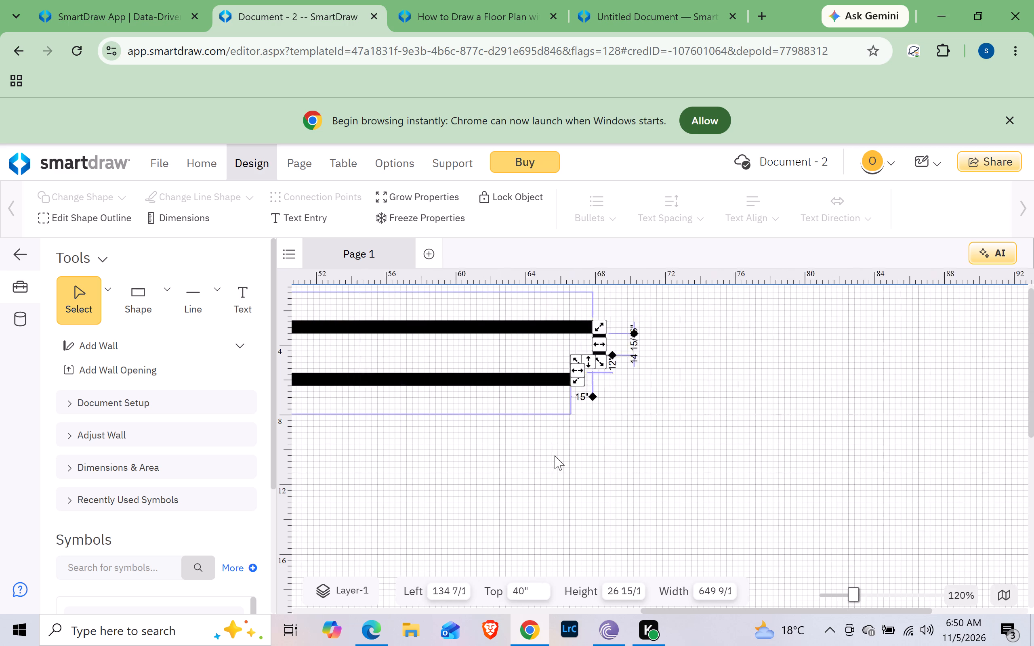
{"action": "scroll", "coordinate": [555, 455], "scroll_direction": "right", "scroll_amount": 4}
{"action": "scroll", "coordinate": [555, 455], "scroll_direction": "left", "scroll_amount": 3}
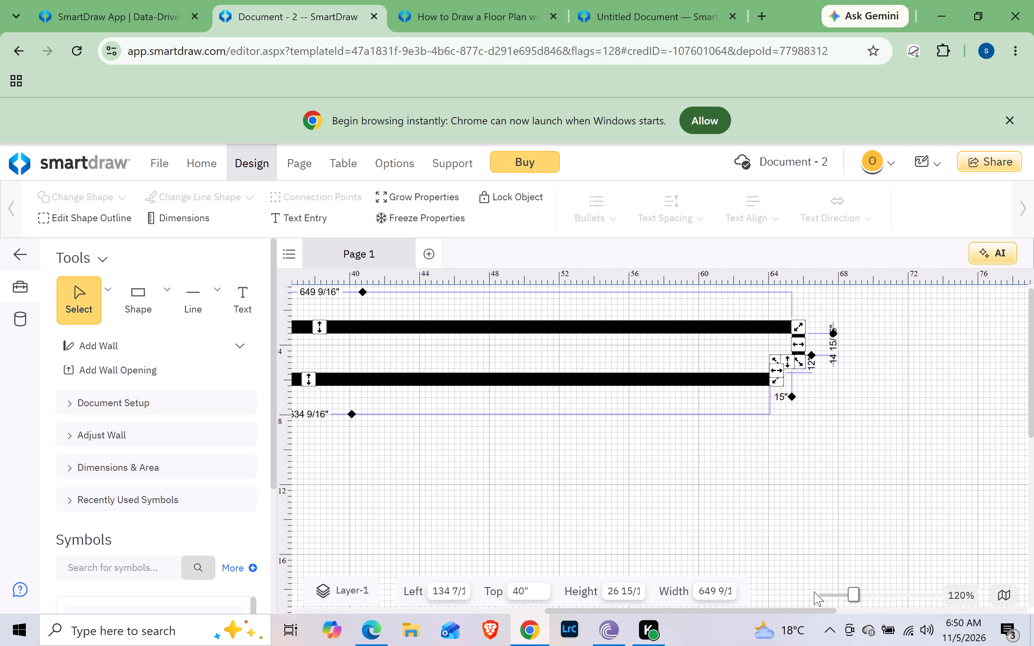
{"action": "left_click_drag", "start_coordinate": [847, 591], "coordinate": [832, 593]}
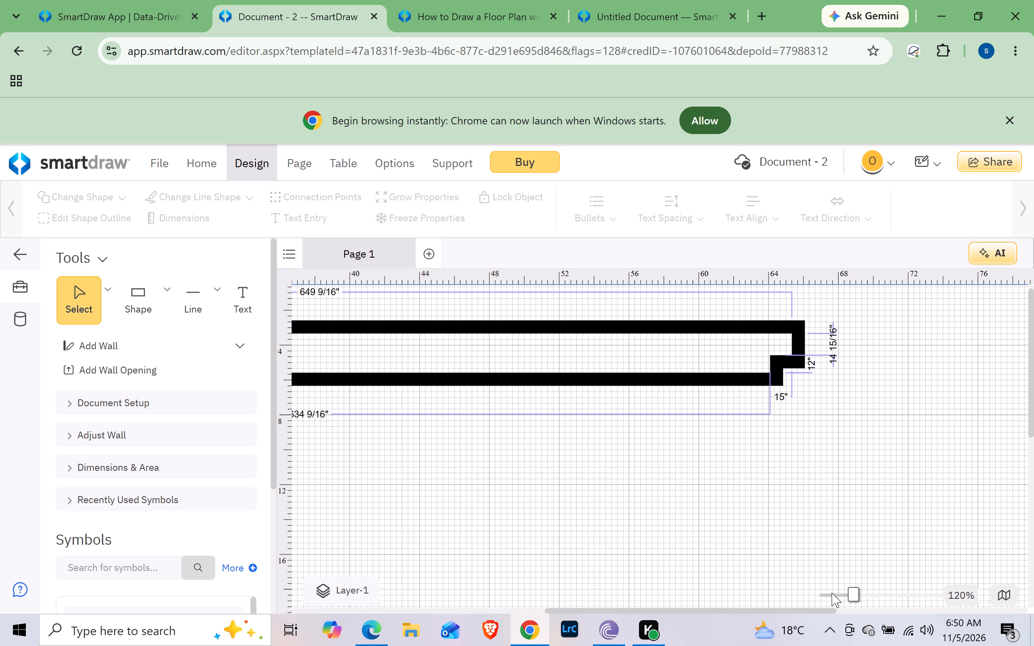
{"action": "left_click_drag", "start_coordinate": [854, 598], "coordinate": [863, 598]}
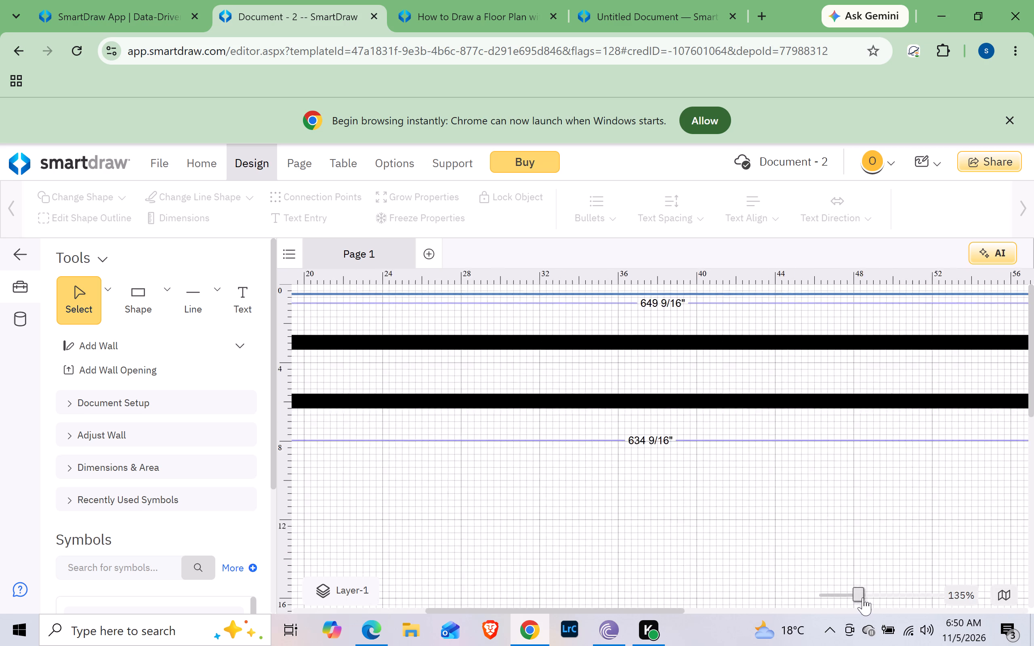
{"action": "left_click_drag", "start_coordinate": [863, 598], "coordinate": [862, 596]}
{"action": "left_click_drag", "start_coordinate": [857, 590], "coordinate": [857, 590]}
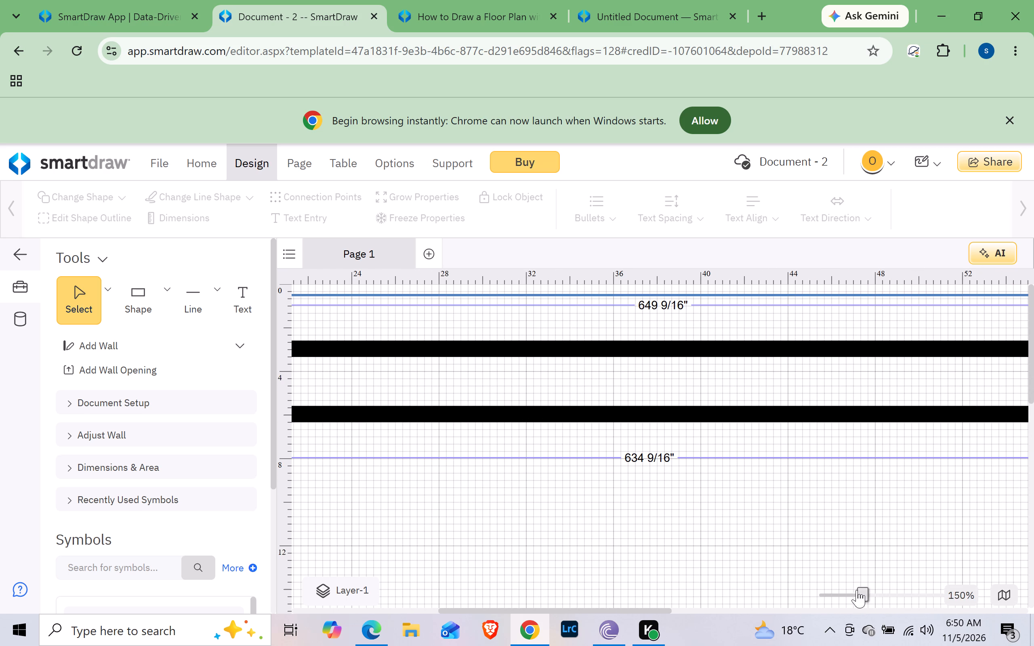
{"action": "left_click_drag", "start_coordinate": [857, 590], "coordinate": [826, 584]}
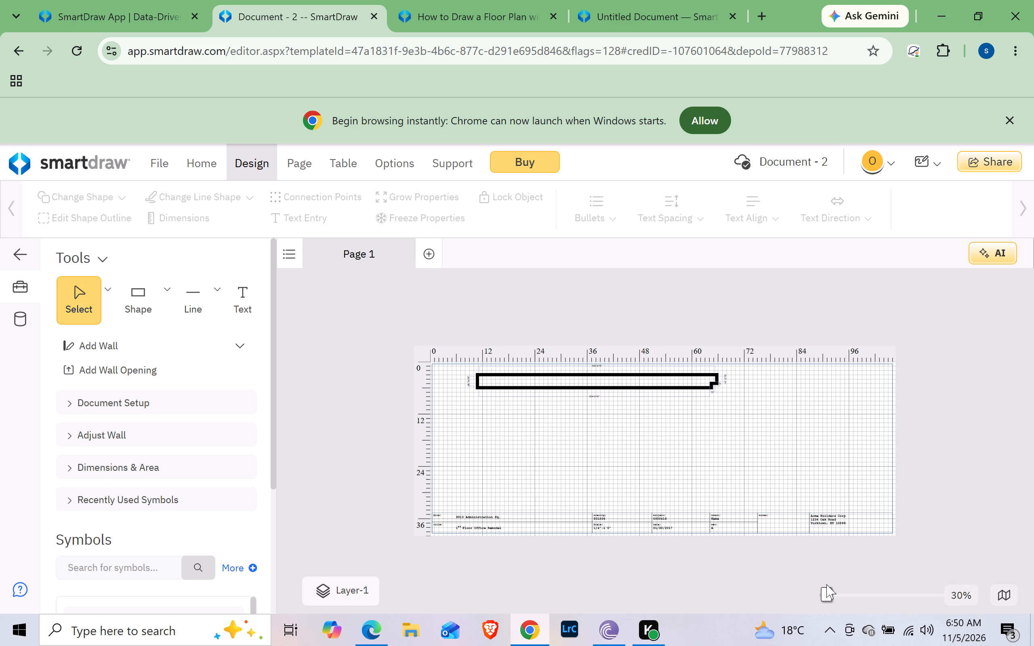
{"action": "left_click", "coordinate": [831, 592]}
{"action": "left_click_drag", "start_coordinate": [833, 592], "coordinate": [840, 596]}
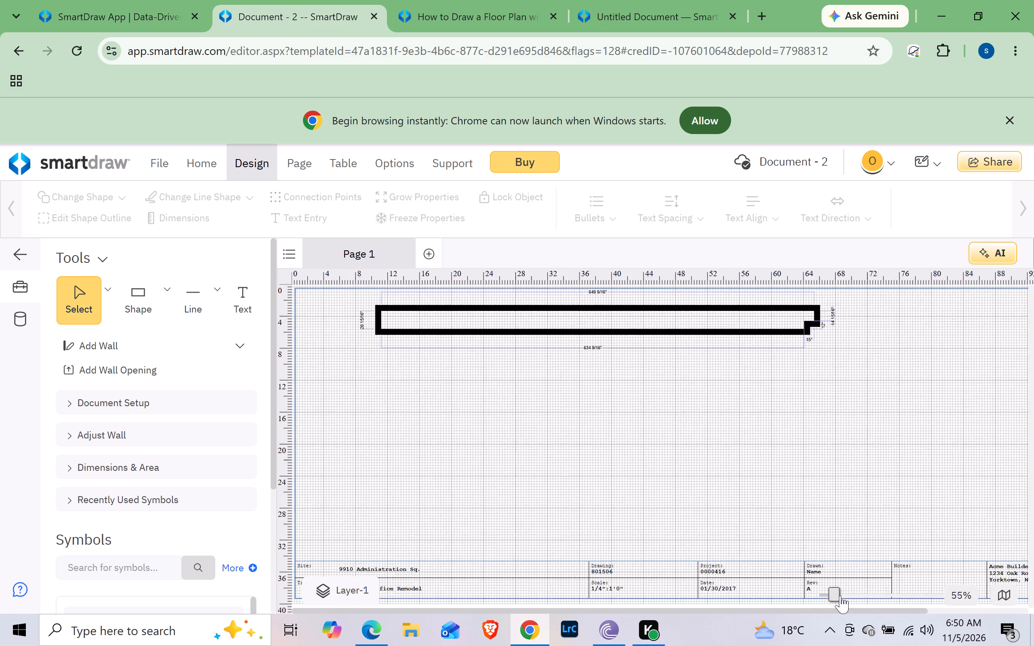
{"action": "left_click_drag", "start_coordinate": [840, 596], "coordinate": [864, 601]}
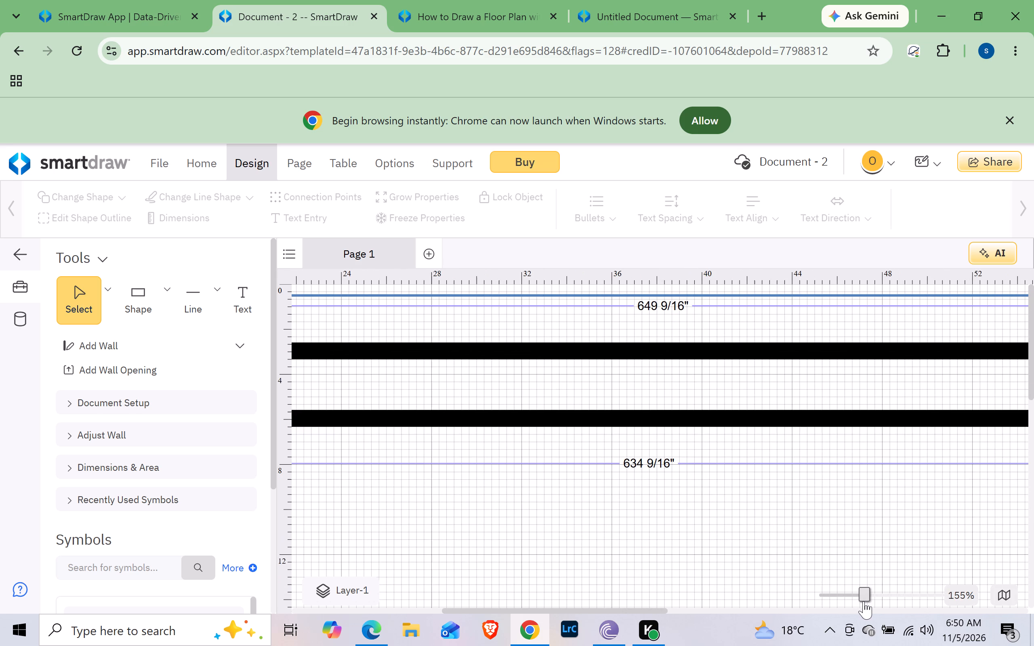
{"action": "scroll", "coordinate": [864, 601], "scroll_direction": "right", "scroll_amount": 7}
{"action": "scroll", "coordinate": [864, 601], "scroll_direction": "left", "scroll_amount": 4}
{"action": "scroll", "coordinate": [733, 510], "scroll_direction": "right", "scroll_amount": 11}
{"action": "scroll", "coordinate": [733, 510], "scroll_direction": "left", "scroll_amount": 18}
{"action": "scroll", "coordinate": [733, 510], "scroll_direction": "right", "scroll_amount": 5}
{"action": "scroll", "coordinate": [733, 510], "scroll_direction": "left", "scroll_amount": 1}
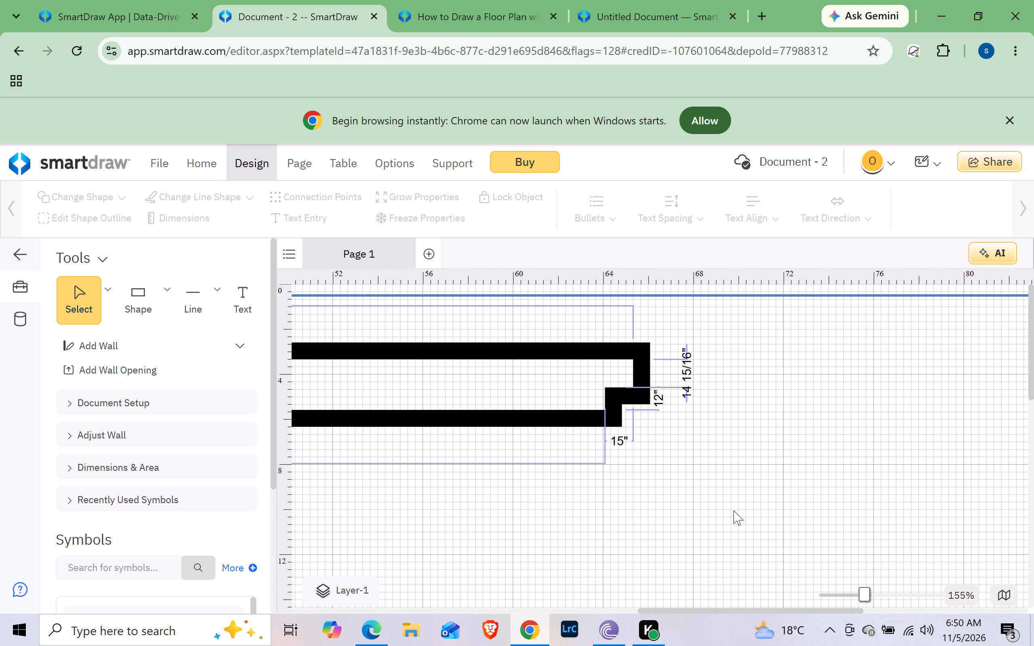
{"action": "scroll", "coordinate": [733, 510], "scroll_direction": "right", "scroll_amount": 1}
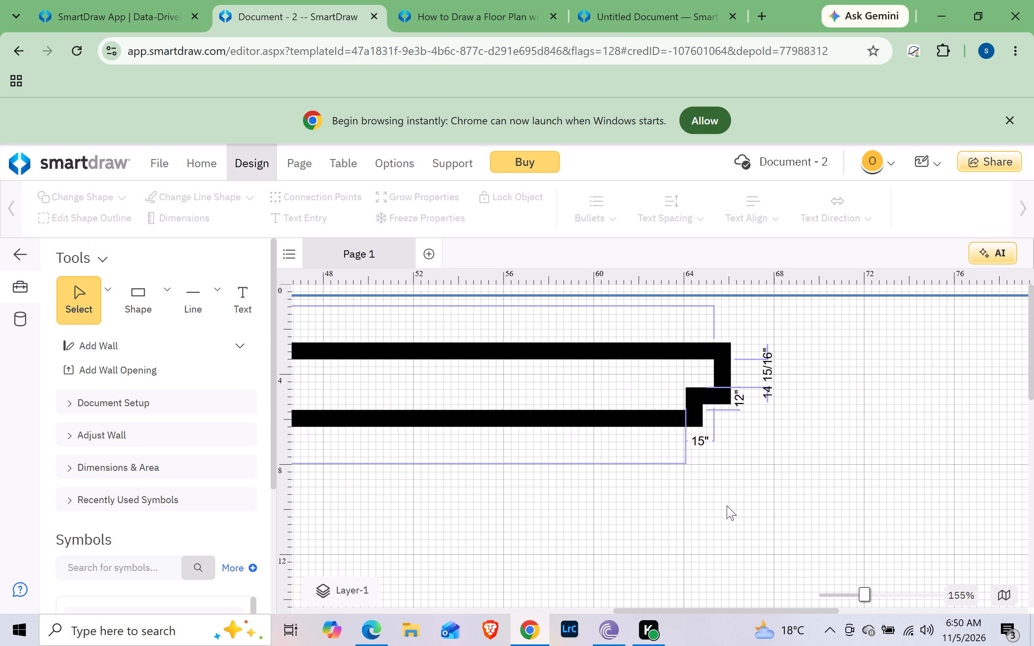
{"action": "scroll", "coordinate": [630, 320], "scroll_direction": "up", "scroll_amount": 4}
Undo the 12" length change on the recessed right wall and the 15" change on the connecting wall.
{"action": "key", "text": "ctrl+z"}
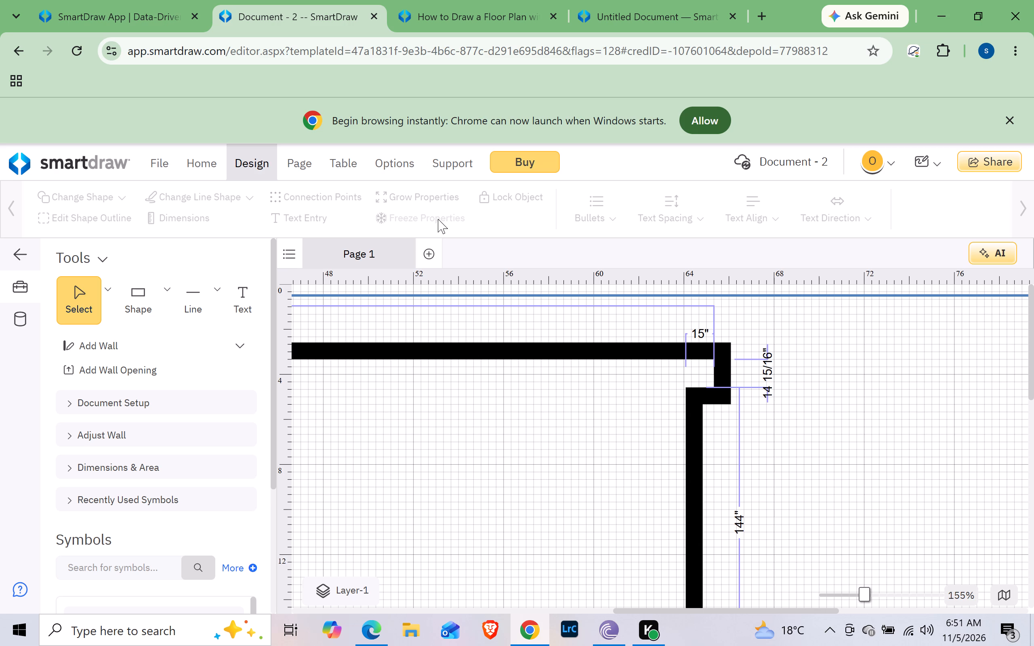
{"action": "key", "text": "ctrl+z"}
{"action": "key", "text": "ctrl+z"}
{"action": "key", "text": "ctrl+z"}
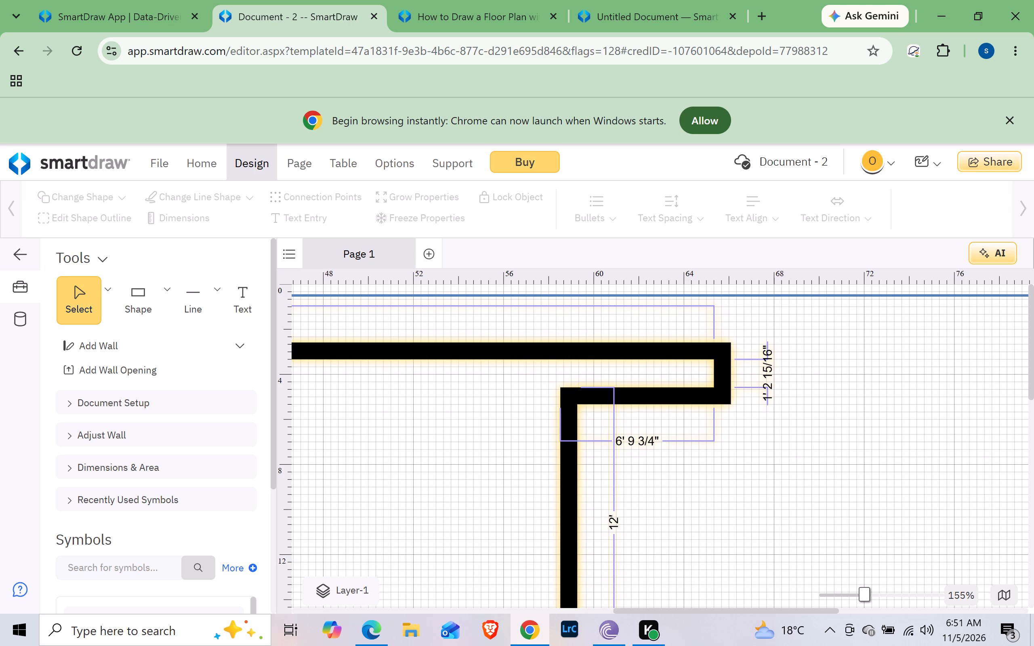
Examine the wall segments and dimensions around the stepped right end of the room outline.
{"action": "left_click", "coordinate": [659, 401]}
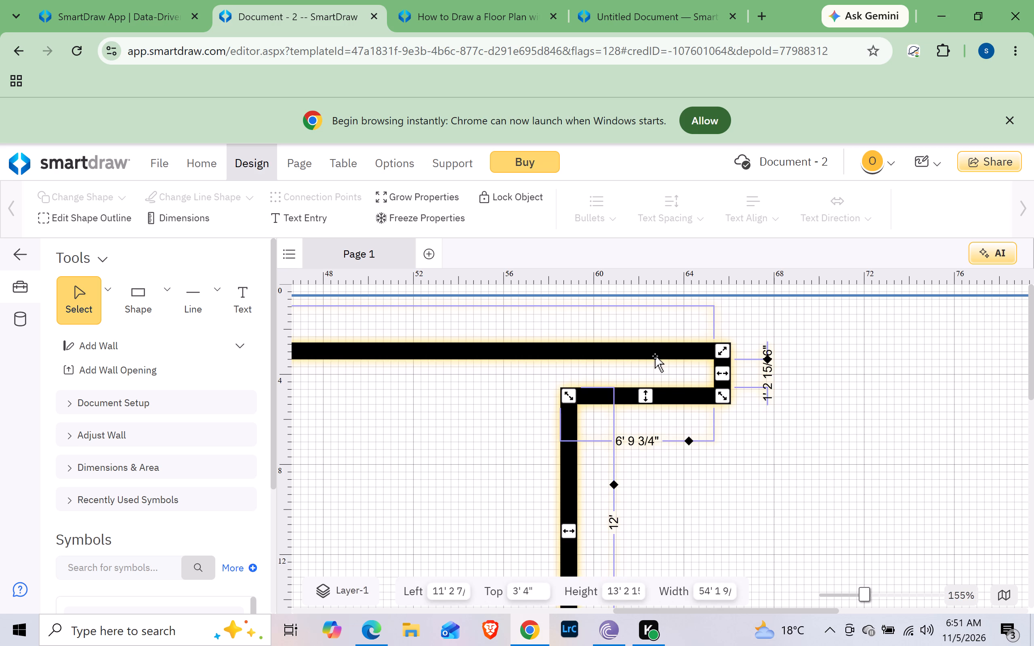
{"action": "scroll", "coordinate": [654, 356], "scroll_direction": "up", "scroll_amount": 3}
{"action": "scroll", "coordinate": [654, 356], "scroll_direction": "down", "scroll_amount": 5}
{"action": "scroll", "coordinate": [654, 356], "scroll_direction": "up", "scroll_amount": 10}
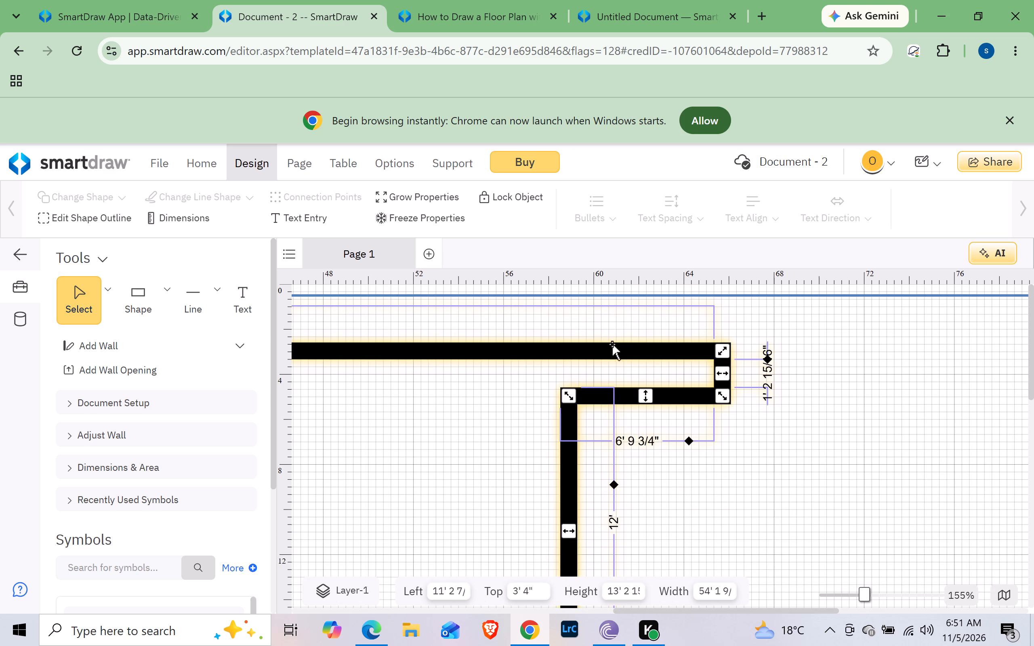
{"action": "left_click", "coordinate": [612, 346]}
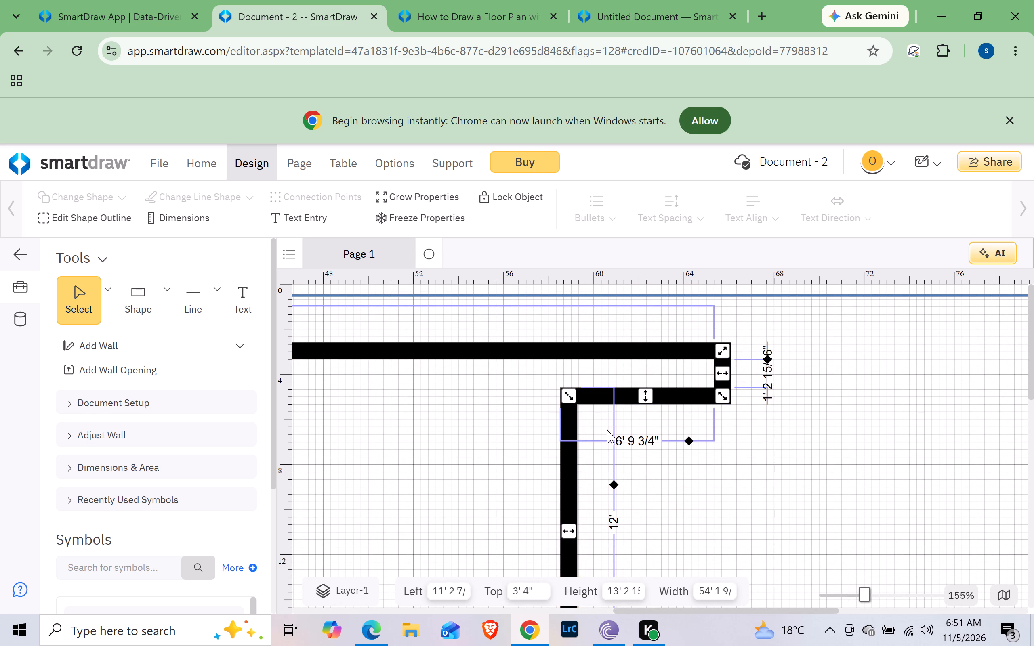
{"action": "left_click", "coordinate": [620, 432]}
{"action": "left_click", "coordinate": [626, 400]}
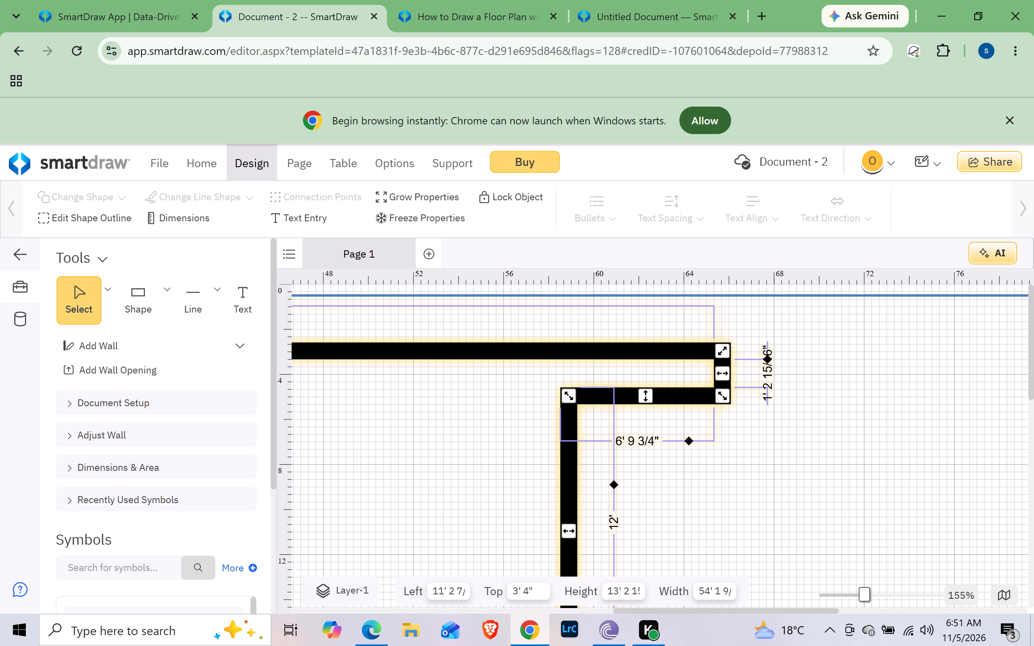
{"action": "scroll", "coordinate": [691, 389], "scroll_direction": "down", "scroll_amount": 2}
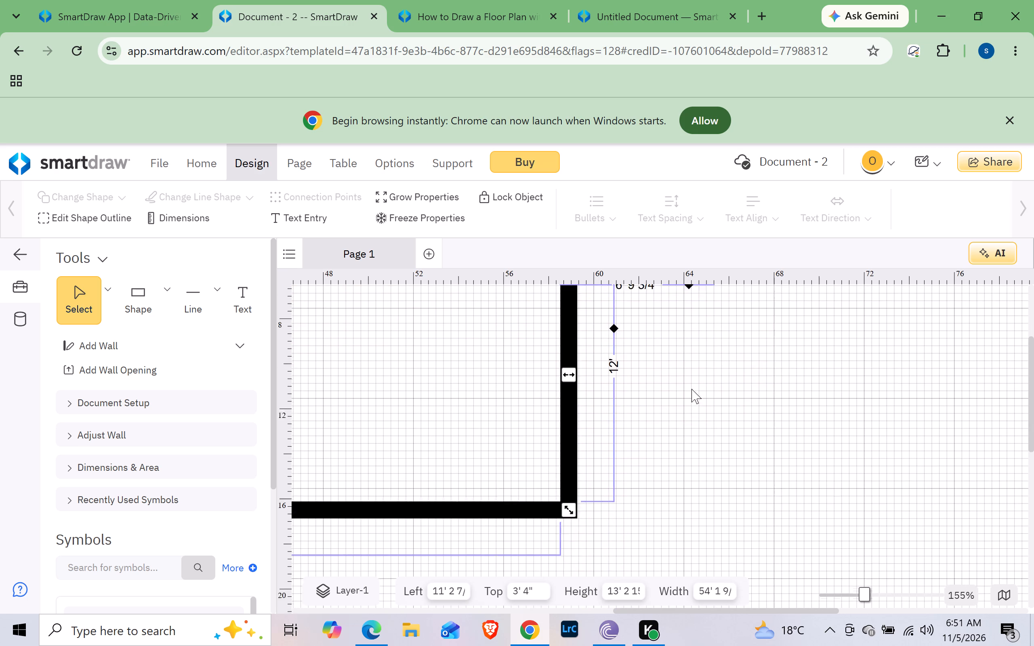
{"action": "scroll", "coordinate": [691, 389], "scroll_direction": "up", "scroll_amount": 4}
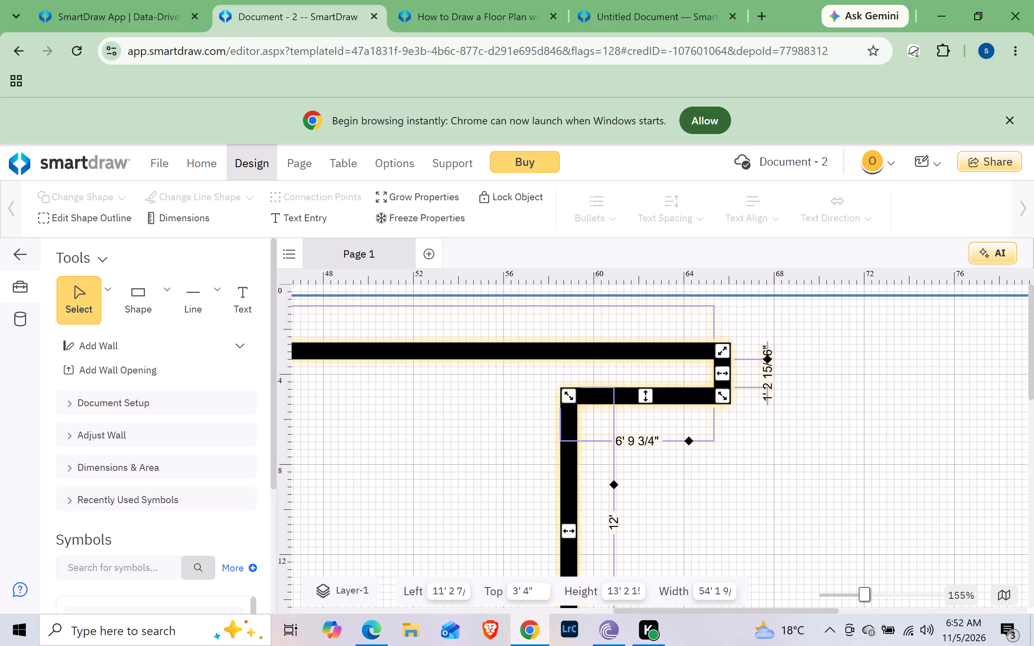
Set the length of the short horizontal wall joining the two right-wall segments to 15'.
{"action": "left_click", "coordinate": [660, 442]}
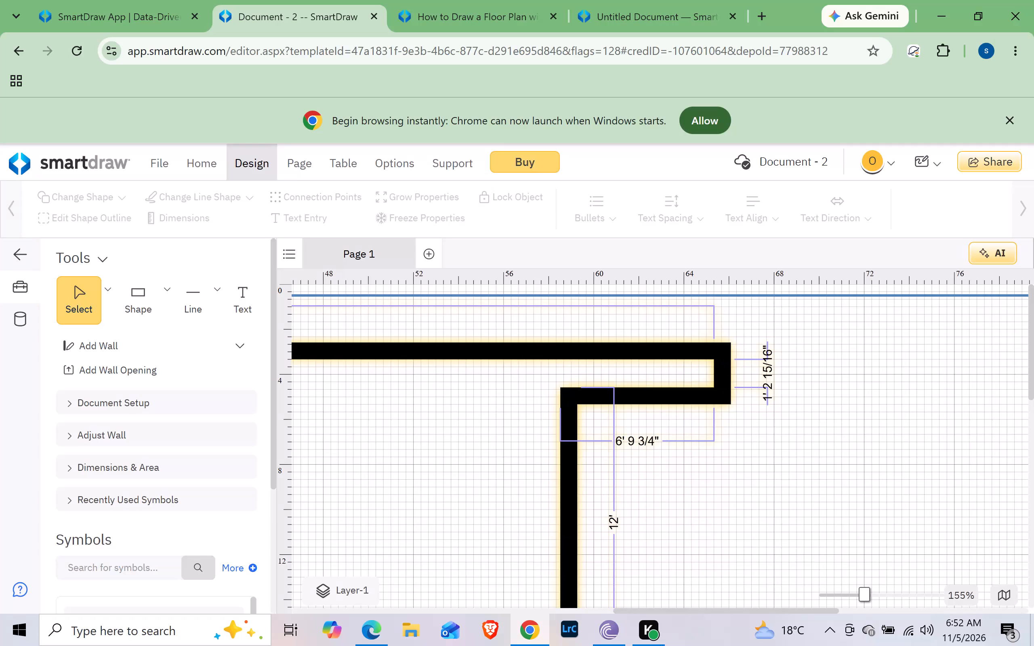
{"action": "left_click", "coordinate": [650, 441]}
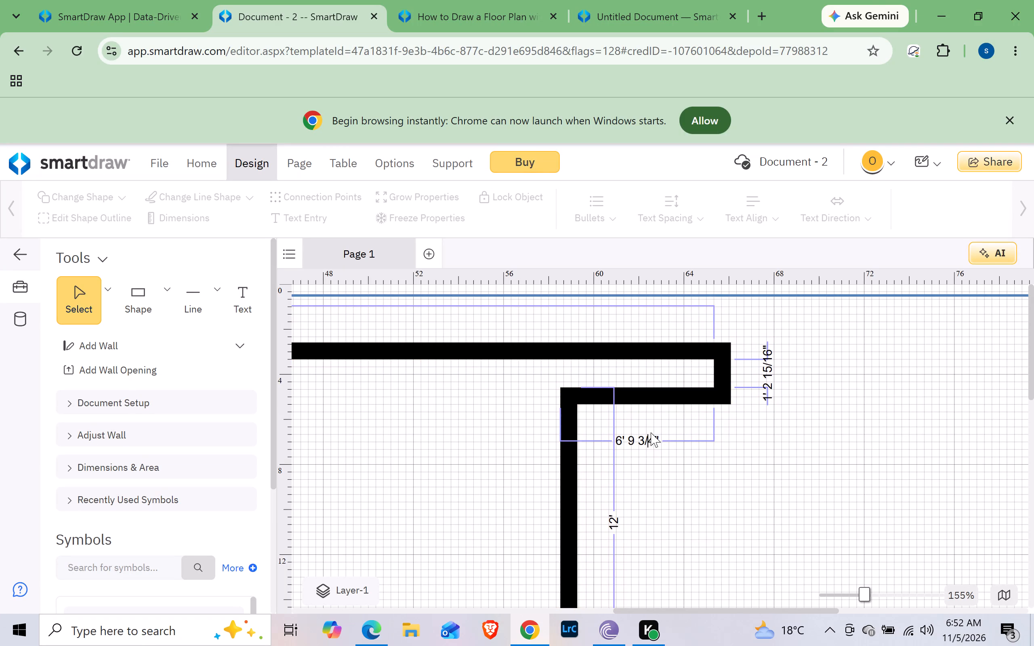
{"action": "left_click_drag", "start_coordinate": [658, 436], "coordinate": [613, 435]}
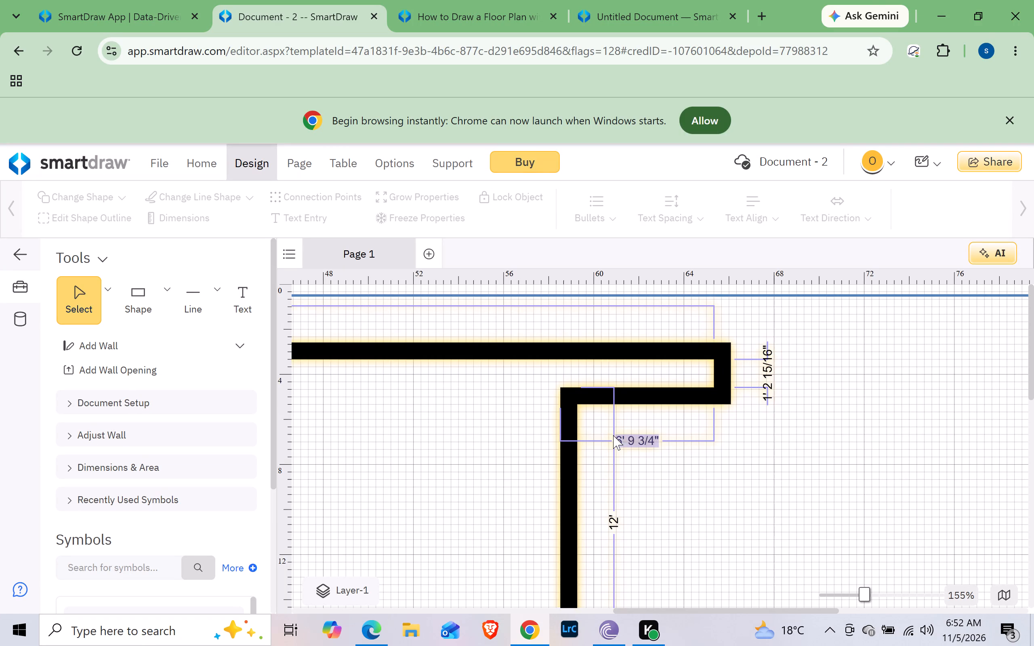
{"action": "left_click_drag", "start_coordinate": [613, 435], "coordinate": [614, 433]}
{"action": "type", "text": "15"}
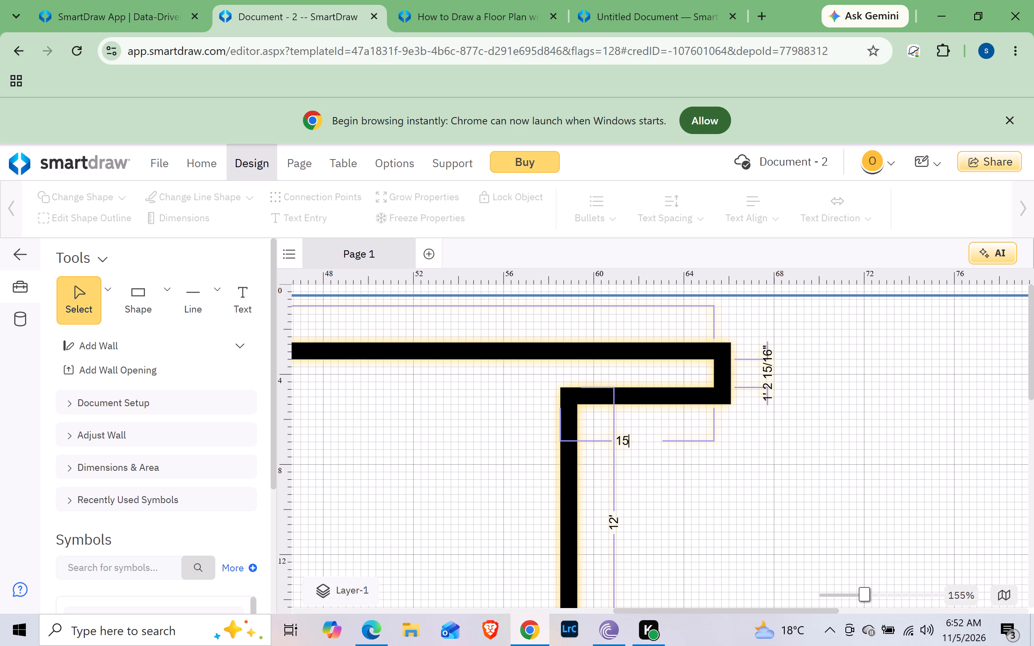
{"action": "key", "text": "Return"}
Set the length of the room outline's left wall to 20'.
{"action": "scroll", "coordinate": [632, 403], "scroll_direction": "left", "scroll_amount": 5}
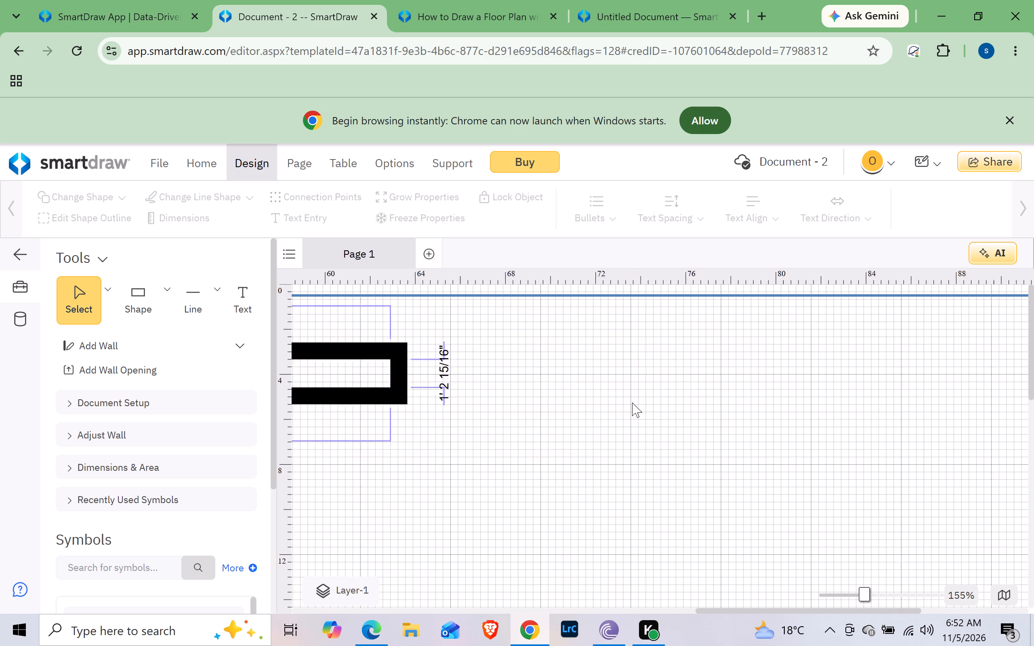
{"action": "scroll", "coordinate": [632, 403], "scroll_direction": "right", "scroll_amount": 9}
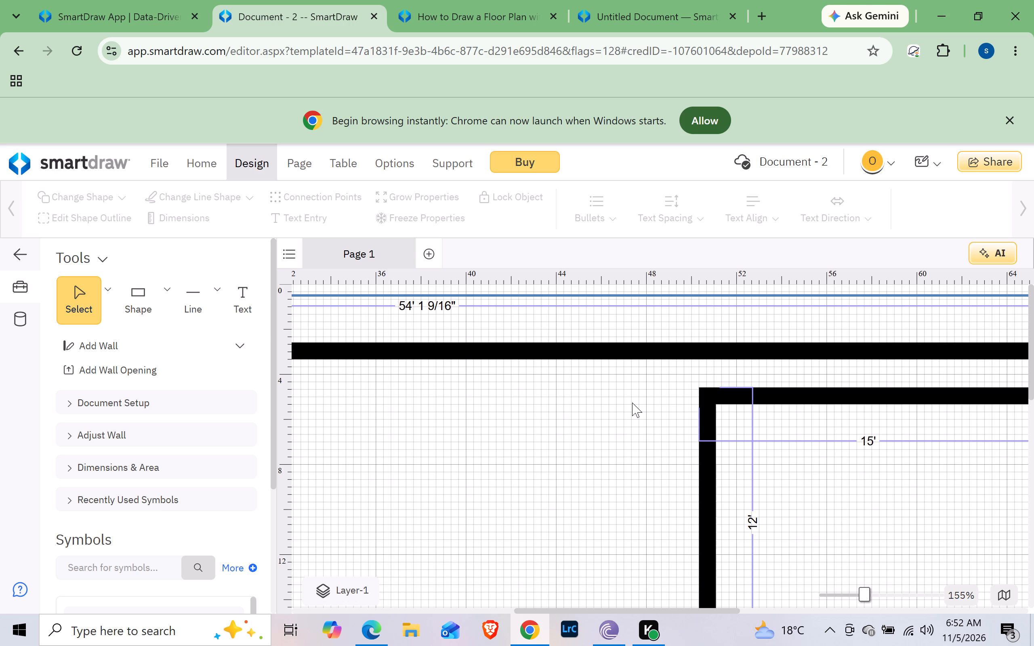
{"action": "scroll", "coordinate": [632, 403], "scroll_direction": "right", "scroll_amount": 3}
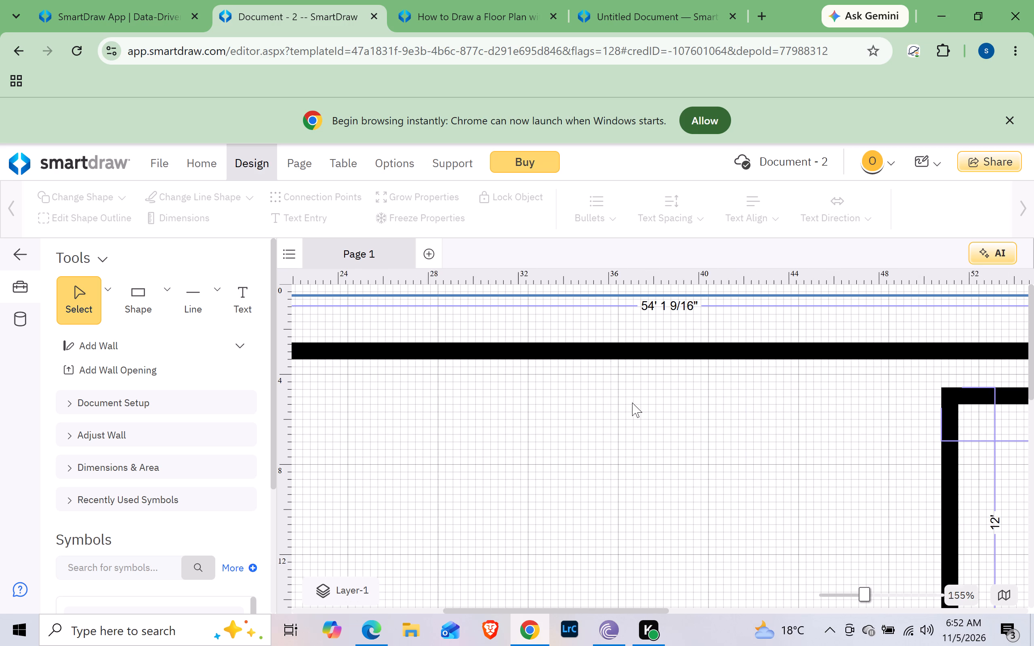
{"action": "scroll", "coordinate": [632, 403], "scroll_direction": "left", "scroll_amount": 9}
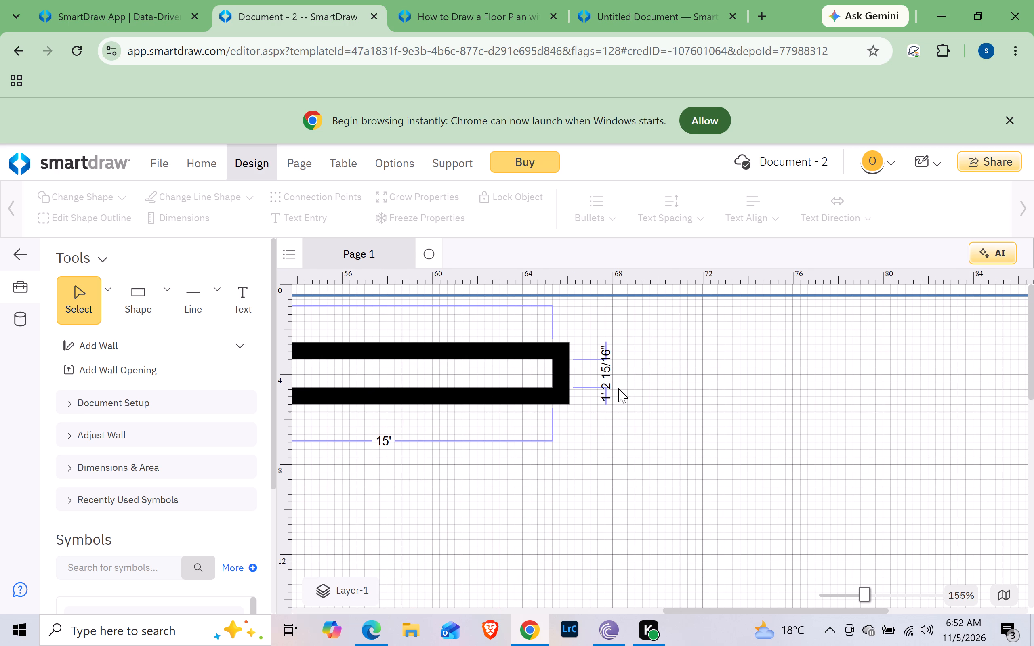
{"action": "scroll", "coordinate": [618, 388], "scroll_direction": "left", "scroll_amount": 11}
{"action": "scroll", "coordinate": [618, 388], "scroll_direction": "right", "scroll_amount": 16}
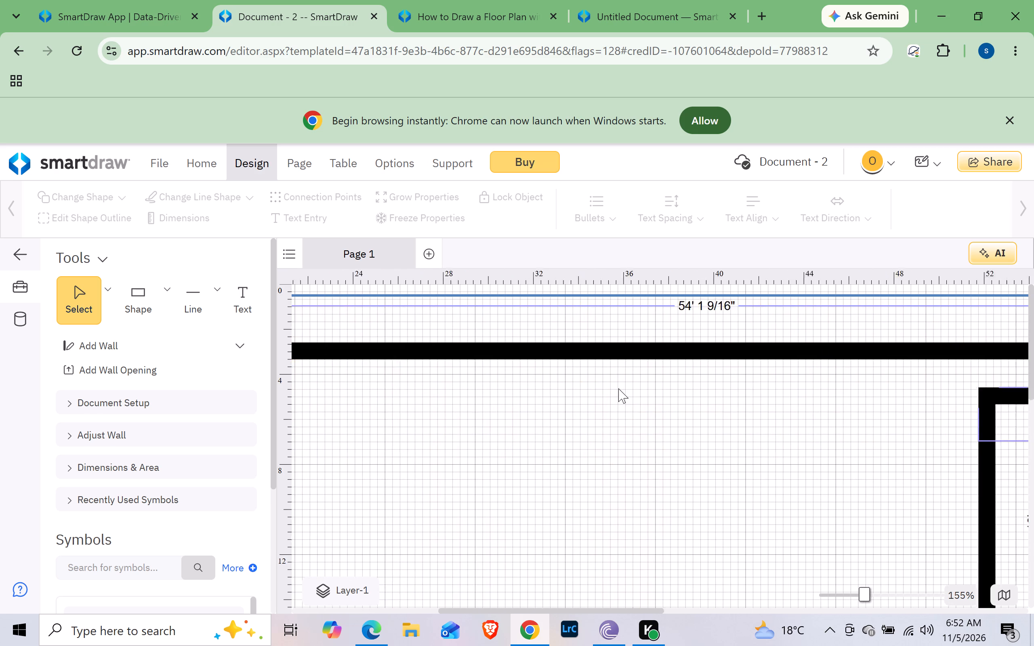
{"action": "scroll", "coordinate": [618, 388], "scroll_direction": "right", "scroll_amount": 8}
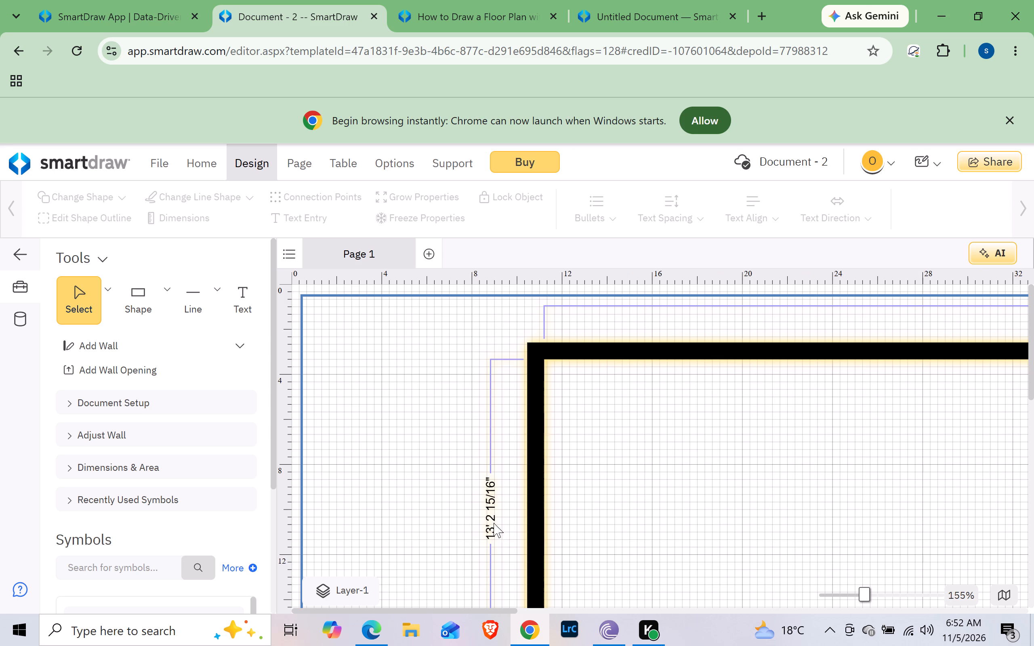
{"action": "left_click", "coordinate": [485, 520]}
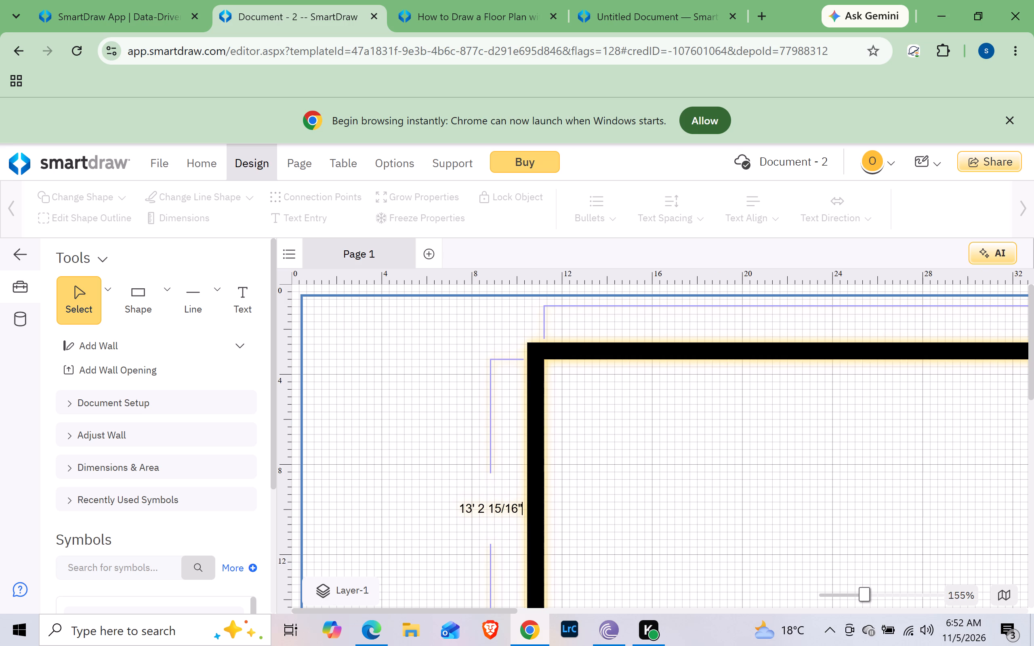
{"action": "left_click_drag", "start_coordinate": [521, 505], "coordinate": [414, 493]}
{"action": "key", "text": "2"}
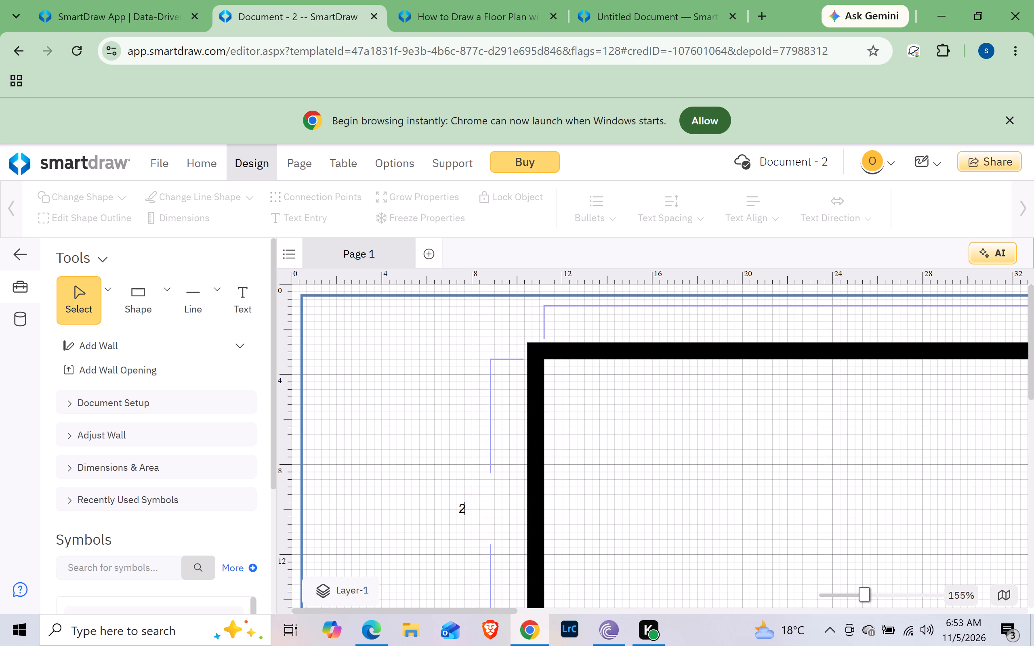
{"action": "key", "text": "0"}
{"action": "key", "text": "Return"}
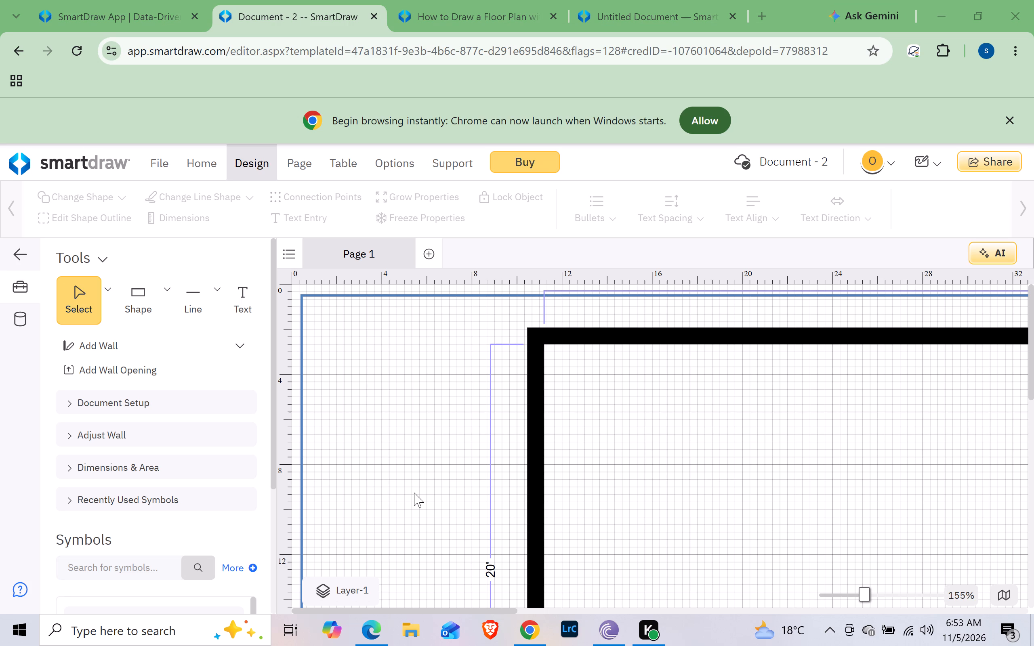
Draw a vertical 9" interior wall about 8' 4 1/2" long in the left part of the room.
{"action": "scroll", "coordinate": [644, 479], "scroll_direction": "right", "scroll_amount": 7}
{"action": "scroll", "coordinate": [645, 479], "scroll_direction": "left", "scroll_amount": 4}
{"action": "scroll", "coordinate": [645, 479], "scroll_direction": "right", "scroll_amount": 2}
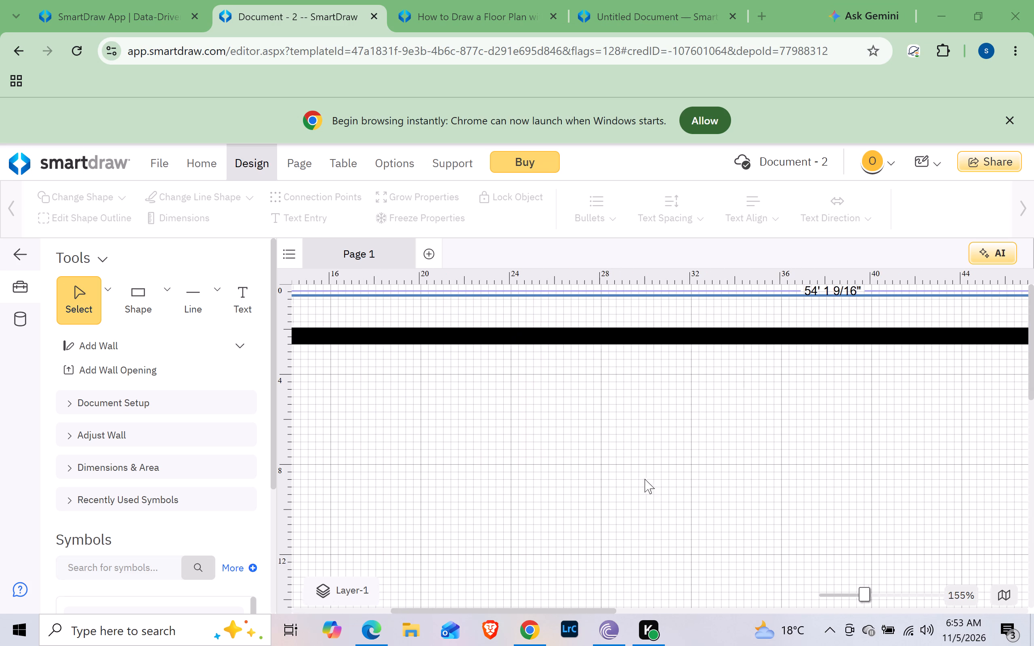
{"action": "scroll", "coordinate": [645, 479], "scroll_direction": "right", "scroll_amount": 2}
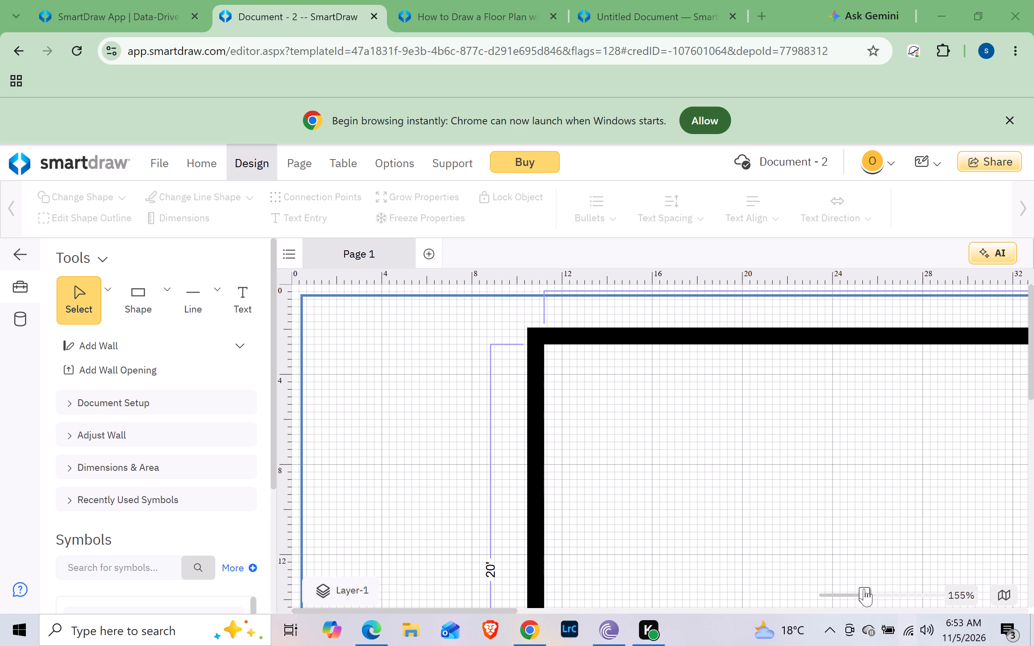
{"action": "left_click_drag", "start_coordinate": [864, 589], "coordinate": [837, 584]}
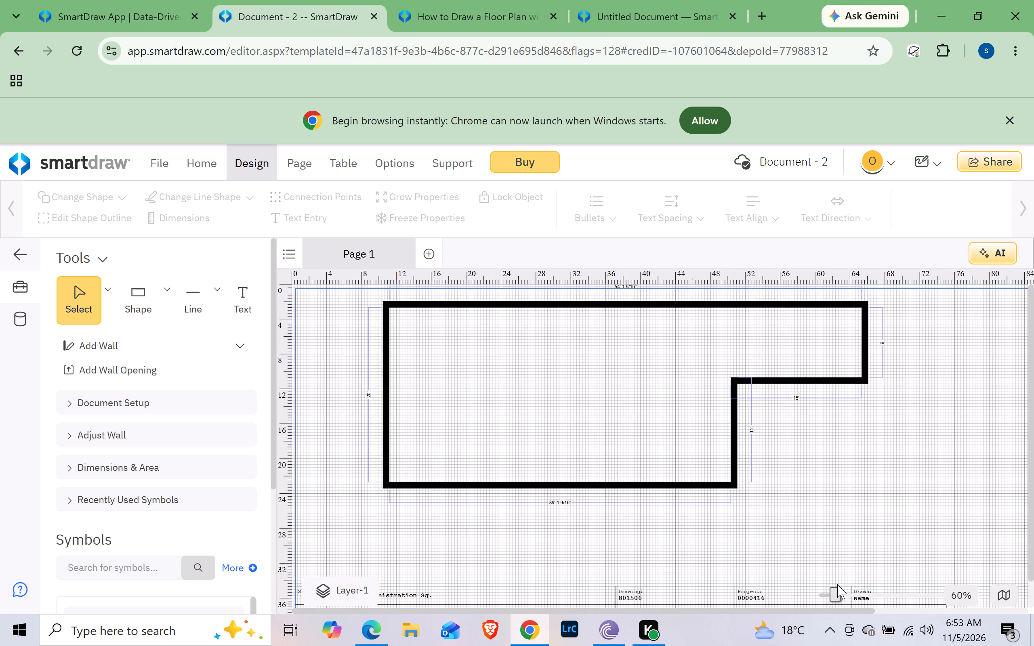
{"action": "left_click_drag", "start_coordinate": [837, 584], "coordinate": [841, 577]}
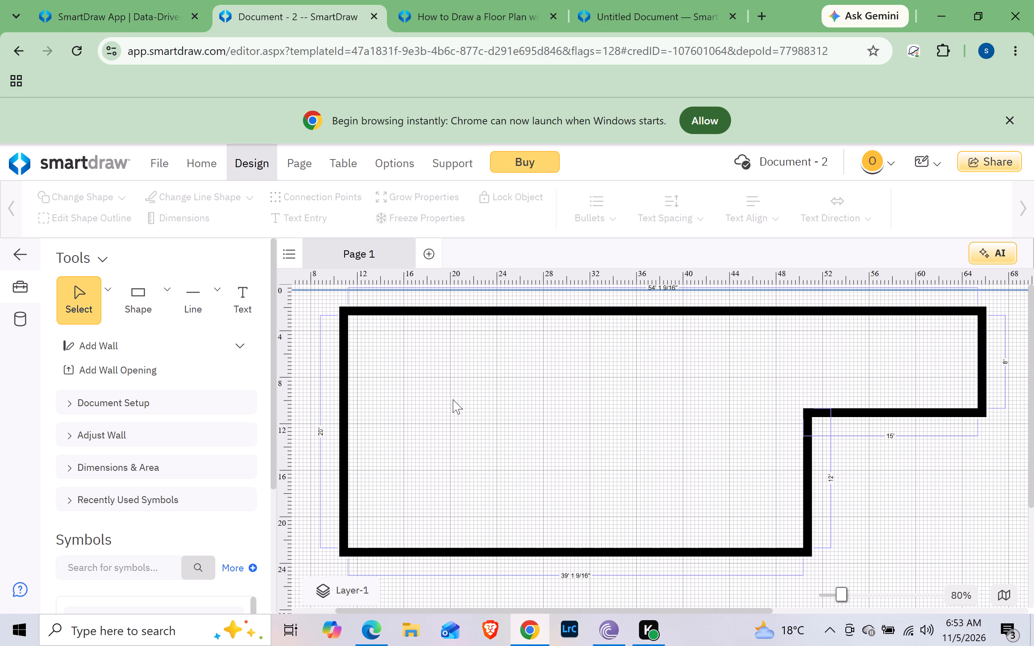
{"action": "left_click", "coordinate": [166, 339]}
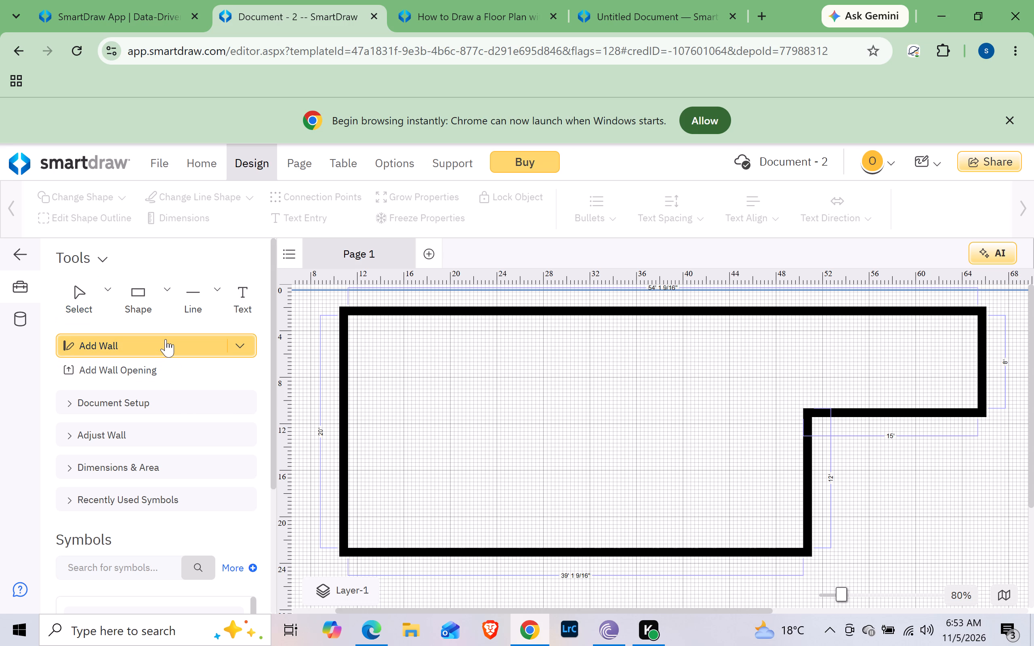
{"action": "left_click", "coordinate": [240, 340]}
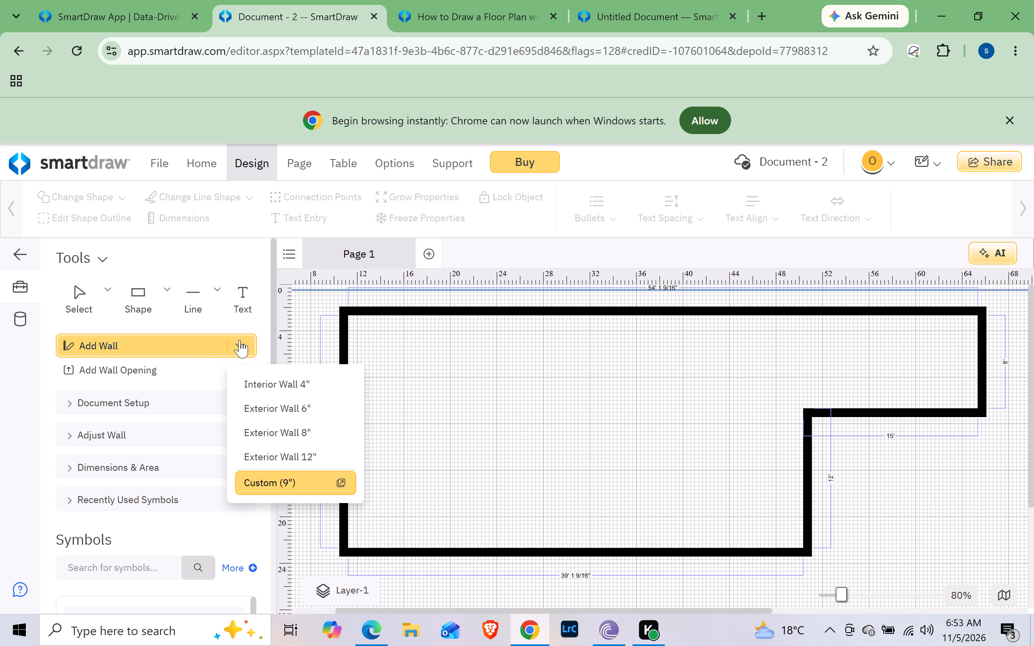
{"action": "left_click", "coordinate": [240, 340]}
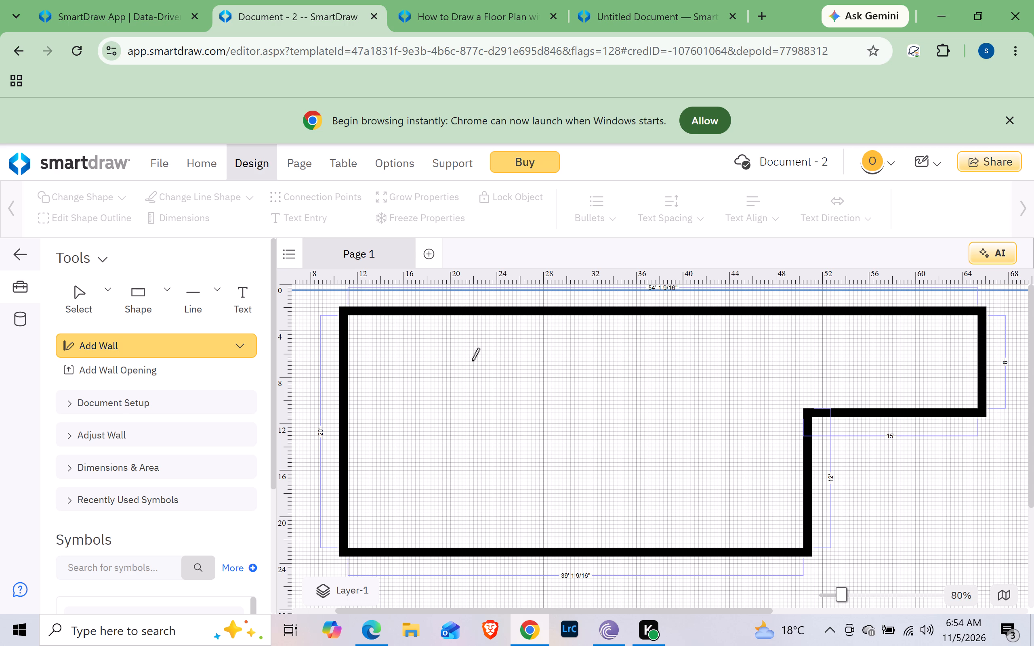
{"action": "left_click_drag", "start_coordinate": [474, 364], "coordinate": [468, 396]}
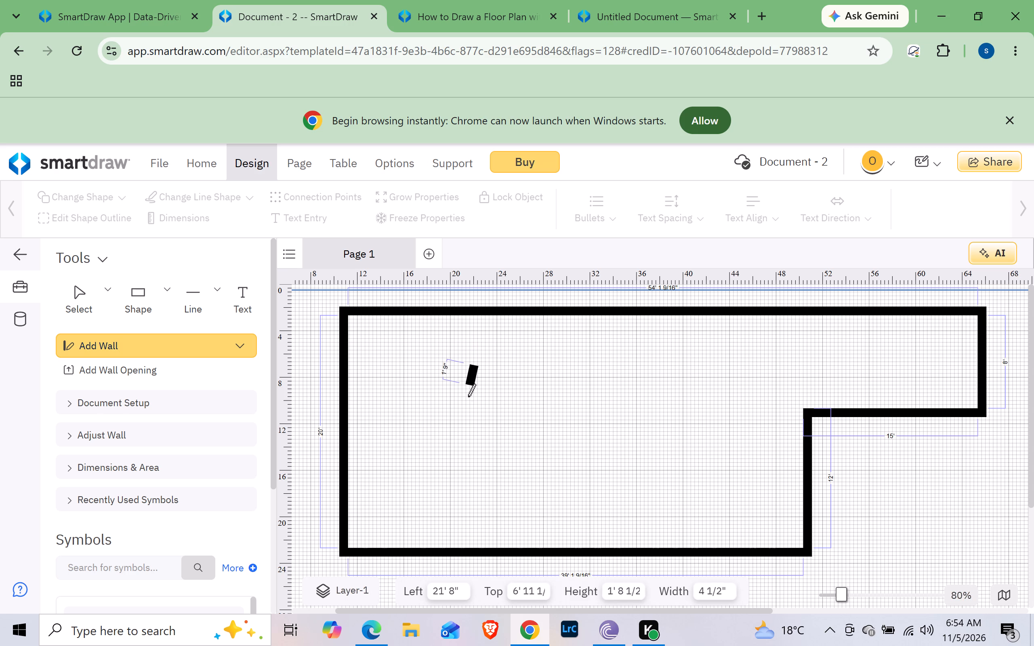
{"action": "left_click_drag", "start_coordinate": [468, 396], "coordinate": [469, 443]}
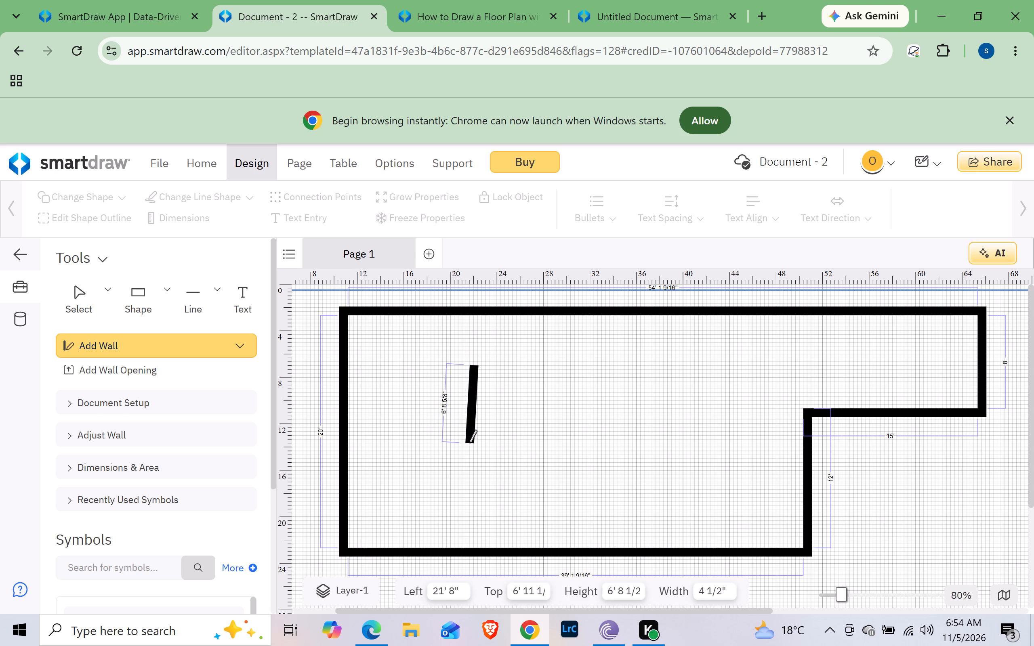
{"action": "left_click_drag", "start_coordinate": [469, 443], "coordinate": [469, 461]}
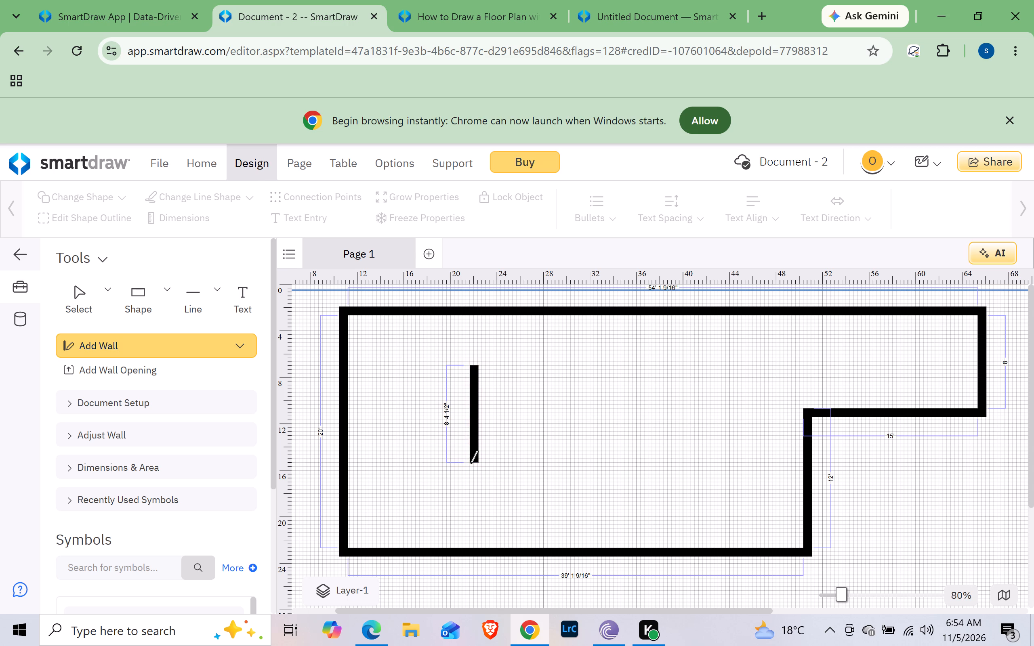
Add a horizontal wall about 7' 11 1/2" long running left from the new vertical wall's lower end, forming an L.
{"action": "left_click_drag", "start_coordinate": [473, 460], "coordinate": [464, 460]}
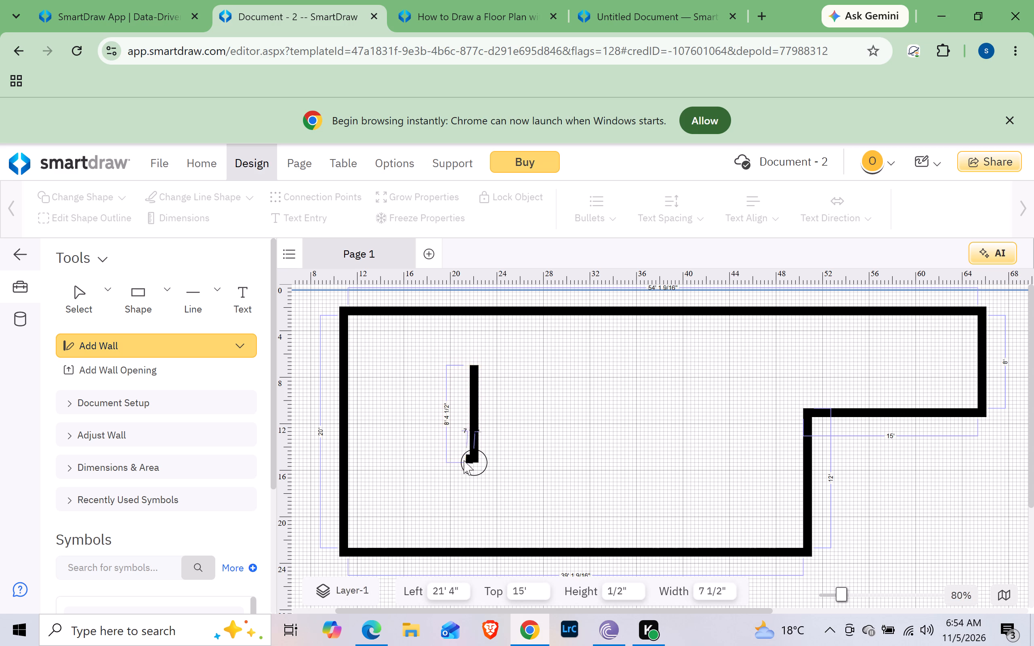
{"action": "left_click_drag", "start_coordinate": [464, 460], "coordinate": [379, 458]}
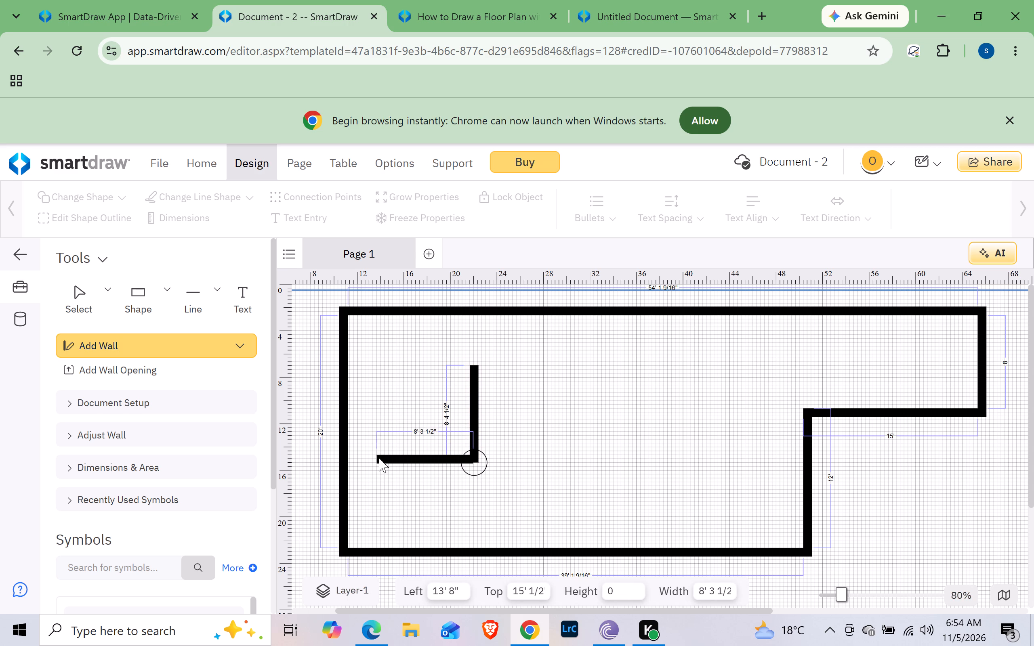
{"action": "left_click_drag", "start_coordinate": [379, 458], "coordinate": [380, 457]}
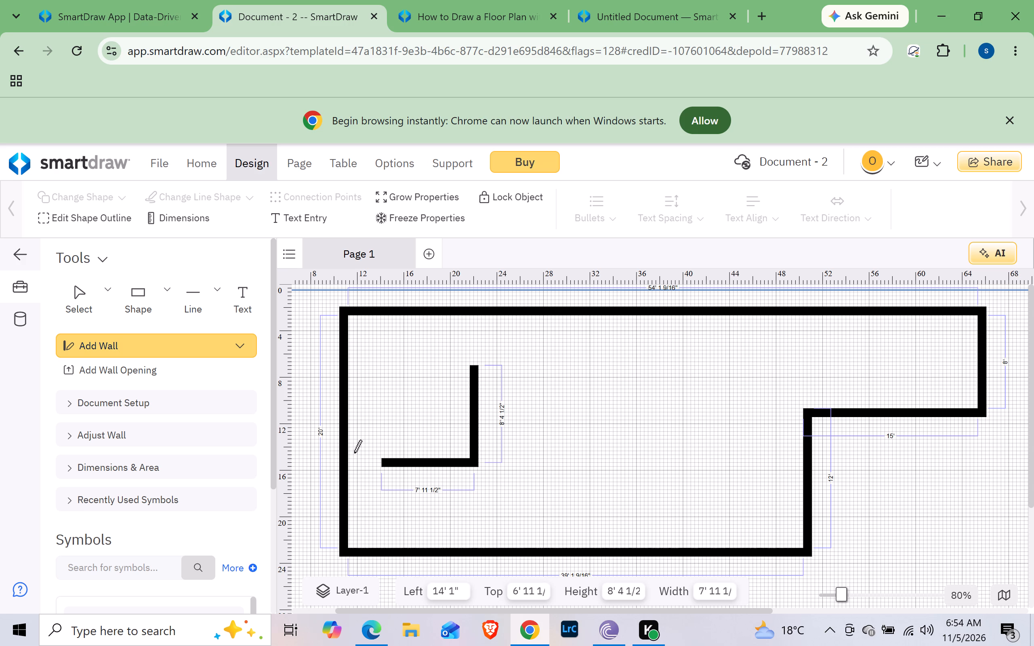
{"action": "right_click", "coordinate": [473, 407]}
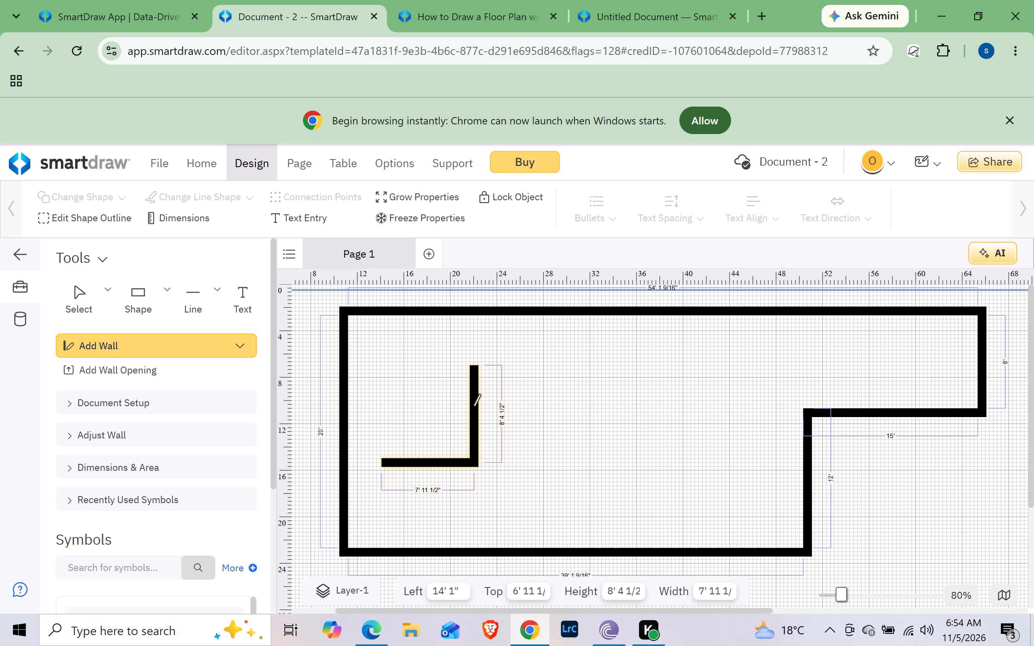
Set the thickness of the L-shaped interior walls to a custom 4.5", starting from the Interior Wall 4" preset.
{"action": "left_click", "coordinate": [553, 251]}
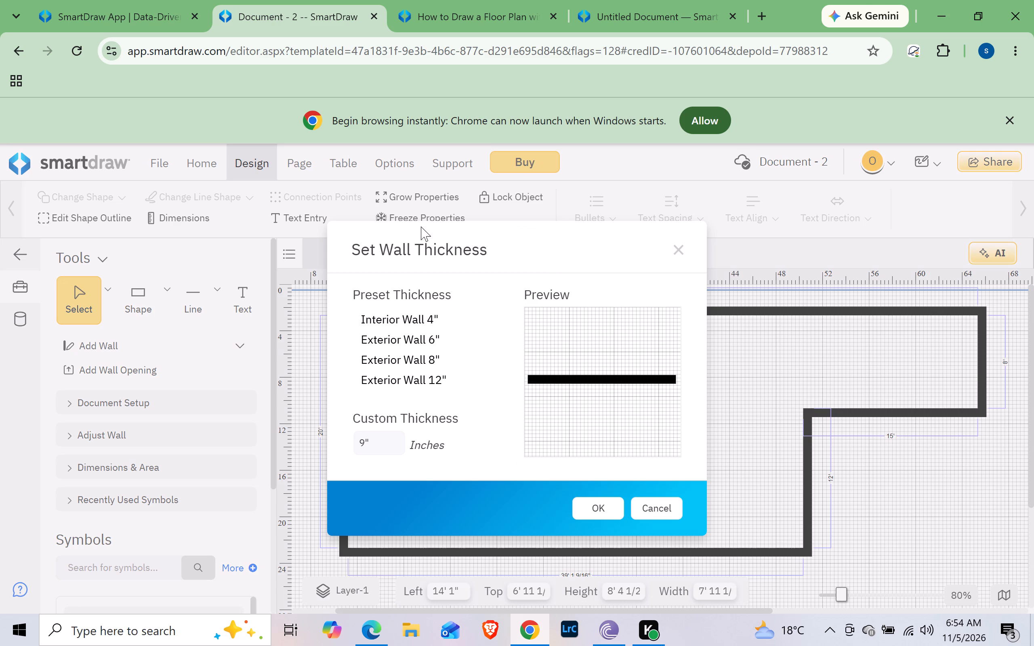
{"action": "left_click", "coordinate": [425, 321]}
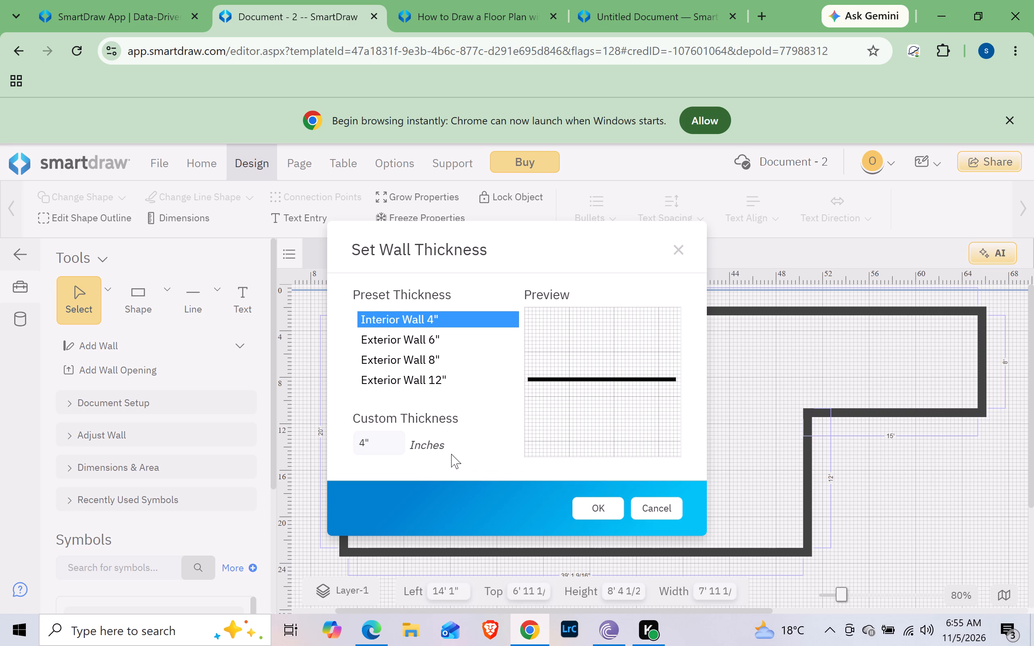
{"action": "left_click", "coordinate": [365, 443]}
{"action": "key", "text": "period"}
{"action": "key", "text": "5"}
{"action": "left_click", "coordinate": [588, 505]}
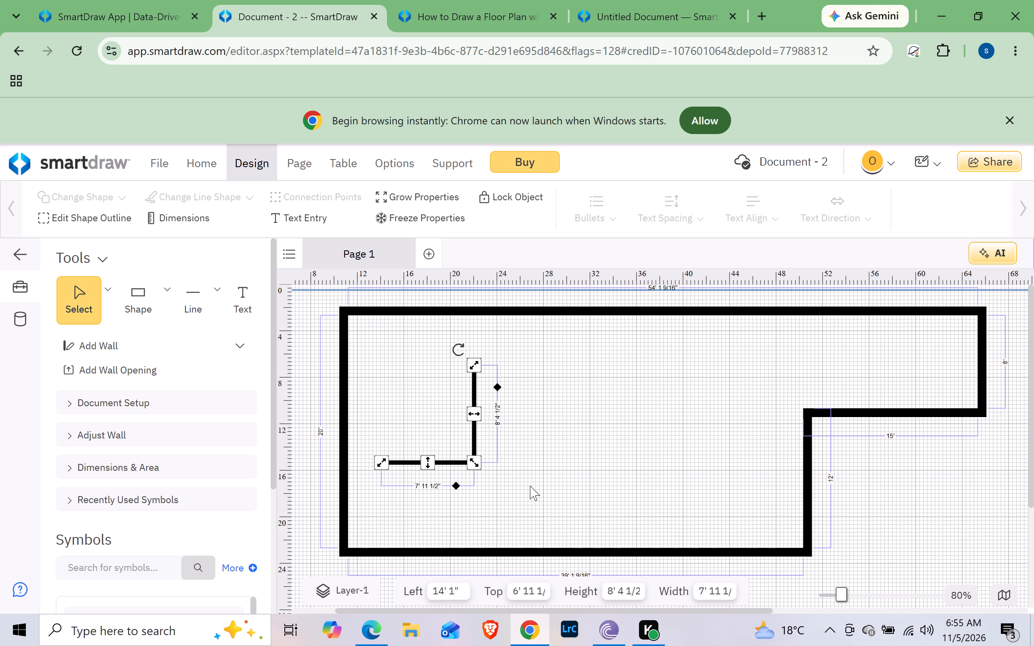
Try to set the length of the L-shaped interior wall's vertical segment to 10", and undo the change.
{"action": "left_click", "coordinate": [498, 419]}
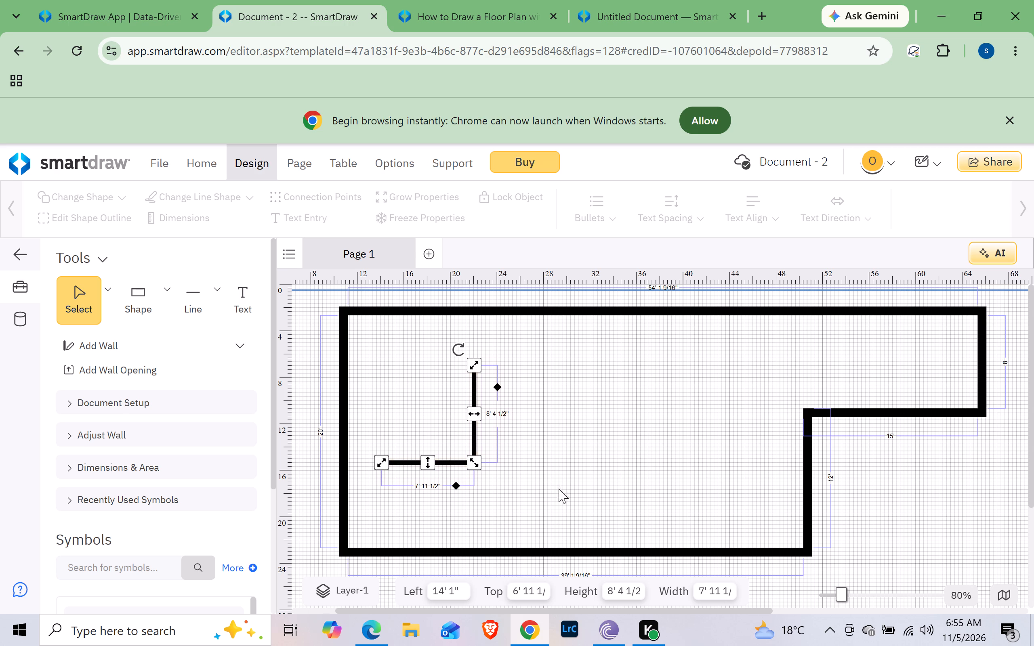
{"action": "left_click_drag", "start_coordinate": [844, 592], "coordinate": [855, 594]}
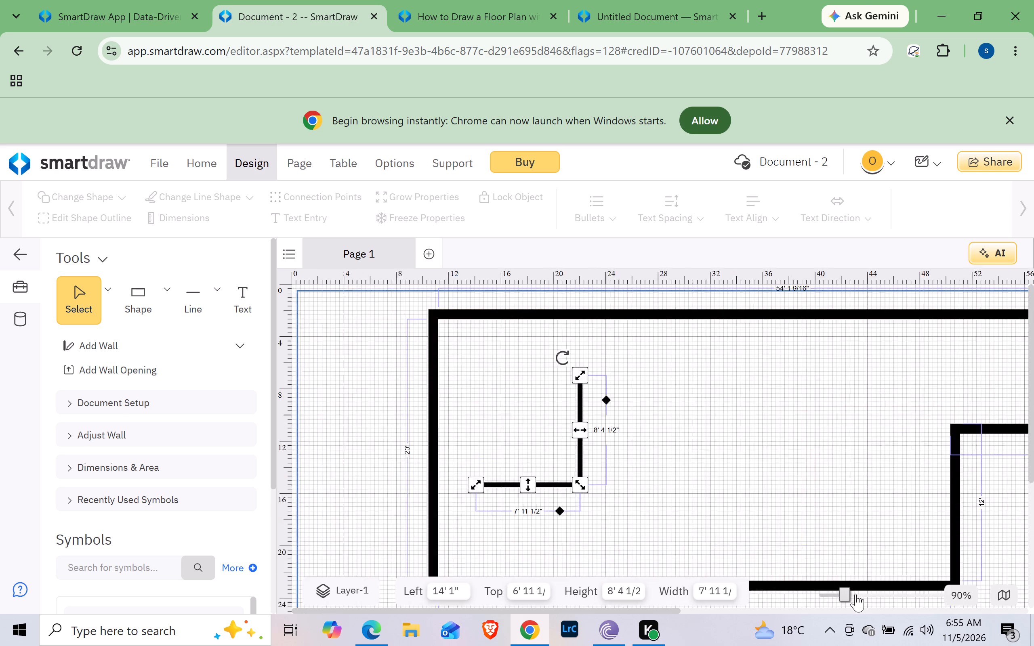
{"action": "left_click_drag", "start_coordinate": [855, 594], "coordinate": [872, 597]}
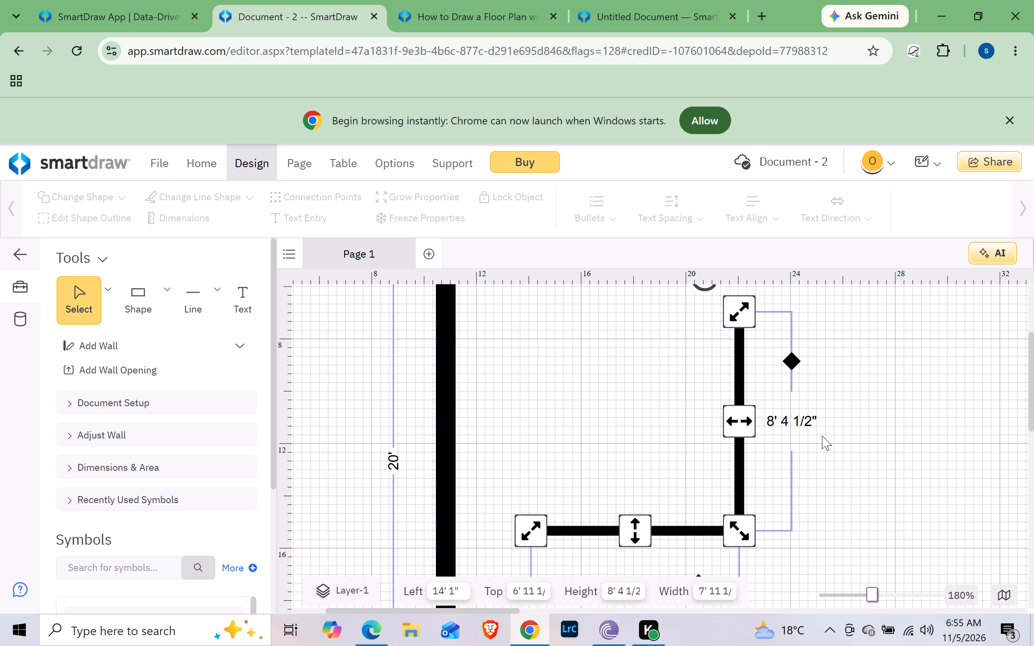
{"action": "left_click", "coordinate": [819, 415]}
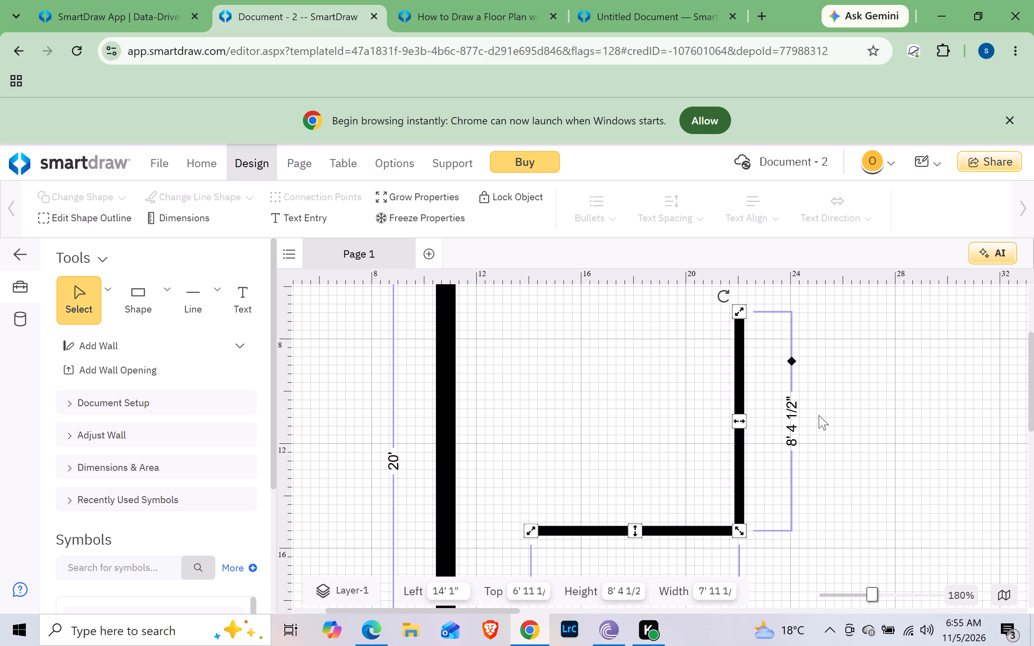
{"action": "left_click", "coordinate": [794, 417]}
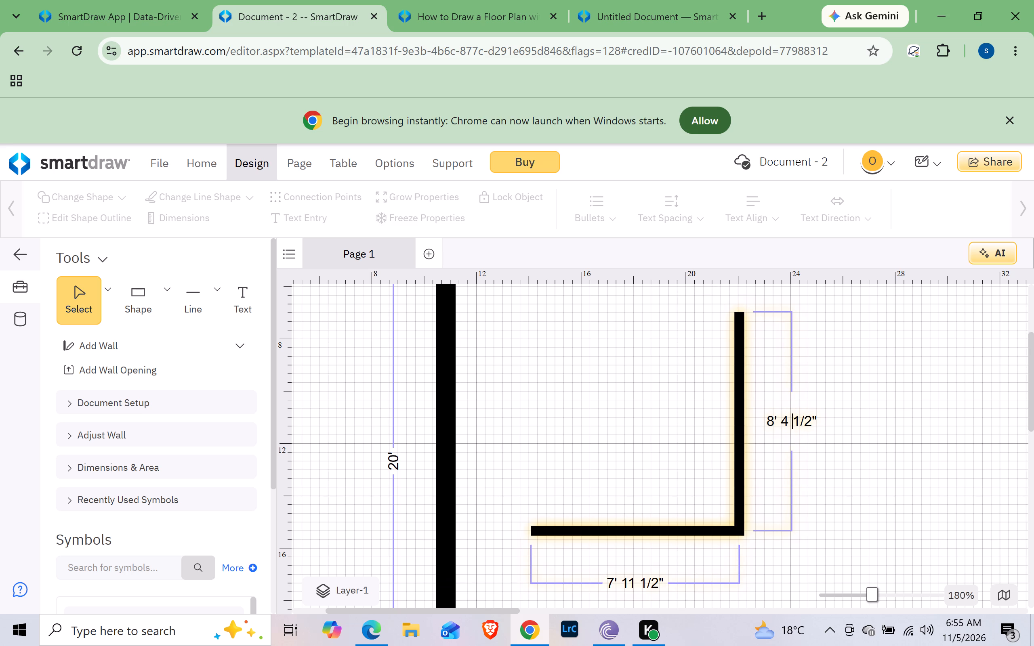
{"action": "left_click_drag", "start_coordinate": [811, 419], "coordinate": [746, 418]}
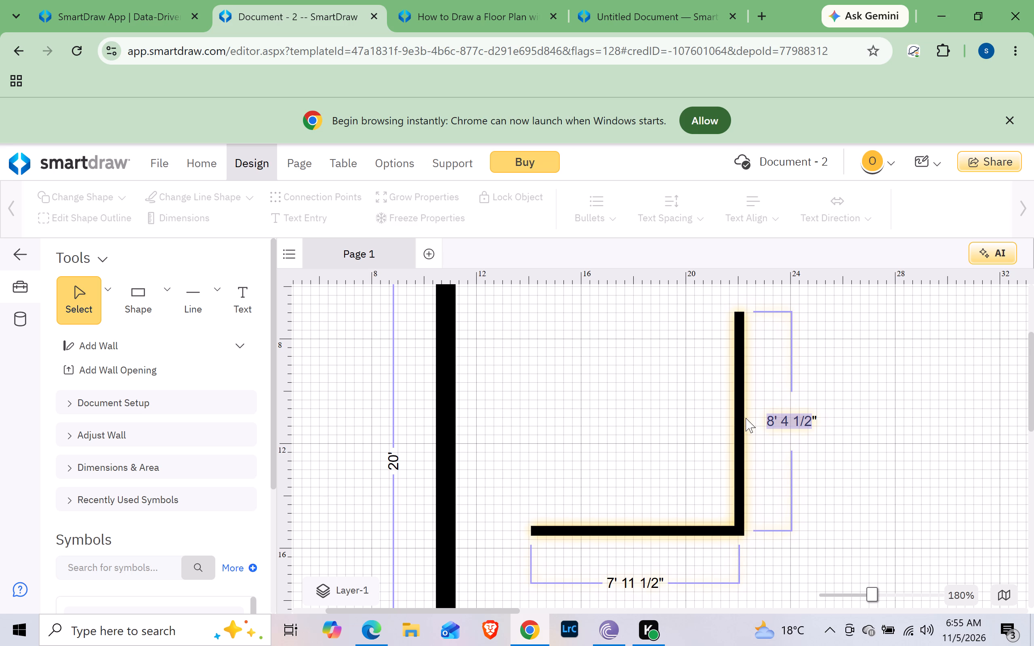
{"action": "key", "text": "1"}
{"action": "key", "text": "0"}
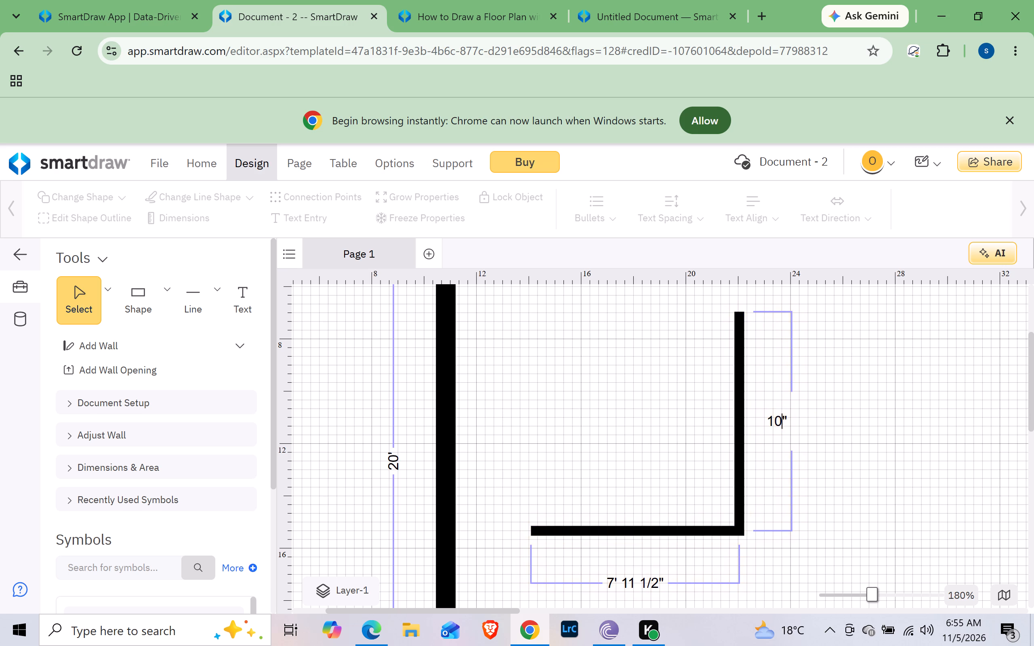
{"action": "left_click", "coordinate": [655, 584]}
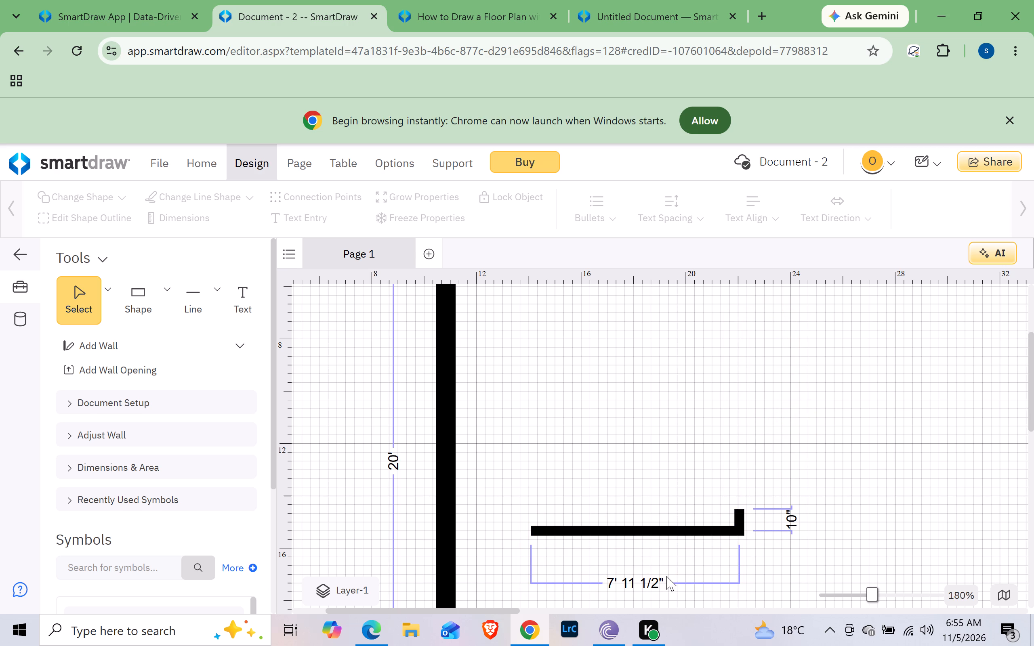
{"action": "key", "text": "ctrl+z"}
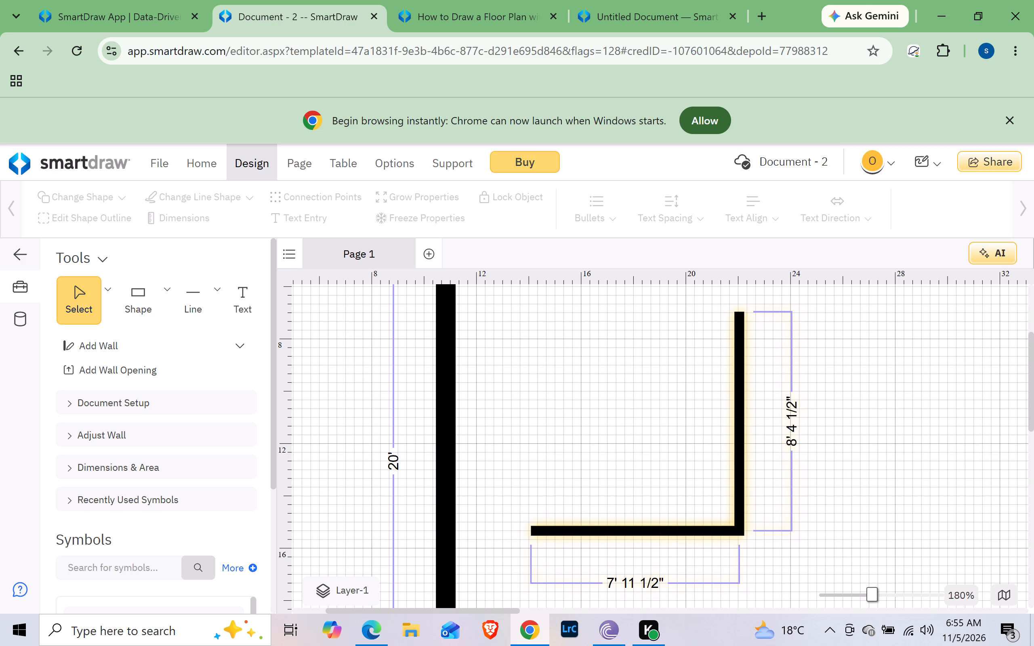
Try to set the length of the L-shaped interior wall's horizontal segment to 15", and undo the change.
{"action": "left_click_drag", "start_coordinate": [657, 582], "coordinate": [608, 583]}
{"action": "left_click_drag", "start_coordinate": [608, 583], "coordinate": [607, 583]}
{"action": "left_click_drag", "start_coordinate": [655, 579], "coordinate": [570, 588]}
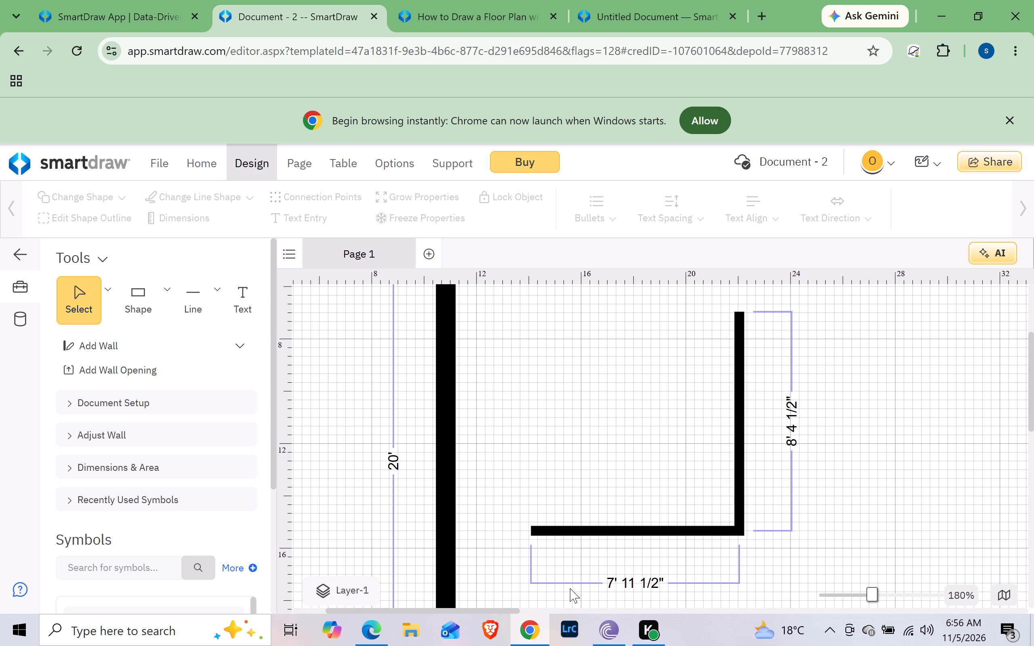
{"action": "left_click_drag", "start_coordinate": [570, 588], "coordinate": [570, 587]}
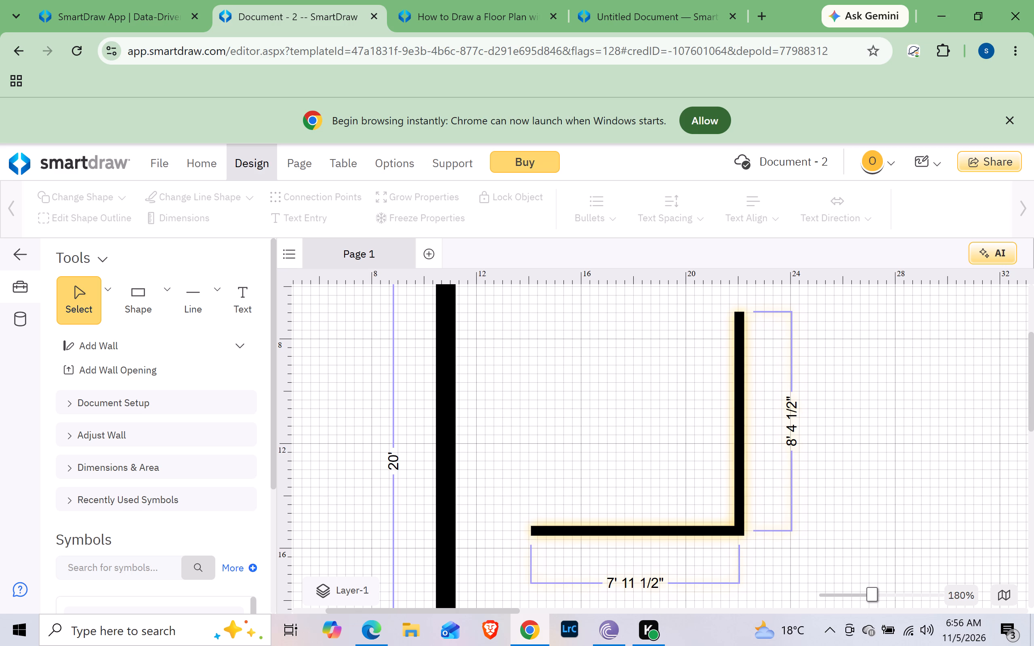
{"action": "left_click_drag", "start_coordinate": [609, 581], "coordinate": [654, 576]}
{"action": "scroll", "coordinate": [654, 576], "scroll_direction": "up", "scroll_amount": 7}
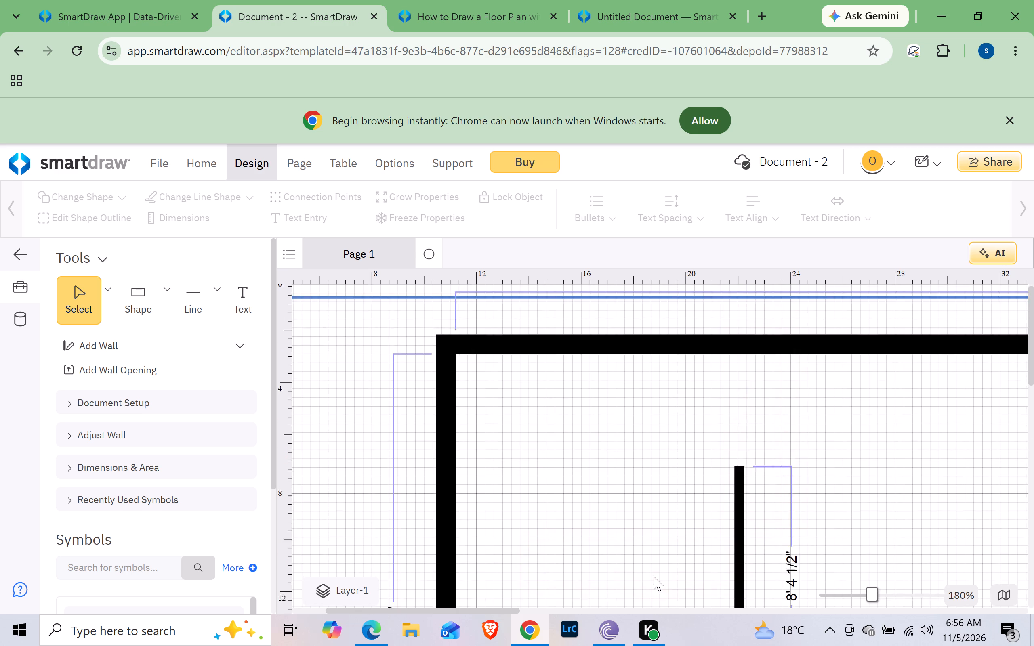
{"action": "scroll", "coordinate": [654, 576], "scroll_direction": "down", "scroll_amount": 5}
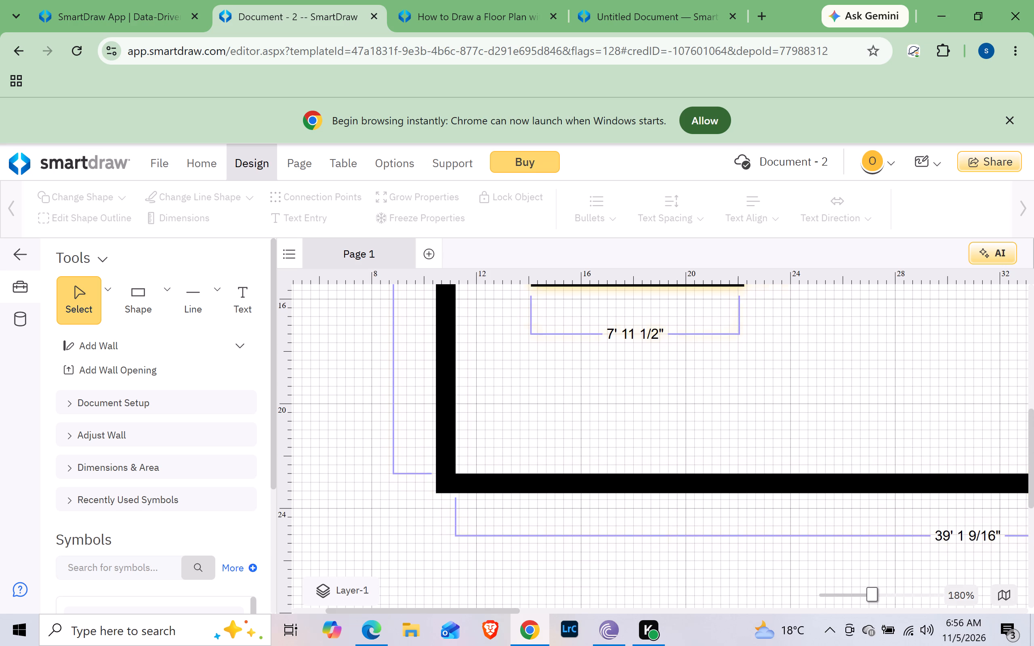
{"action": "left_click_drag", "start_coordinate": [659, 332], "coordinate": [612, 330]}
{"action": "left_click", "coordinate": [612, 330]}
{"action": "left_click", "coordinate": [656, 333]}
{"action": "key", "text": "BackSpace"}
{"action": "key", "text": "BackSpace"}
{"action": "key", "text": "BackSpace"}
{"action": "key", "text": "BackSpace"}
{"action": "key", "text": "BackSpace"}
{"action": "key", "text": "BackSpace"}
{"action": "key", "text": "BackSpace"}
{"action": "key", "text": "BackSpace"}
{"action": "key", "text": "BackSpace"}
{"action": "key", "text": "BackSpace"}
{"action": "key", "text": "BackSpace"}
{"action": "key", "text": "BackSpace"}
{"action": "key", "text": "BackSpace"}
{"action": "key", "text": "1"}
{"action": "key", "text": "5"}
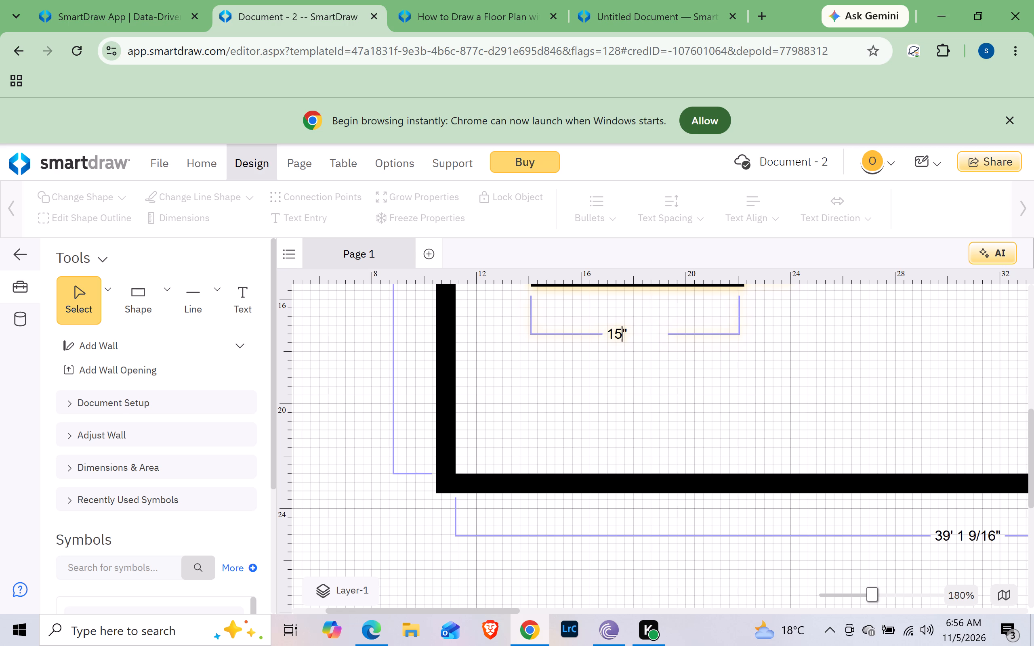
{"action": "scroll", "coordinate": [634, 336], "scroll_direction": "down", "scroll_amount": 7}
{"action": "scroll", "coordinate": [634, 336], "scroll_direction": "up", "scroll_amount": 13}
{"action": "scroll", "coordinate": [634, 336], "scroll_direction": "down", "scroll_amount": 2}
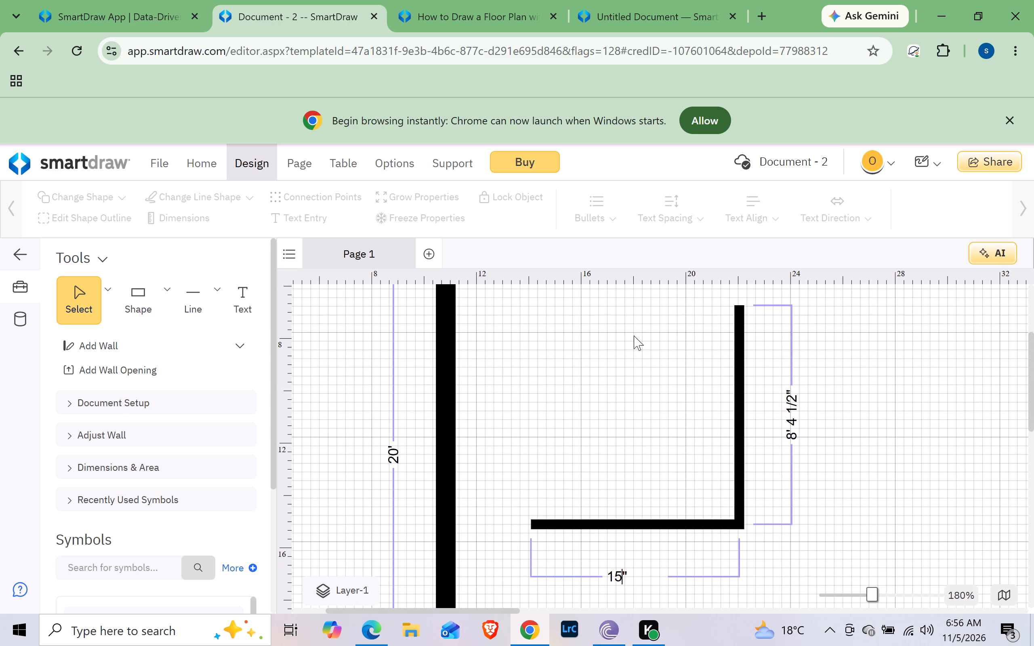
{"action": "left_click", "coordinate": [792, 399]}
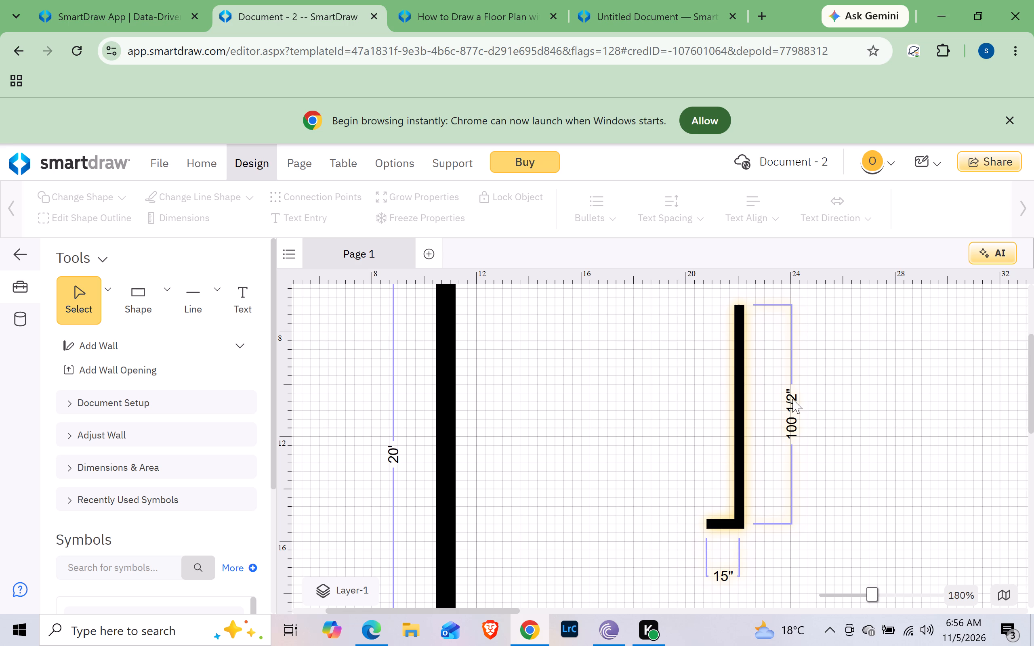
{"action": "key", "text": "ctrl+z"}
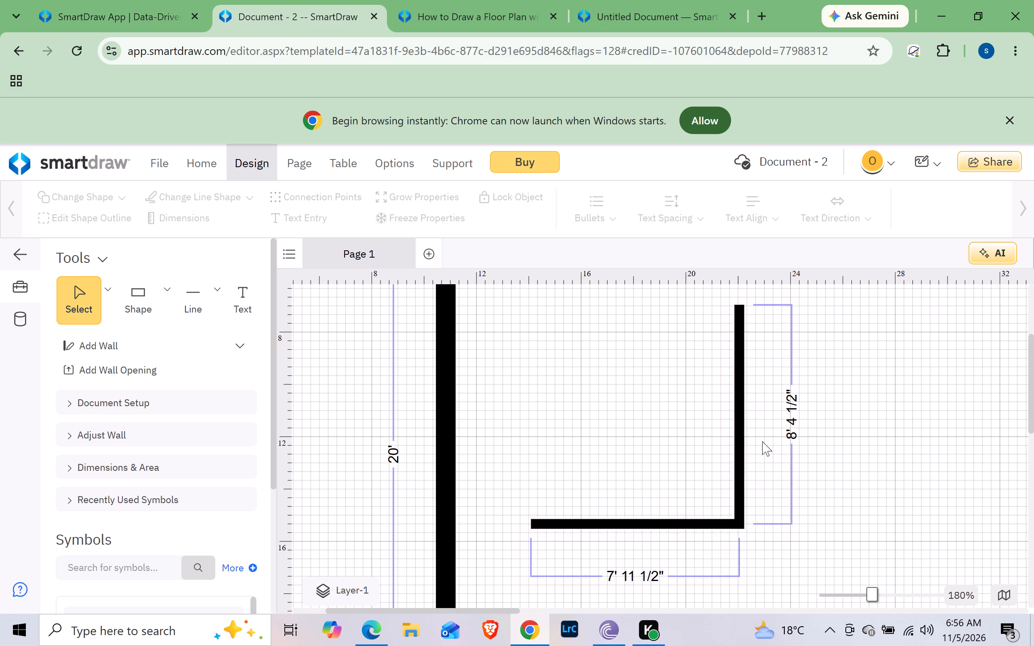
Set the length of the L-shaped interior wall's horizontal segment to 15' 11 1/2".
{"action": "left_click", "coordinate": [613, 579]}
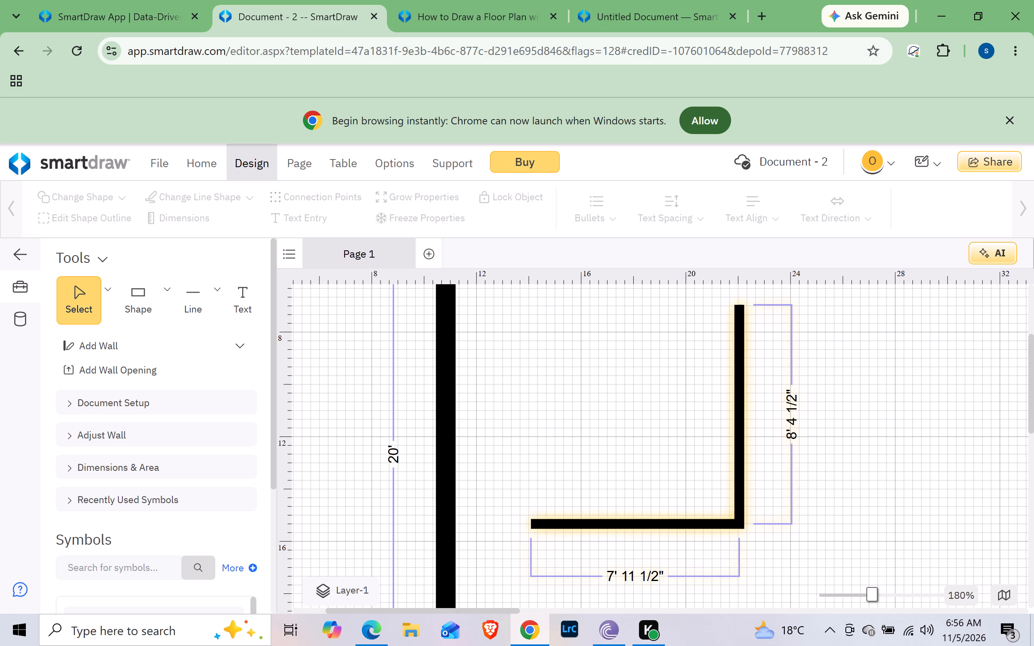
{"action": "key", "text": "BackSpace"}
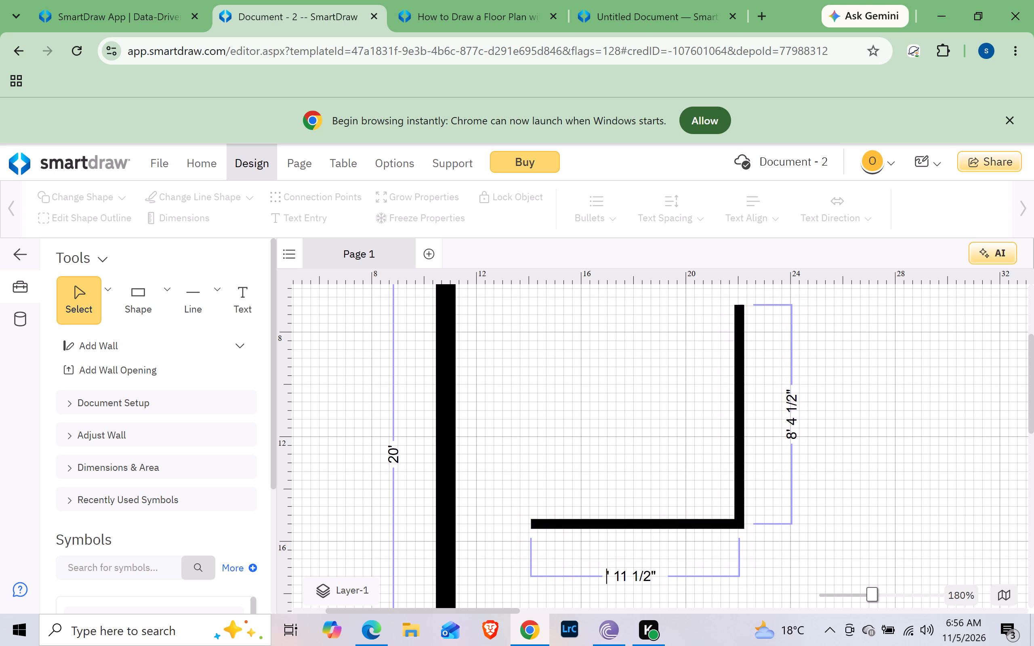
{"action": "key", "text": "1"}
{"action": "key", "text": "5"}
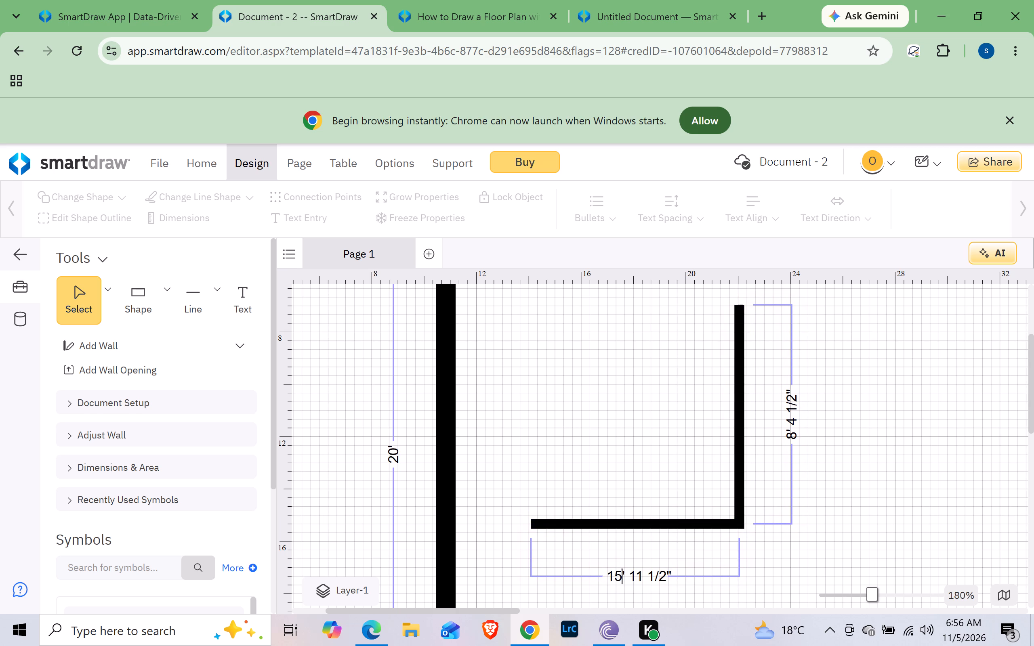
{"action": "left_click", "coordinate": [847, 496]}
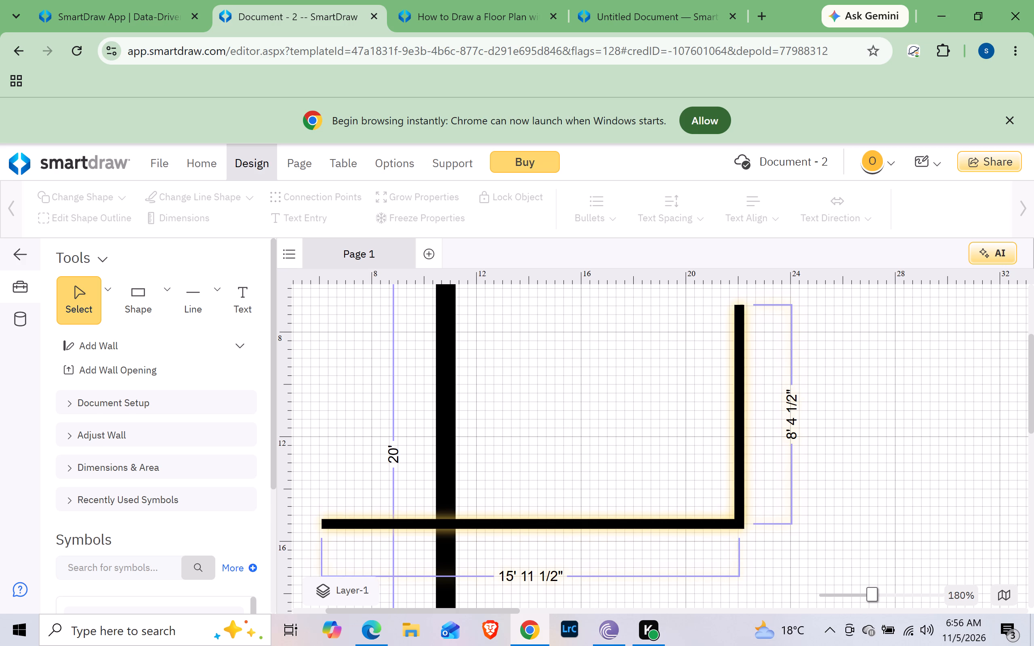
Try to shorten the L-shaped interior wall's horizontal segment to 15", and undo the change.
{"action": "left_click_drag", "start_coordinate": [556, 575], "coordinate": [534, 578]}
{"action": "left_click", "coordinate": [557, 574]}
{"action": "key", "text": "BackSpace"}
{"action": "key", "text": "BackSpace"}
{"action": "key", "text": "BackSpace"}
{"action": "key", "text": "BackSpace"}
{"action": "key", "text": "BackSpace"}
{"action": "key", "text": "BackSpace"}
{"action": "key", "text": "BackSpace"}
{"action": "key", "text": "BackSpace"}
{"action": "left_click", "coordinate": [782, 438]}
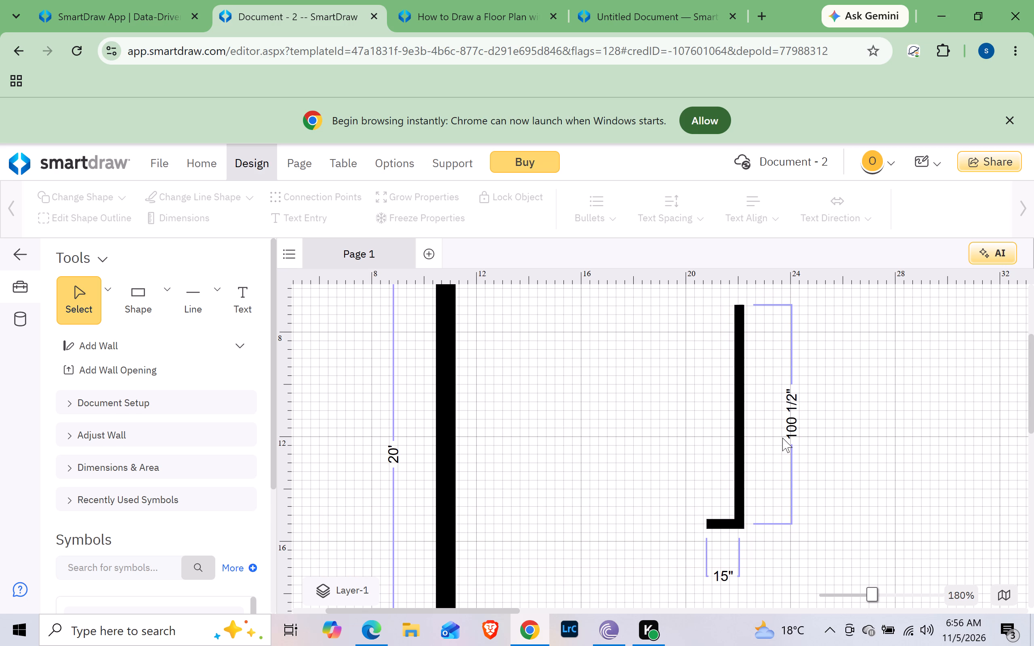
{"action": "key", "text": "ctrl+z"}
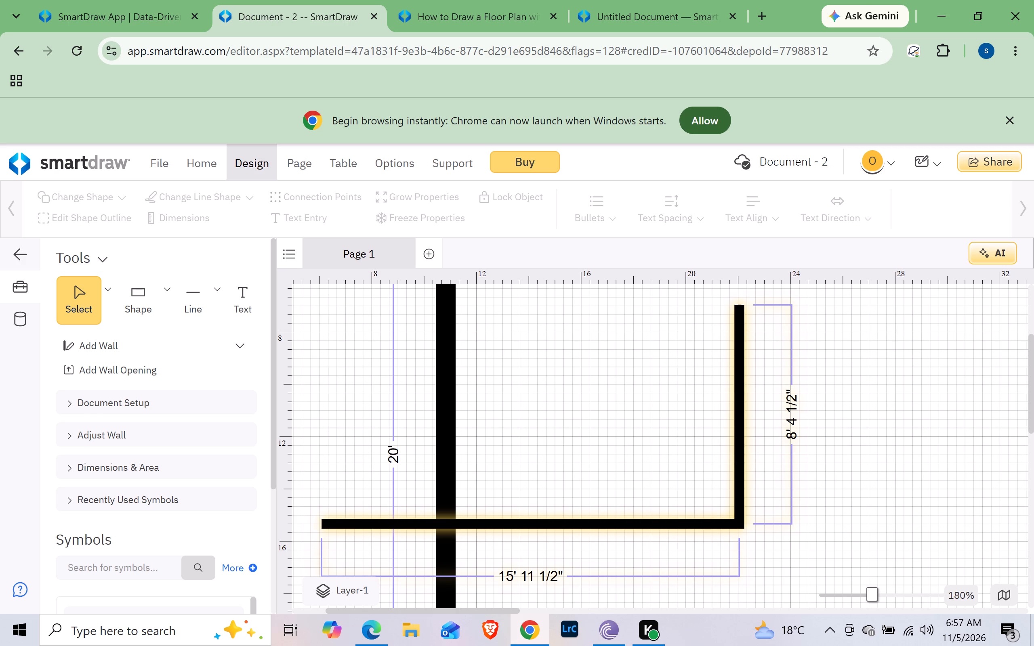
Set the length of the L-shaped interior wall's vertical segment to 10' 4 1/2".
{"action": "left_click", "coordinate": [794, 433]}
{"action": "left_click", "coordinate": [774, 415]}
{"action": "key", "text": "BackSpace"}
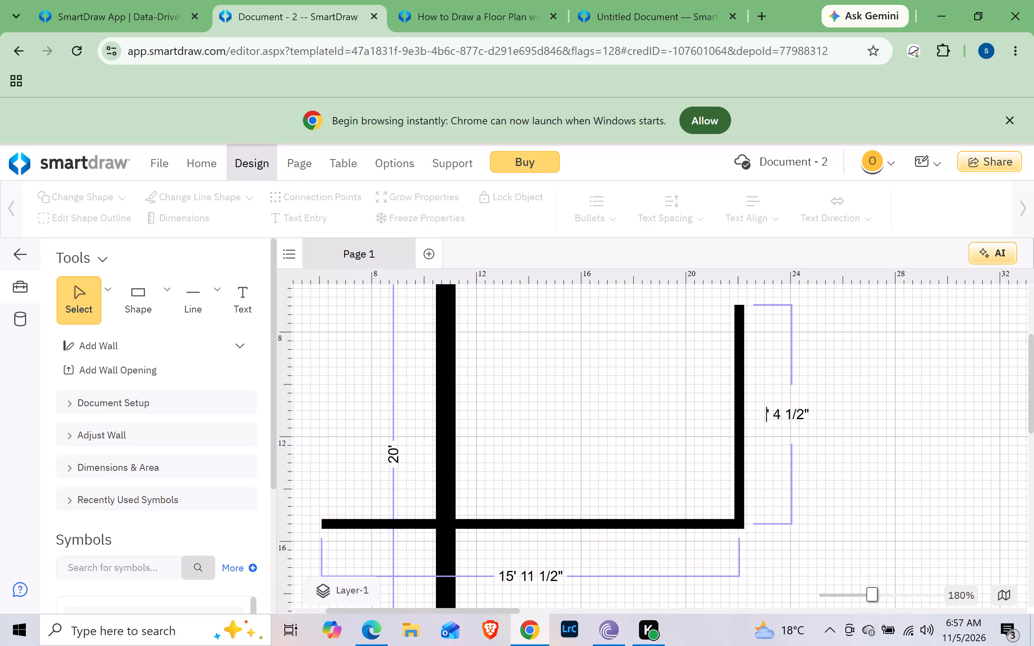
{"action": "key", "text": "1"}
{"action": "key", "text": "0"}
{"action": "left_click", "coordinate": [880, 472]}
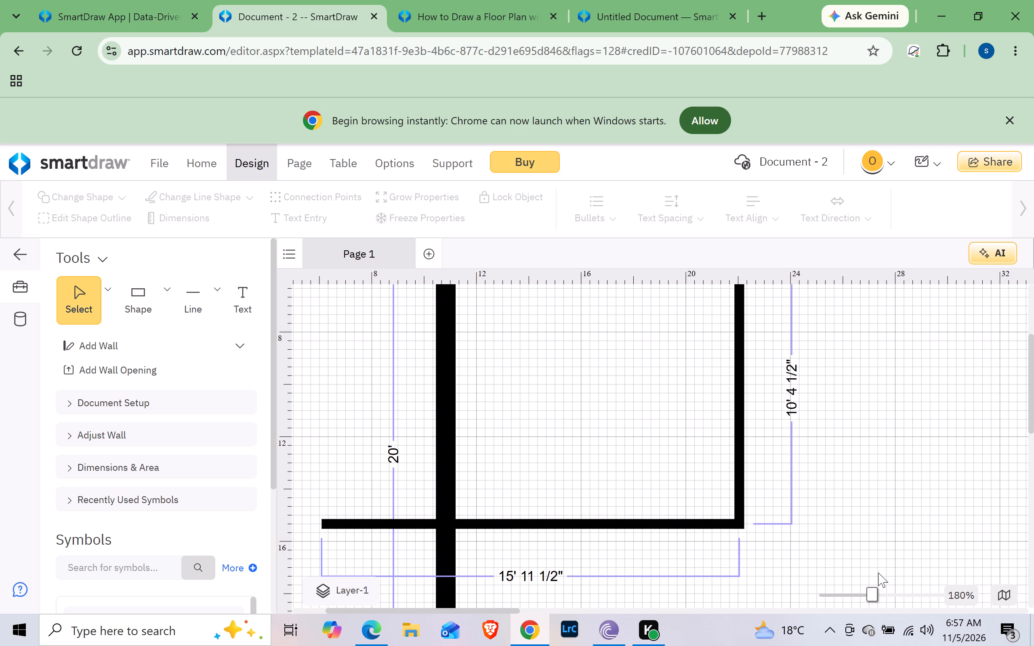
Move the L-shaped interior wall into the outline's upper-left corner so its ends meet the top and left exterior walls.
{"action": "left_click_drag", "start_coordinate": [872, 600], "coordinate": [845, 597]}
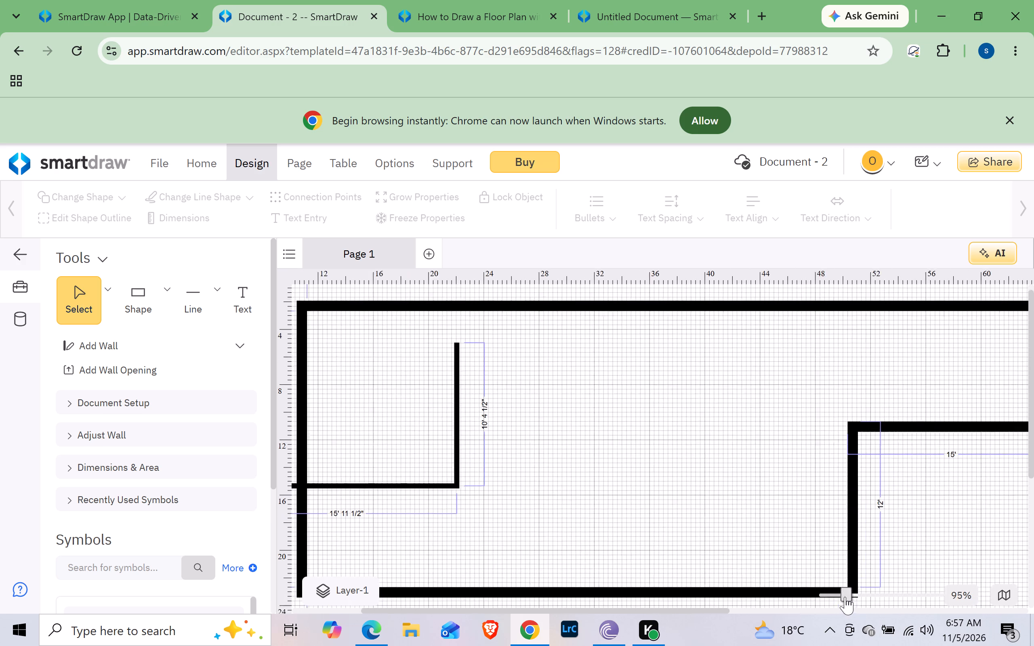
{"action": "left_click_drag", "start_coordinate": [845, 597], "coordinate": [836, 594]}
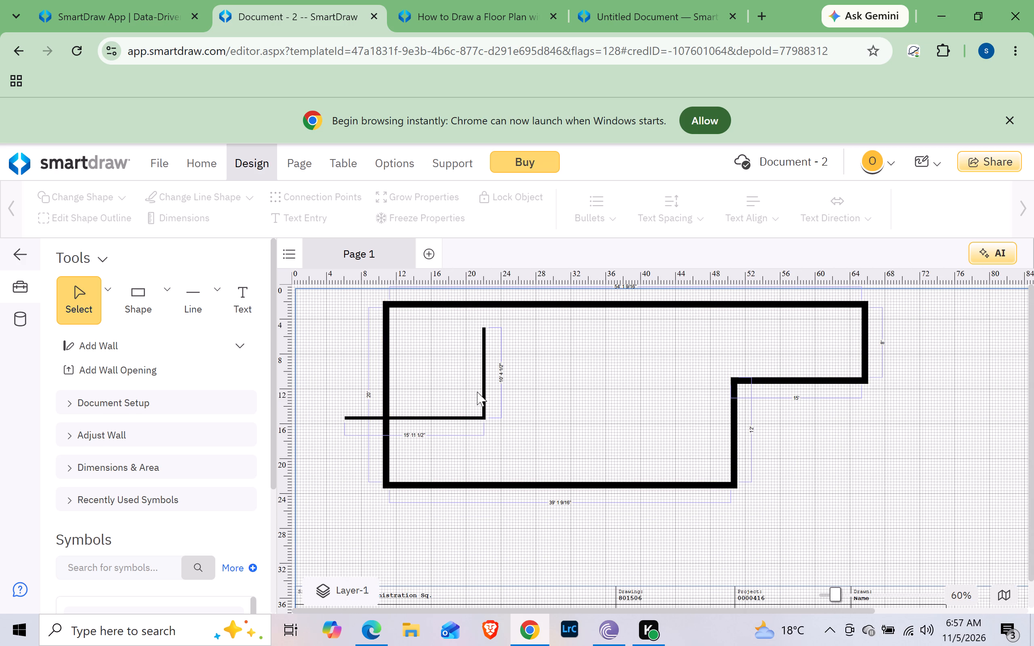
{"action": "left_click_drag", "start_coordinate": [484, 388], "coordinate": [509, 377]}
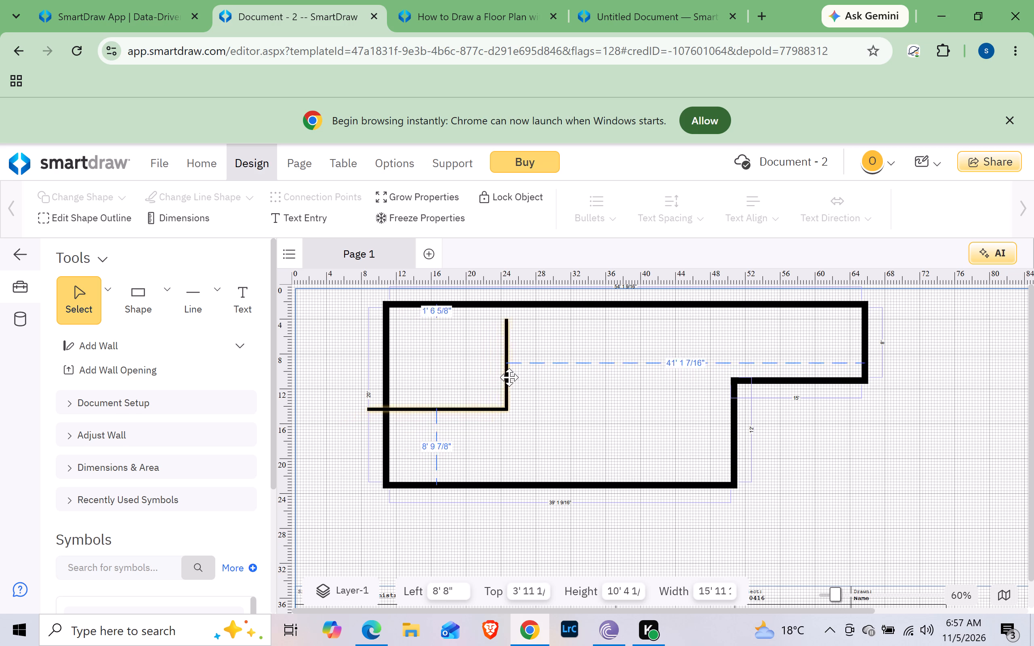
{"action": "left_click_drag", "start_coordinate": [509, 377], "coordinate": [521, 377]}
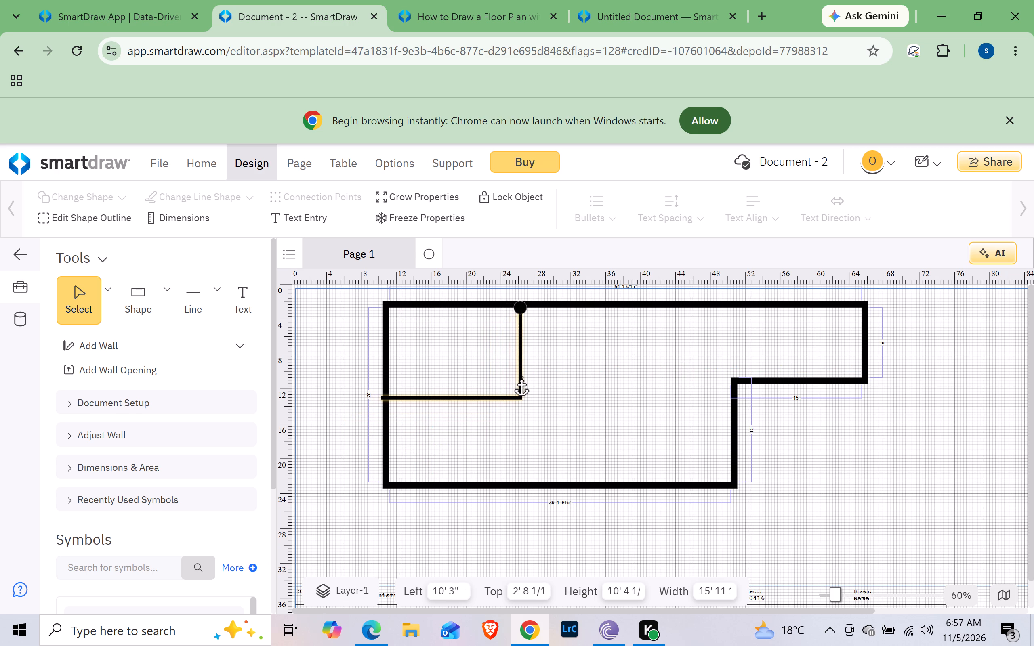
{"action": "left_click_drag", "start_coordinate": [521, 377], "coordinate": [525, 373]}
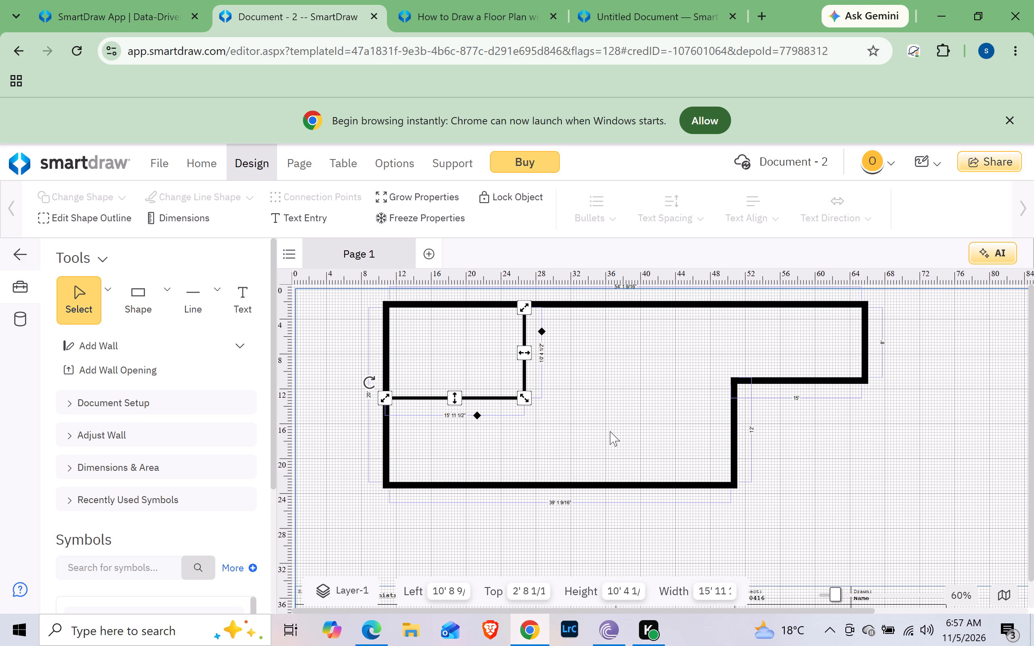
Draw a separate vertical interior wall about 5' 5 3/4" long in the open middle of the floor plan.
{"action": "left_click", "coordinate": [154, 374]}
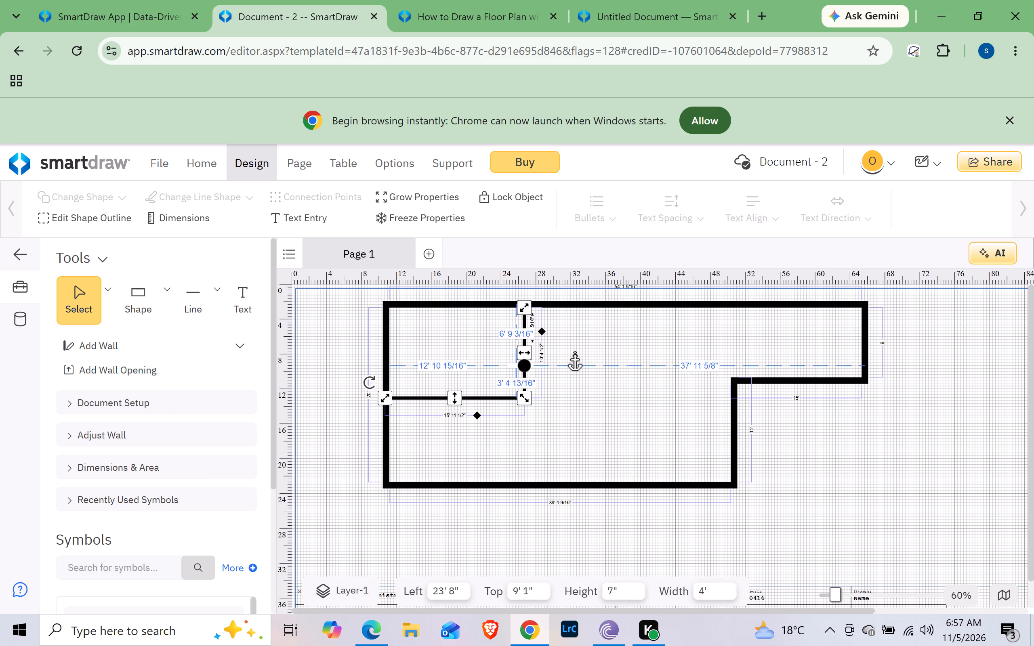
{"action": "left_click", "coordinate": [135, 351]}
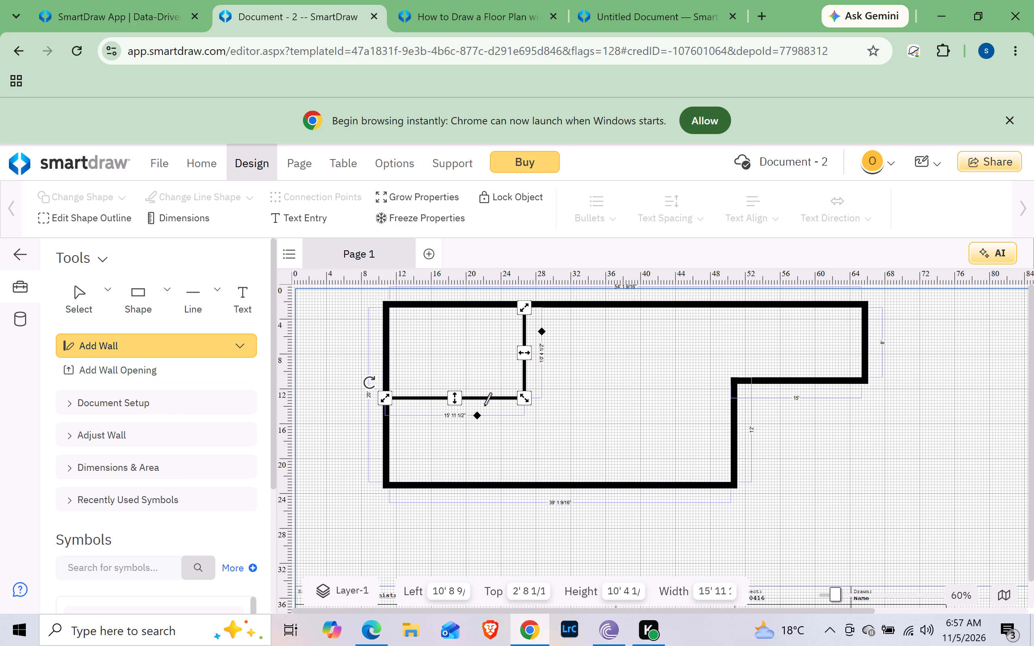
{"action": "left_click_drag", "start_coordinate": [605, 382], "coordinate": [605, 397]}
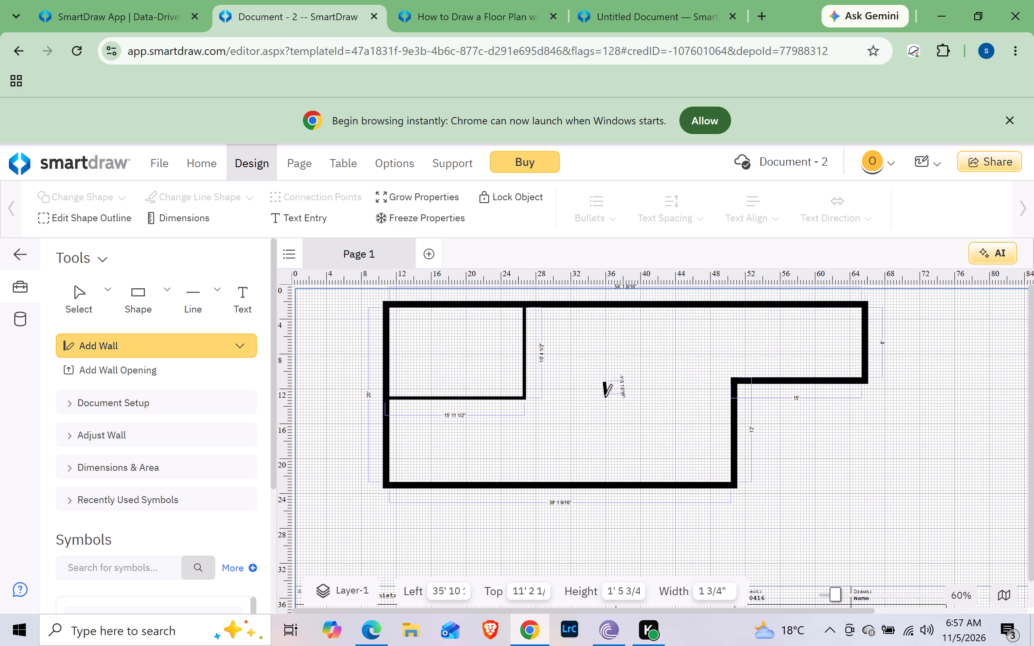
{"action": "left_click_drag", "start_coordinate": [605, 397], "coordinate": [601, 425]}
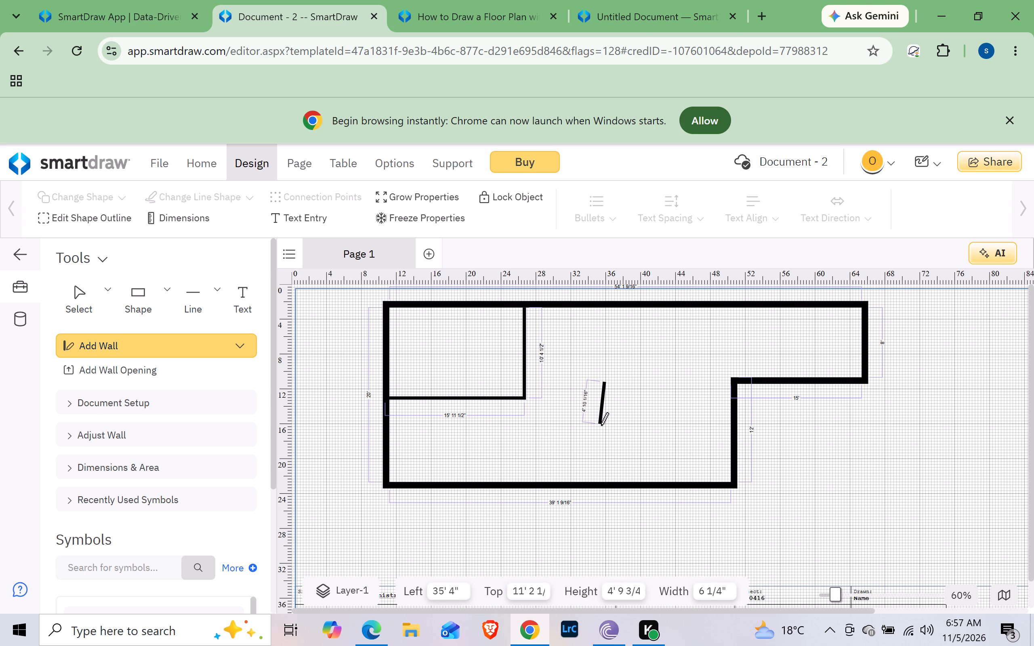
{"action": "left_click_drag", "start_coordinate": [601, 425], "coordinate": [603, 429]}
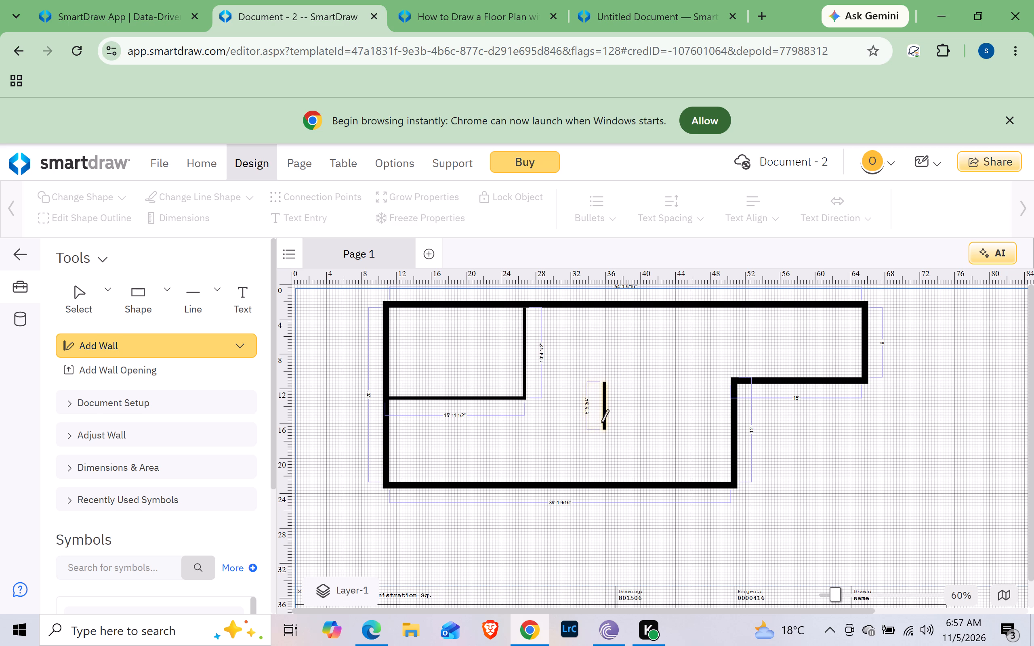
Move the new vertical wall beneath the L-shaped wall so its upper end meets the L's corner.
{"action": "left_click", "coordinate": [68, 289]}
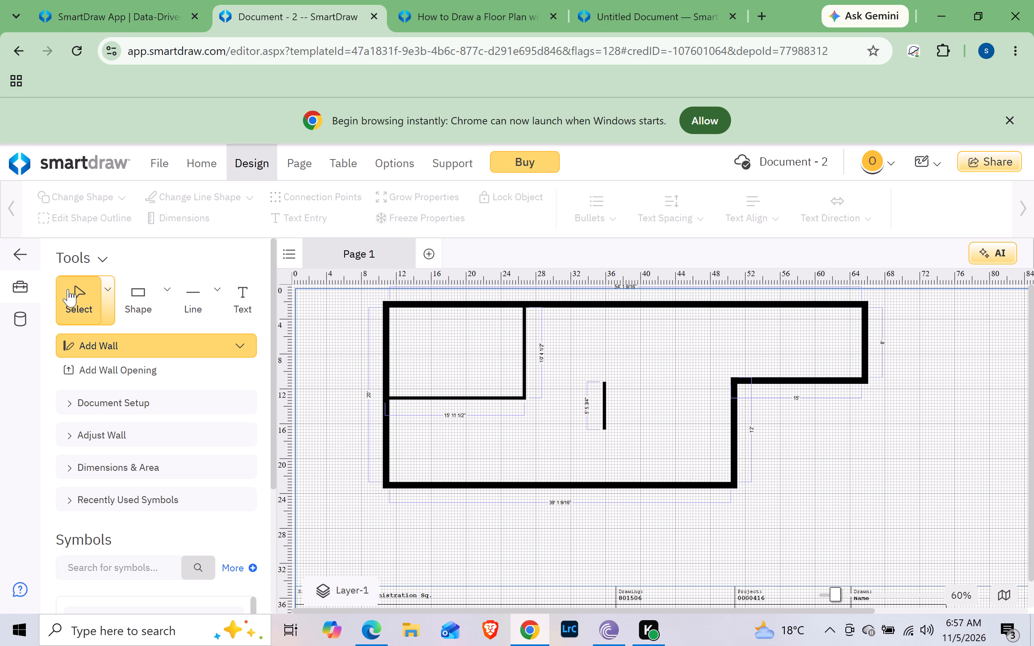
{"action": "left_click_drag", "start_coordinate": [604, 401], "coordinate": [545, 430]}
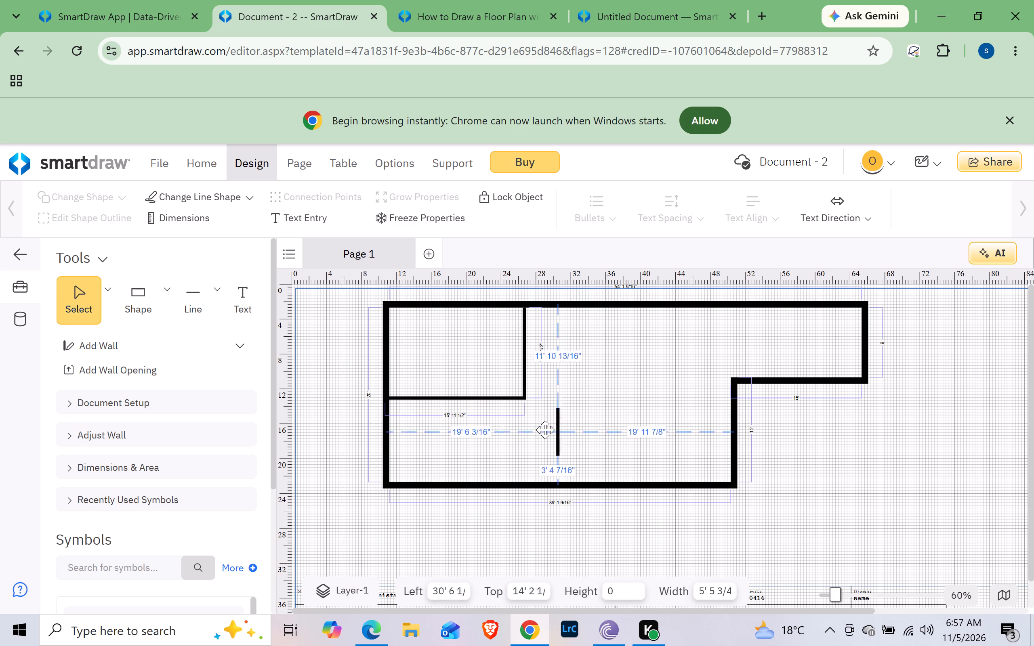
{"action": "left_click_drag", "start_coordinate": [545, 430], "coordinate": [534, 427]}
{"action": "right_click", "coordinate": [534, 427]}
{"action": "left_click_drag", "start_coordinate": [534, 427], "coordinate": [523, 429]}
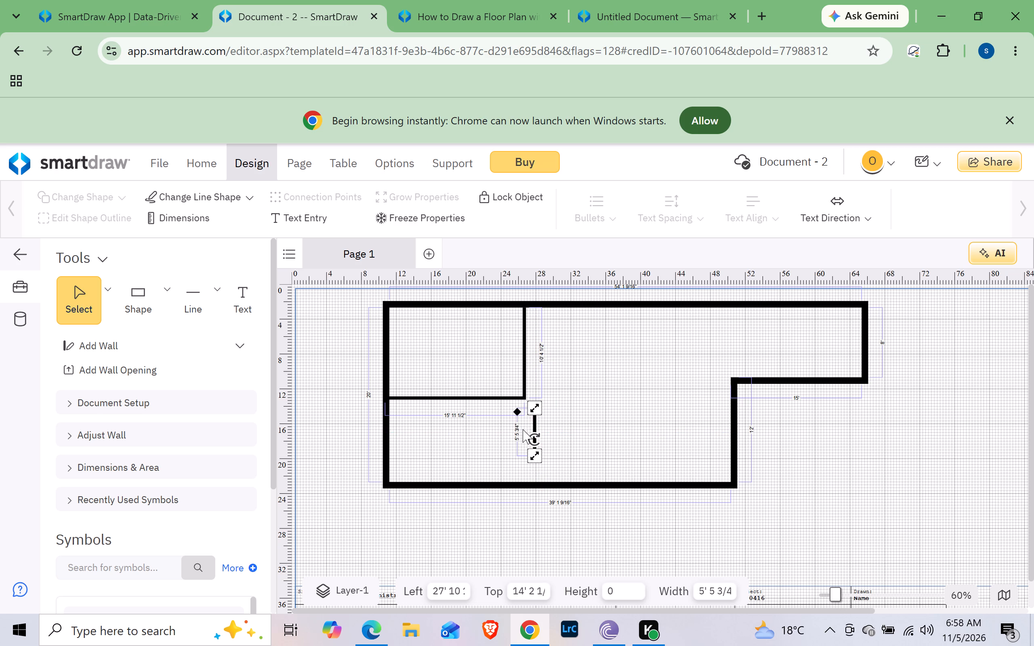
{"action": "left_click_drag", "start_coordinate": [523, 429], "coordinate": [521, 429]}
{"action": "left_click", "coordinate": [592, 425]}
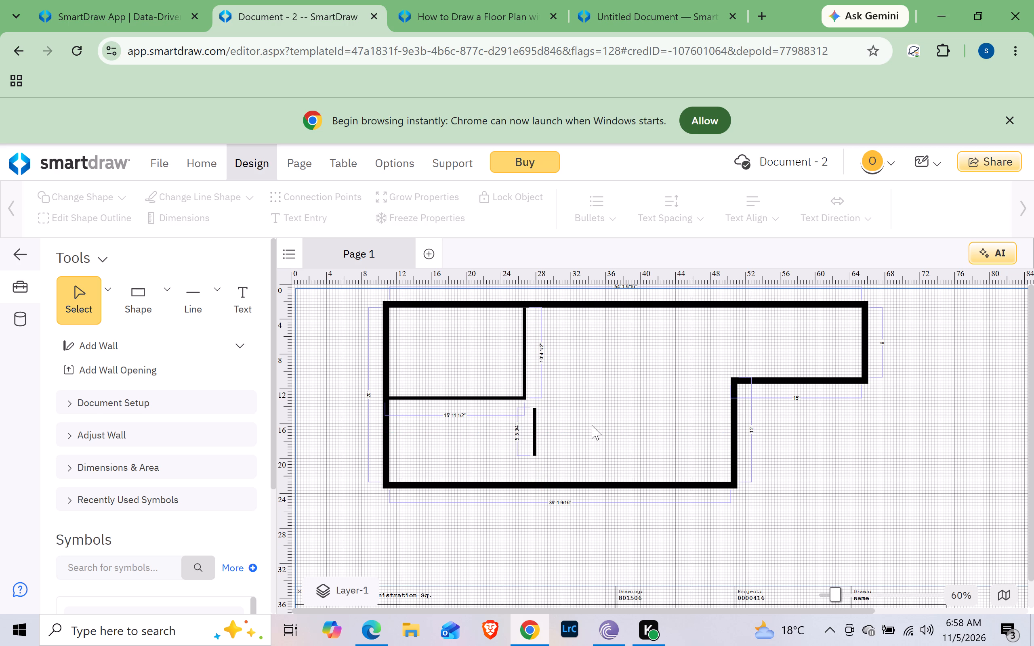
{"action": "left_click_drag", "start_coordinate": [534, 420], "coordinate": [527, 417]}
{"action": "right_click", "coordinate": [527, 417]}
{"action": "left_click", "coordinate": [527, 417]}
{"action": "right_click", "coordinate": [527, 417]}
{"action": "left_click", "coordinate": [527, 417]}
{"action": "right_click", "coordinate": [527, 417]}
{"action": "left_click", "coordinate": [526, 417]}
{"action": "right_click", "coordinate": [526, 417]}
{"action": "left_click", "coordinate": [526, 417]}
{"action": "right_click", "coordinate": [523, 416]}
{"action": "left_click", "coordinate": [523, 416]}
{"action": "right_click", "coordinate": [523, 416]}
{"action": "left_click", "coordinate": [523, 416]}
{"action": "left_click", "coordinate": [556, 413]}
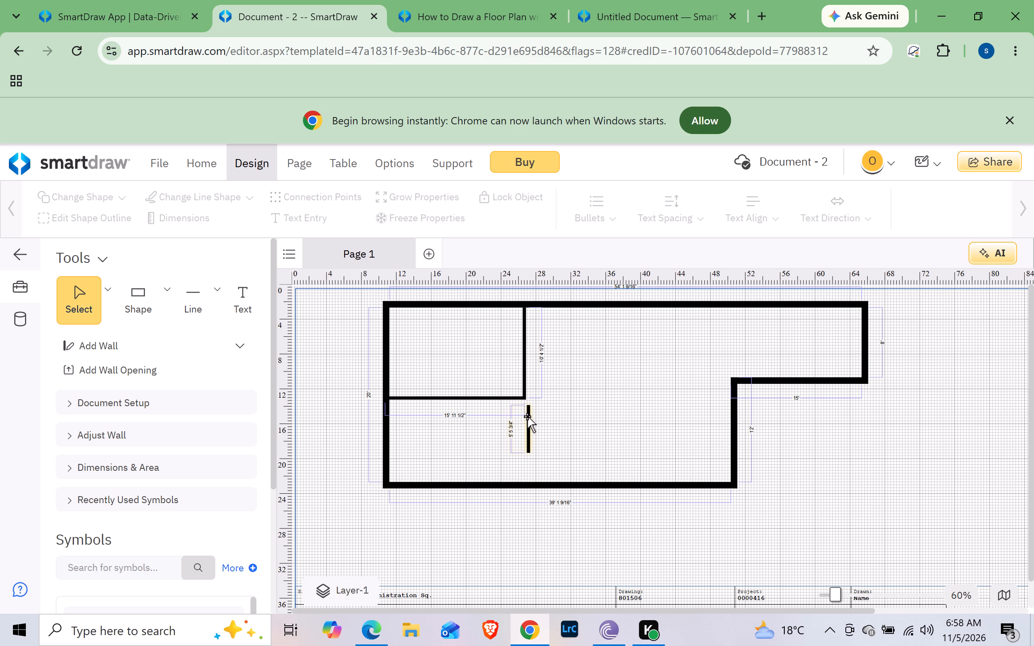
{"action": "left_click_drag", "start_coordinate": [527, 416], "coordinate": [522, 413]}
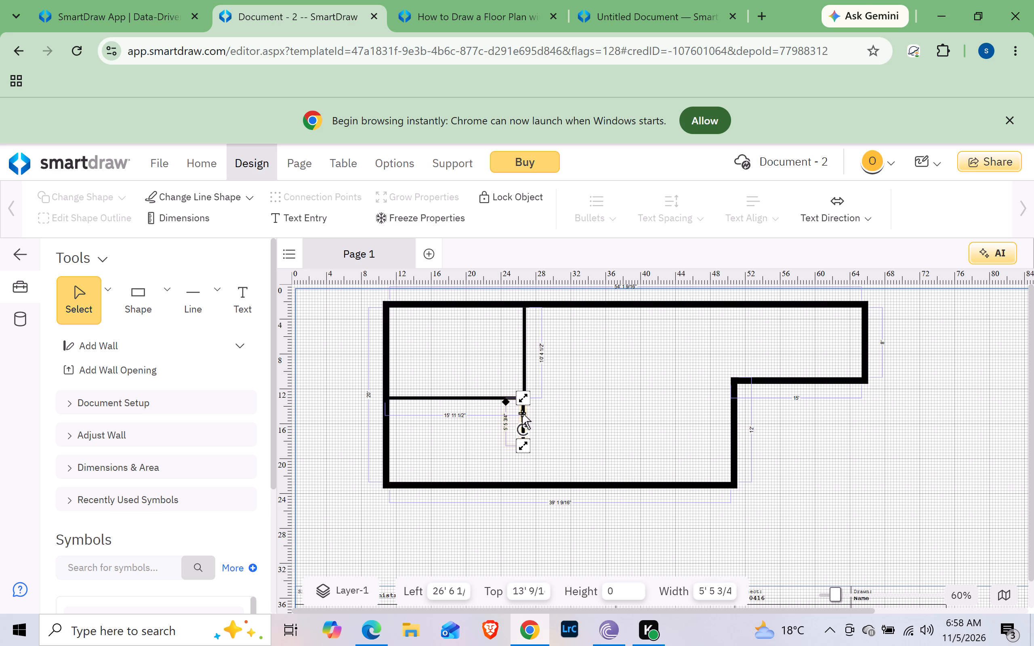
Extend the vertical wall's lower end down to the bottom exterior wall, making it about 9' 7 1/2" long.
{"action": "left_click_drag", "start_coordinate": [522, 448], "coordinate": [519, 470]}
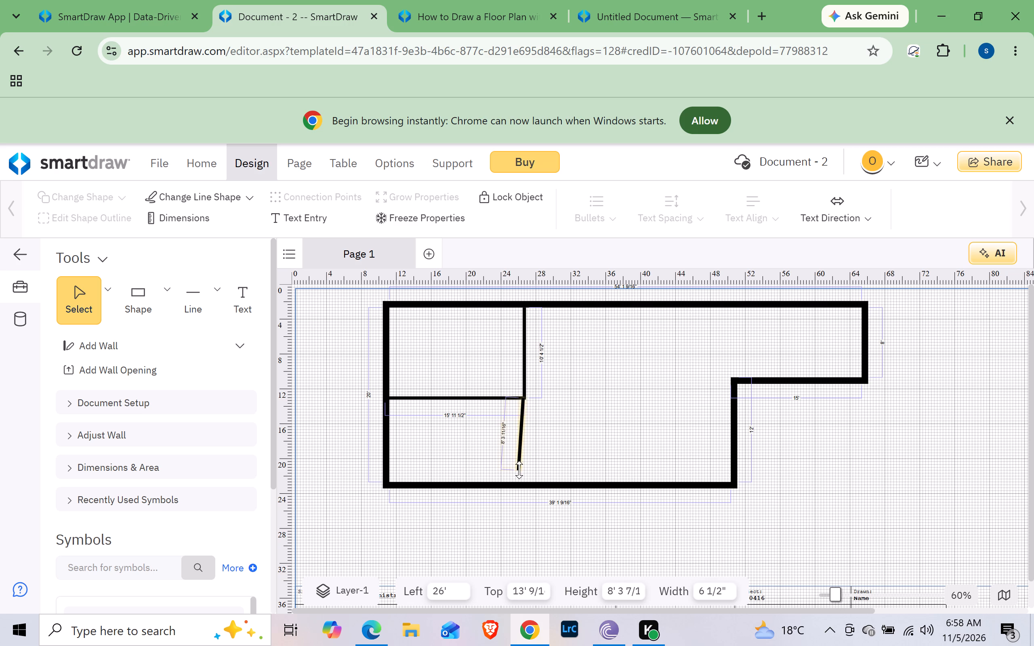
{"action": "left_click_drag", "start_coordinate": [519, 470], "coordinate": [521, 474]}
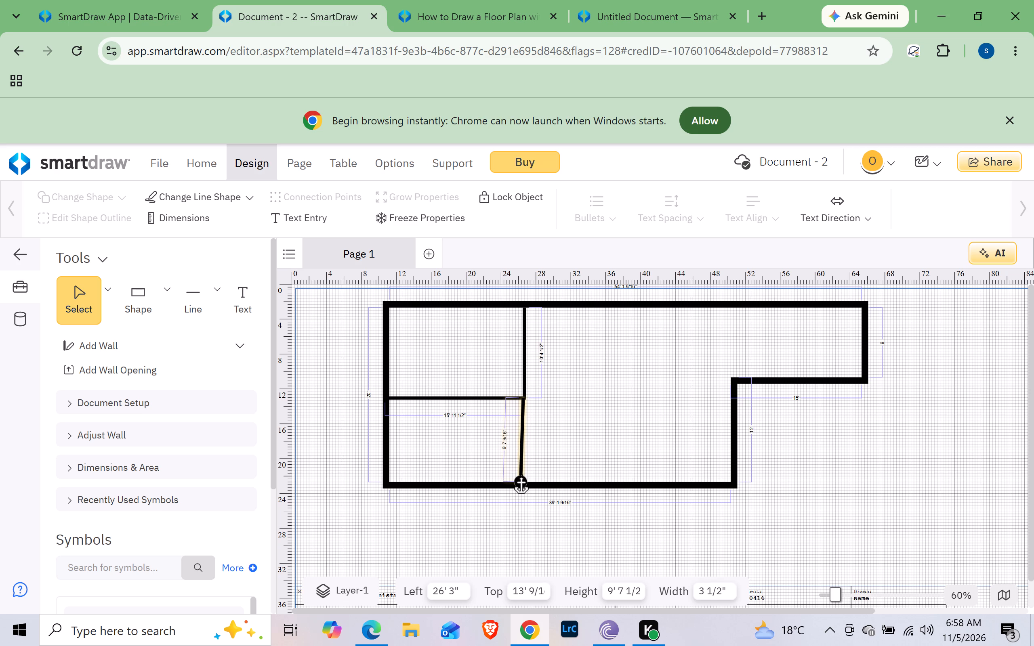
{"action": "left_click_drag", "start_coordinate": [521, 474], "coordinate": [521, 473]}
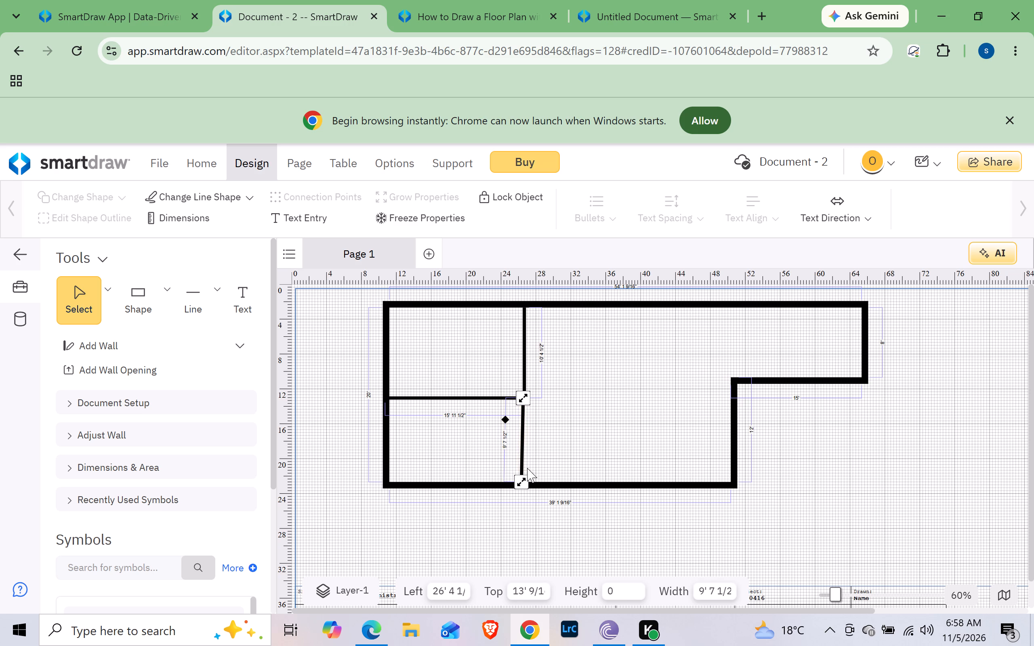
{"action": "left_click", "coordinate": [520, 484]}
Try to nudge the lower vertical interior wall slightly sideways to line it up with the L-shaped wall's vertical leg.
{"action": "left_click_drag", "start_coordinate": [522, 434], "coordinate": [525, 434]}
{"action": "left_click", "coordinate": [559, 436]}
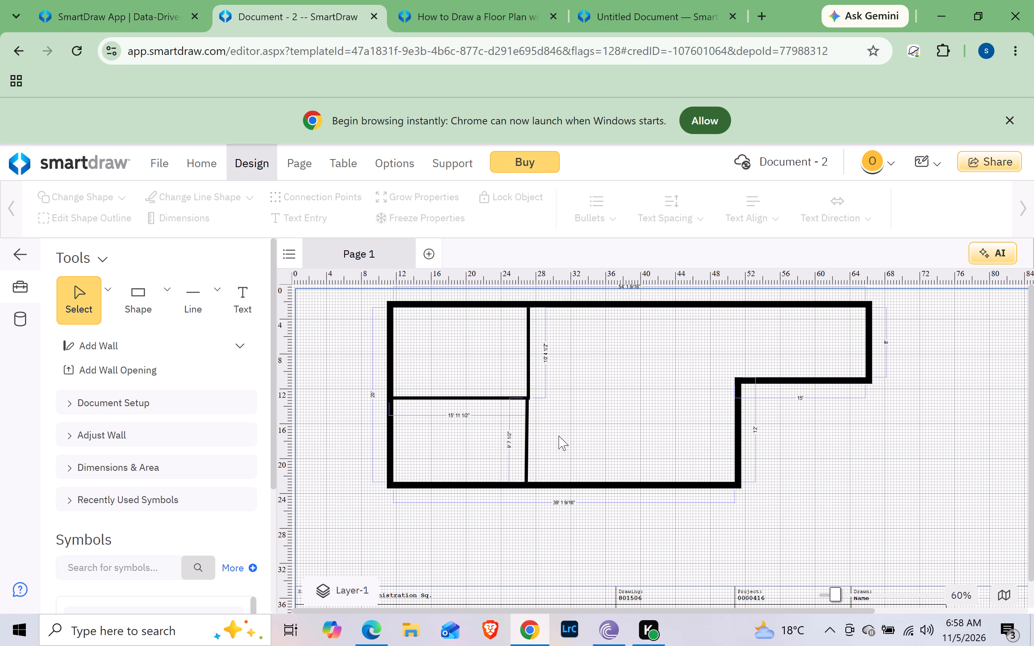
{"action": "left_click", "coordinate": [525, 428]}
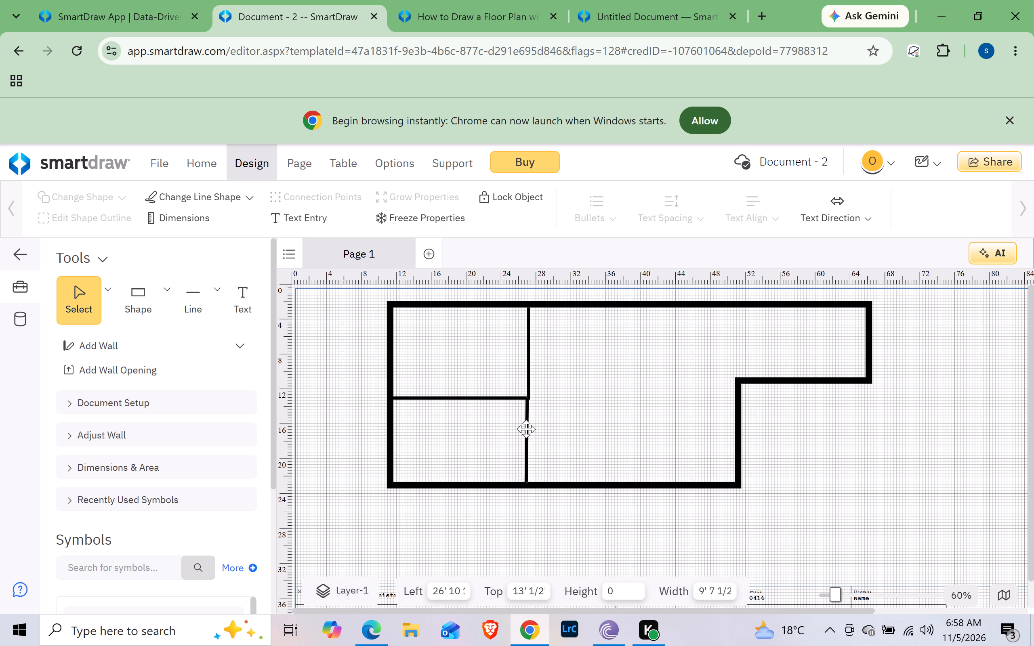
Undo the wall nudge along with the vertical wall's earlier lower-end extension and its placement at the L's corner.
{"action": "key", "text": "ctrl+z"}
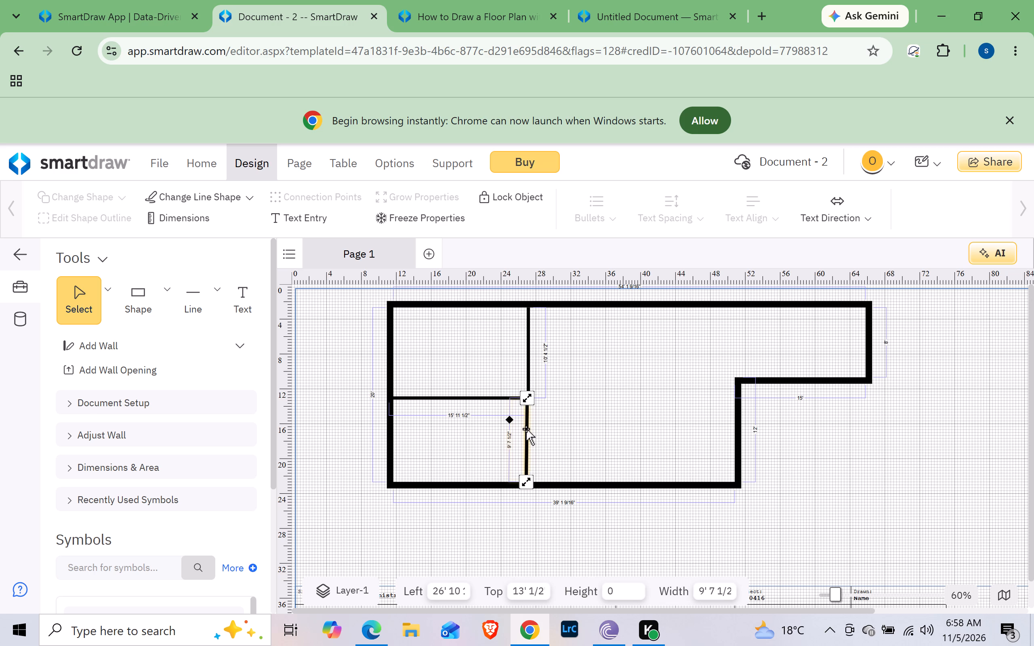
{"action": "key", "text": "ctrl+z"}
{"action": "key", "text": "ctrl+z"}
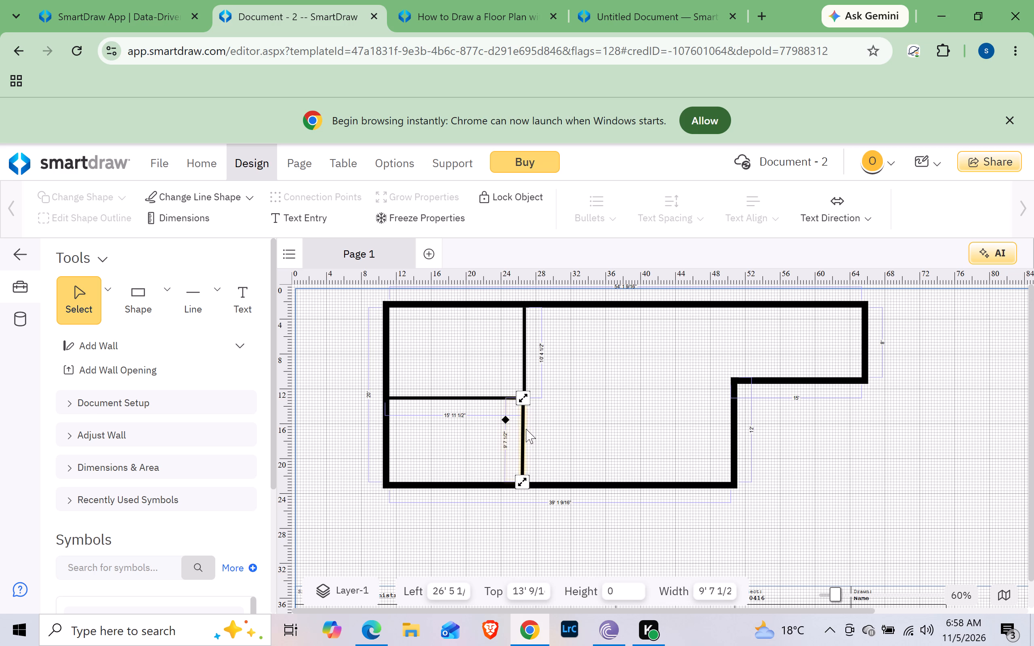
{"action": "key", "text": "ctrl+z"}
{"action": "key", "text": "ctrl+z"}
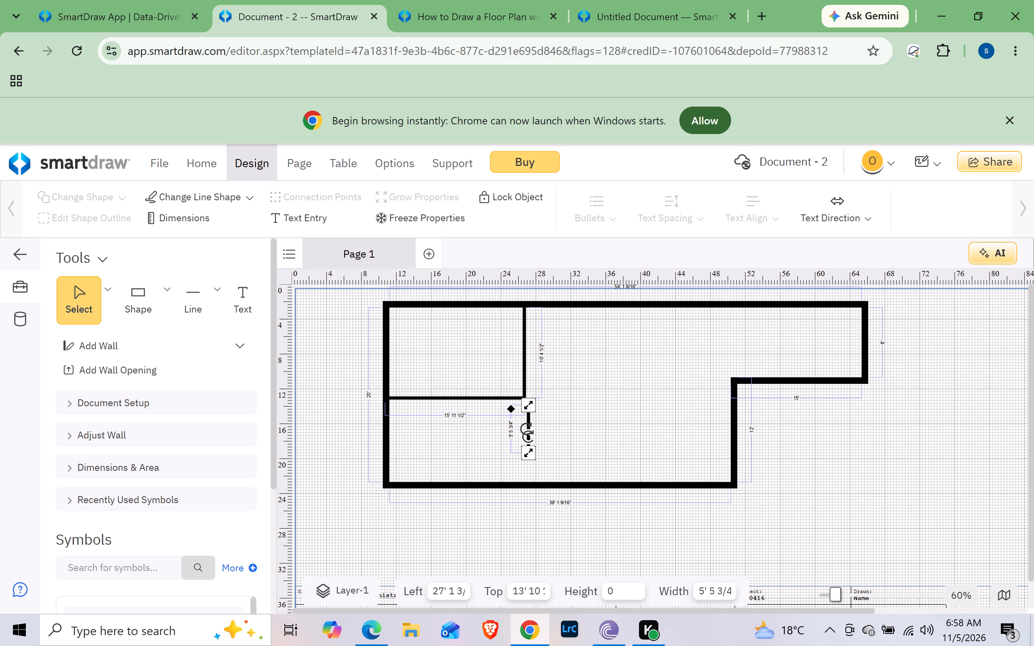
Move the short vertical wall beneath the L-shaped wall so its upper end meets the L's lower corner.
{"action": "left_click_drag", "start_coordinate": [529, 422], "coordinate": [561, 415]}
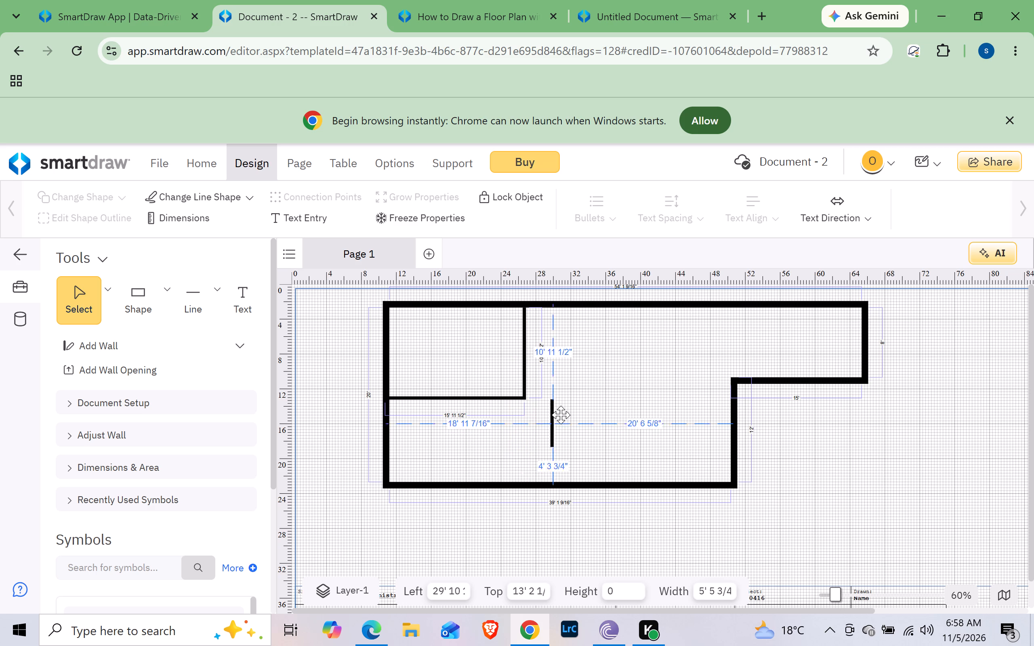
{"action": "left_click_drag", "start_coordinate": [561, 415], "coordinate": [565, 413]}
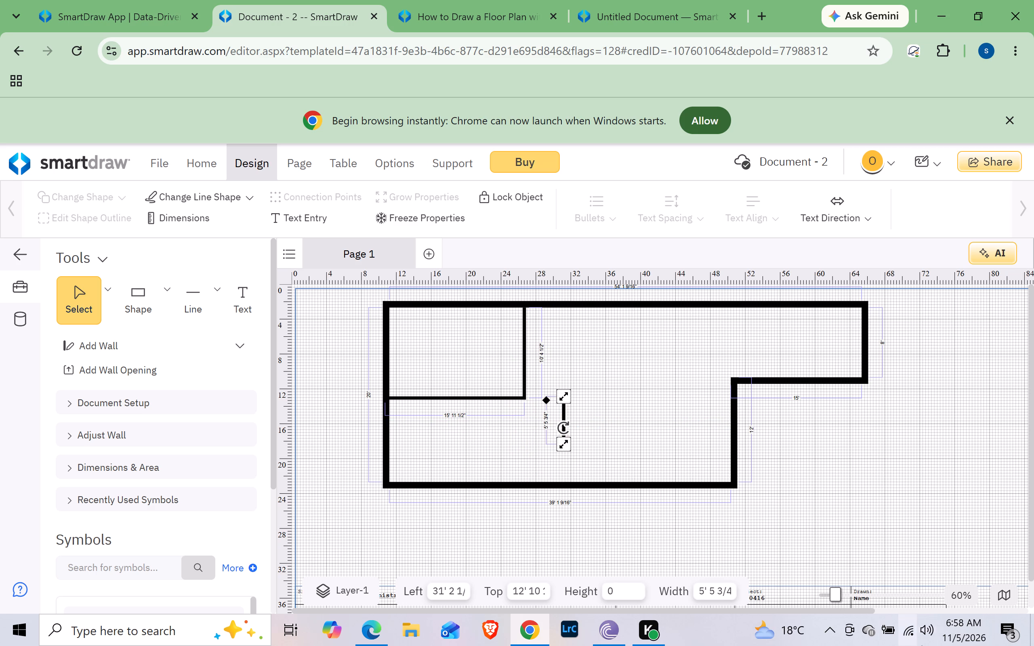
{"action": "left_click_drag", "start_coordinate": [837, 589], "coordinate": [840, 589]}
{"action": "left_click_drag", "start_coordinate": [840, 589], "coordinate": [854, 593]}
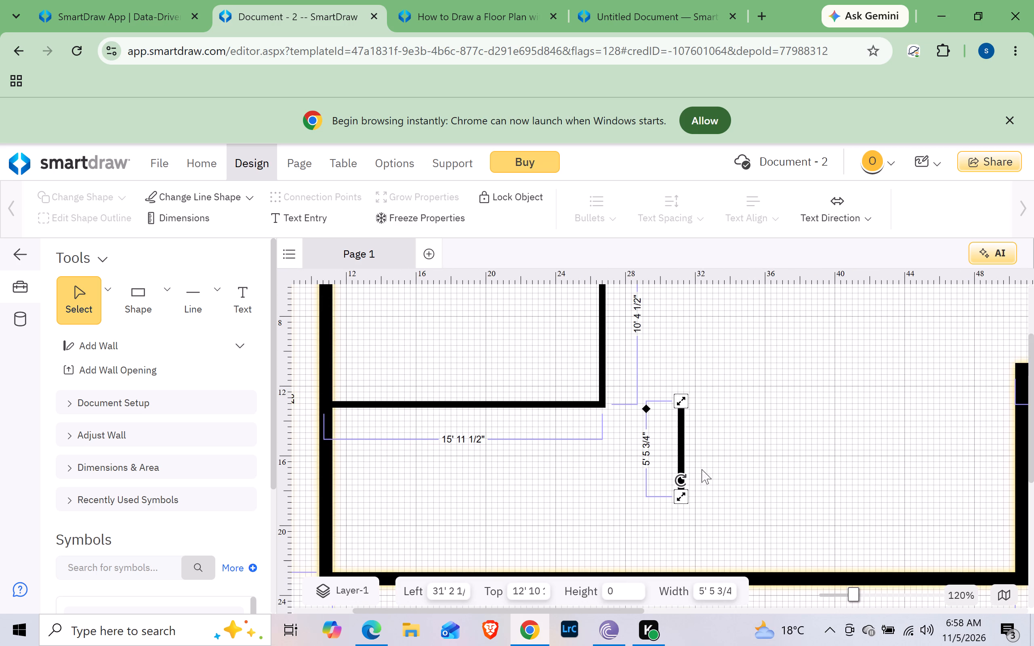
{"action": "left_click_drag", "start_coordinate": [680, 442], "coordinate": [675, 442]}
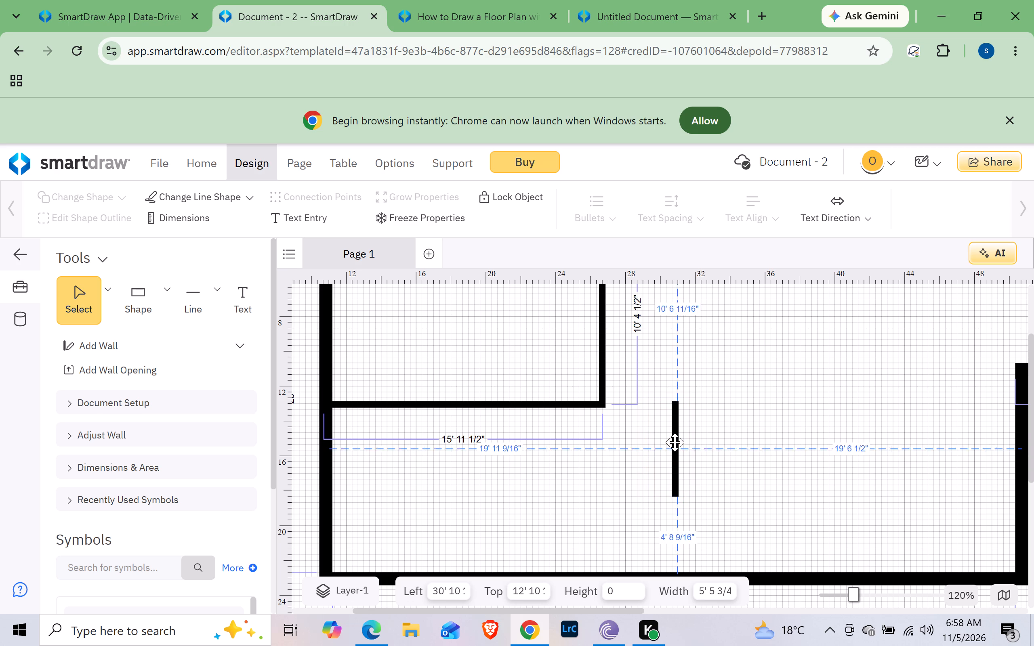
{"action": "left_click_drag", "start_coordinate": [675, 442], "coordinate": [617, 450]}
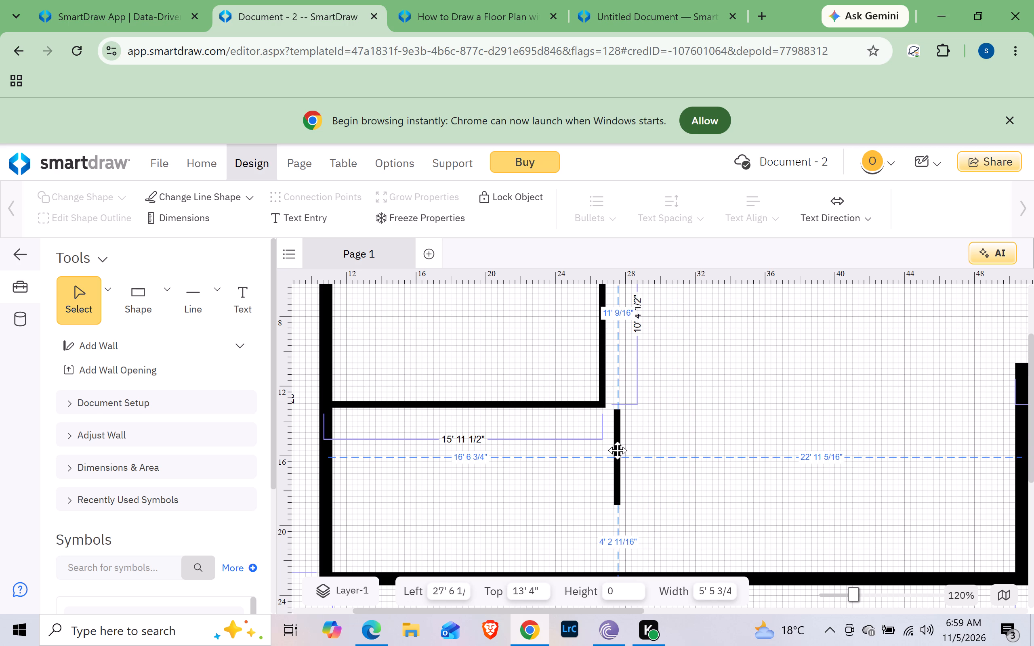
{"action": "left_click_drag", "start_coordinate": [617, 450], "coordinate": [605, 449]}
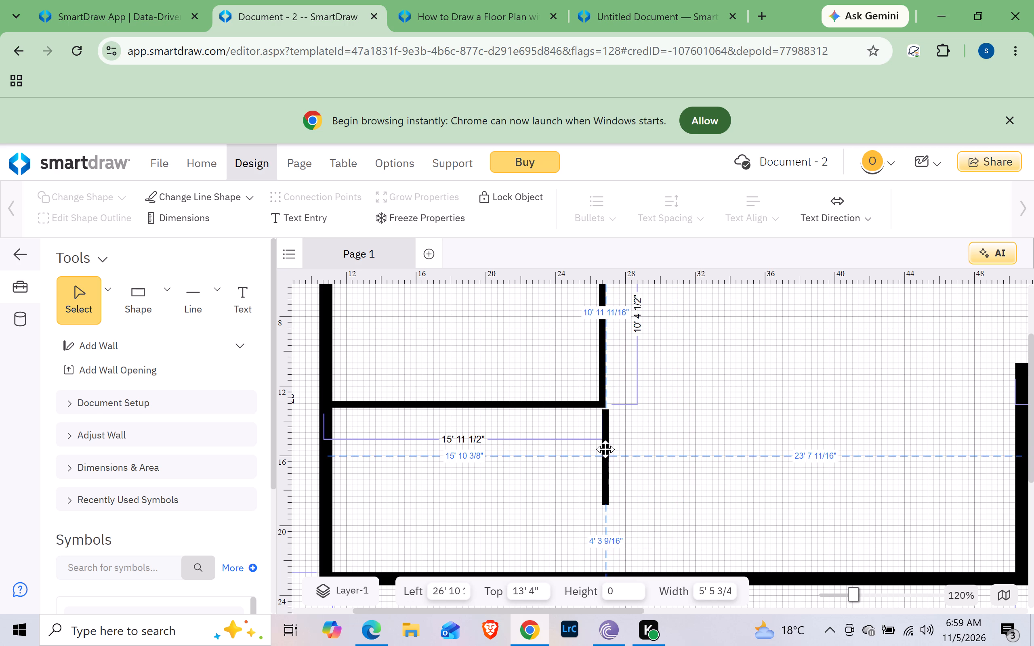
{"action": "left_click_drag", "start_coordinate": [605, 449], "coordinate": [601, 447]}
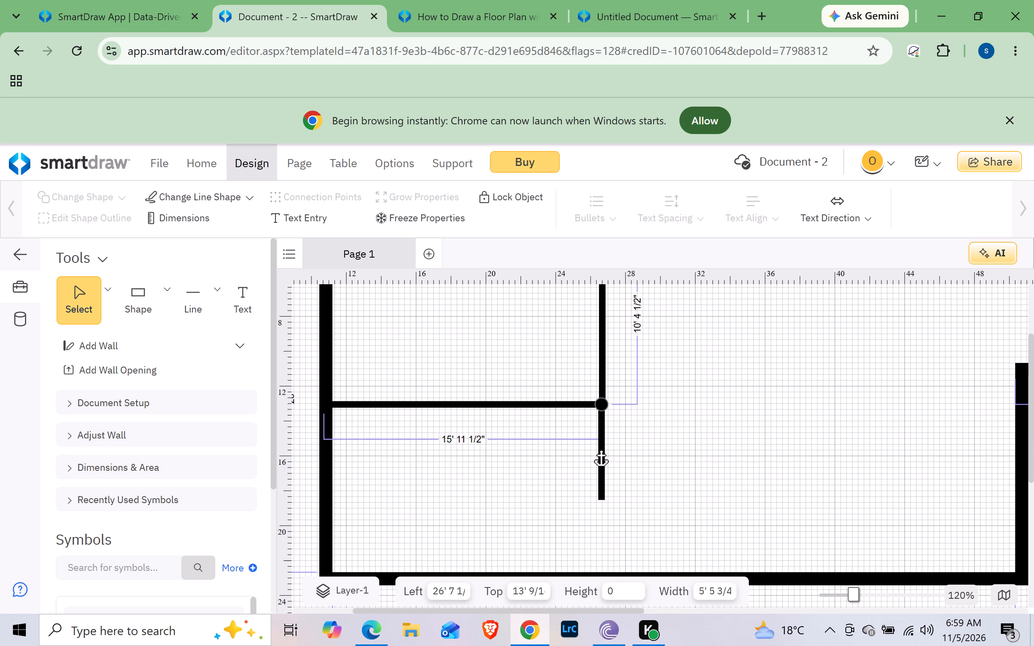
{"action": "left_click_drag", "start_coordinate": [601, 447], "coordinate": [601, 449]}
{"action": "left_click_drag", "start_coordinate": [601, 449], "coordinate": [604, 449]}
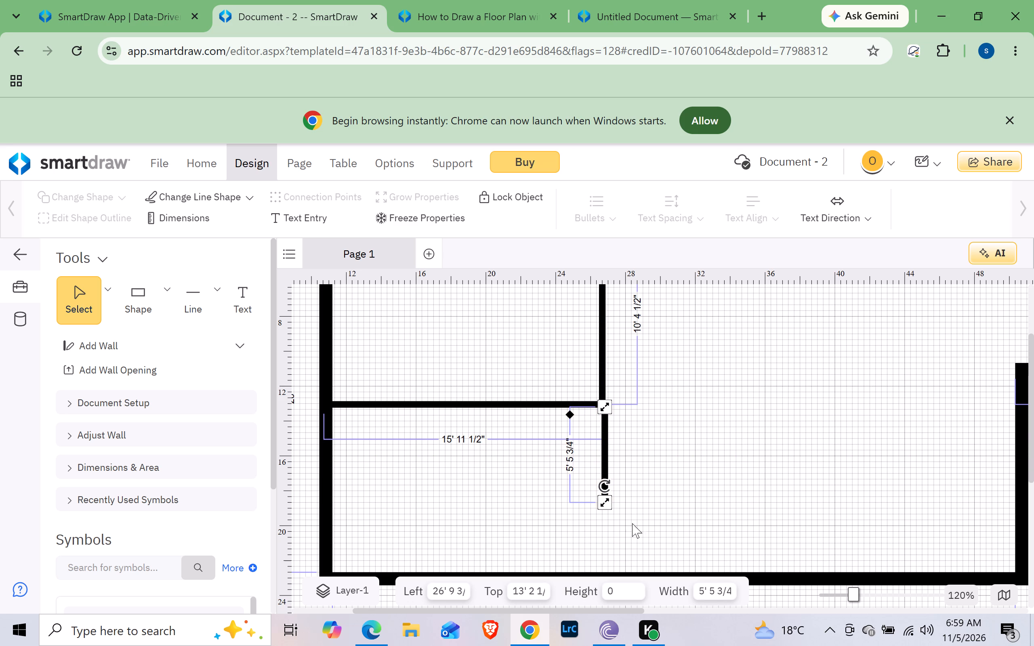
Extend the vertical wall's lower end down to the bottom exterior wall, making it about 9' 5 13/16" long.
{"action": "left_click_drag", "start_coordinate": [603, 503], "coordinate": [605, 549]}
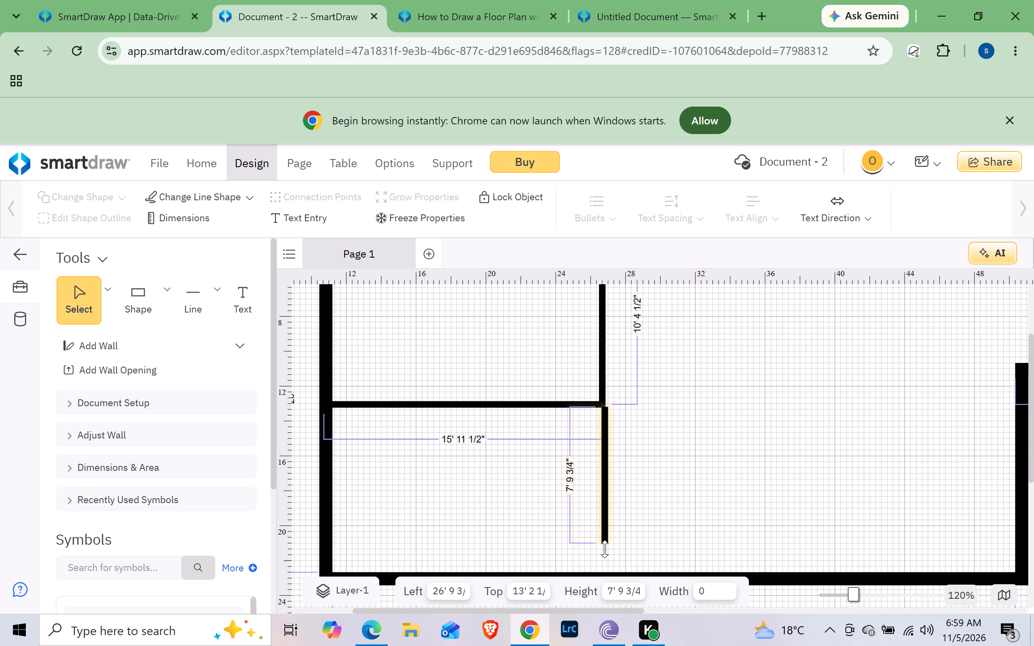
{"action": "left_click_drag", "start_coordinate": [605, 549], "coordinate": [603, 562]}
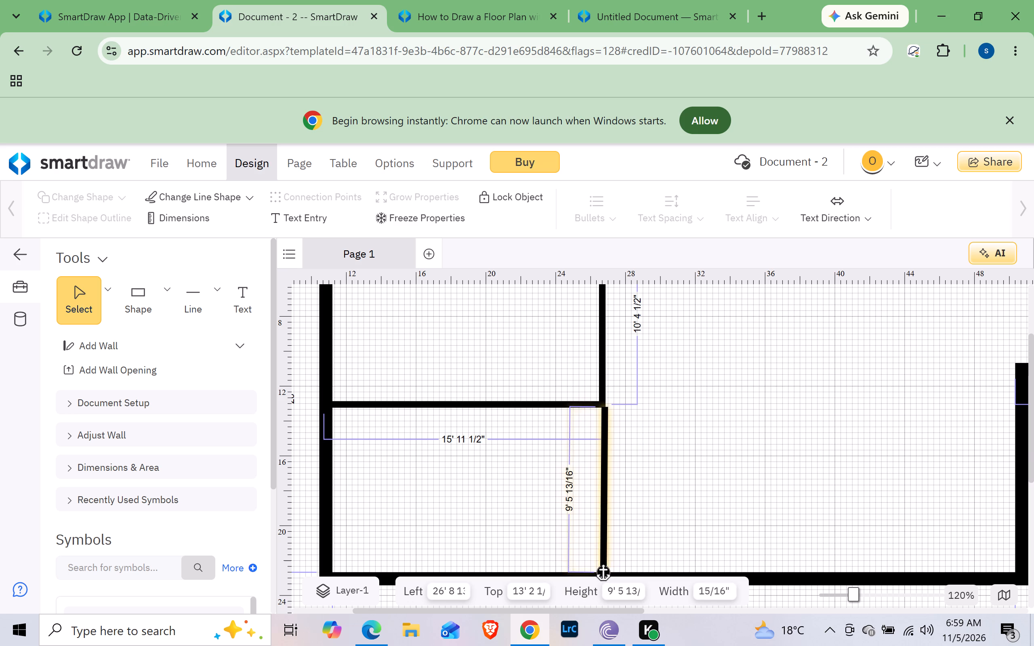
{"action": "left_click_drag", "start_coordinate": [603, 562], "coordinate": [604, 564]}
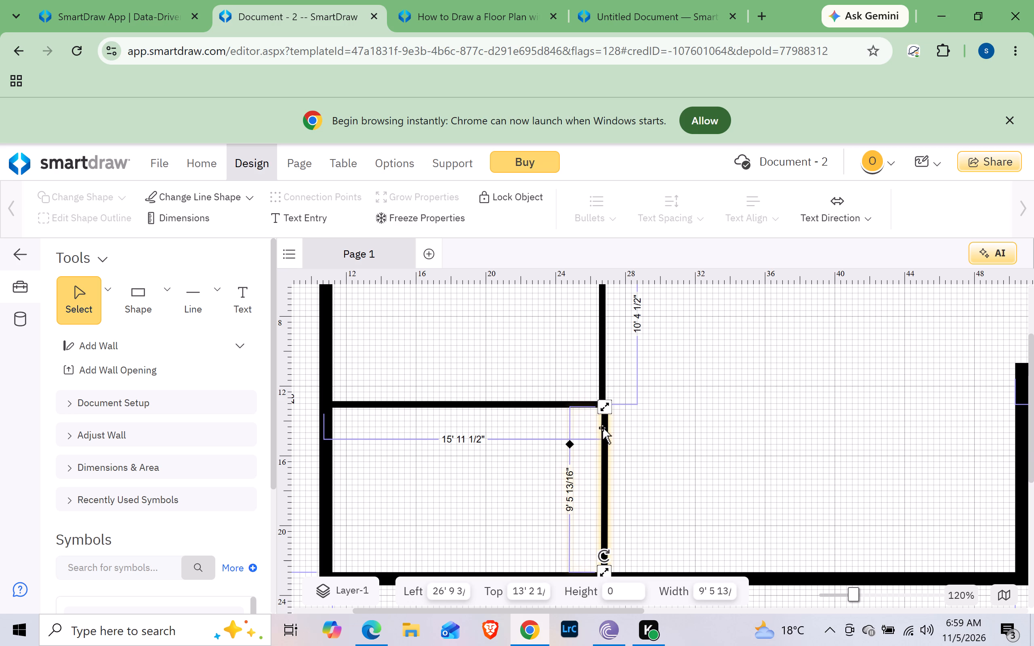
Shift the extended vertical wall into line with the L's vertical leg, joining the L's corner and the bottom exterior wall.
{"action": "left_click_drag", "start_coordinate": [602, 428], "coordinate": [598, 429]}
{"action": "left_click", "coordinate": [661, 429]}
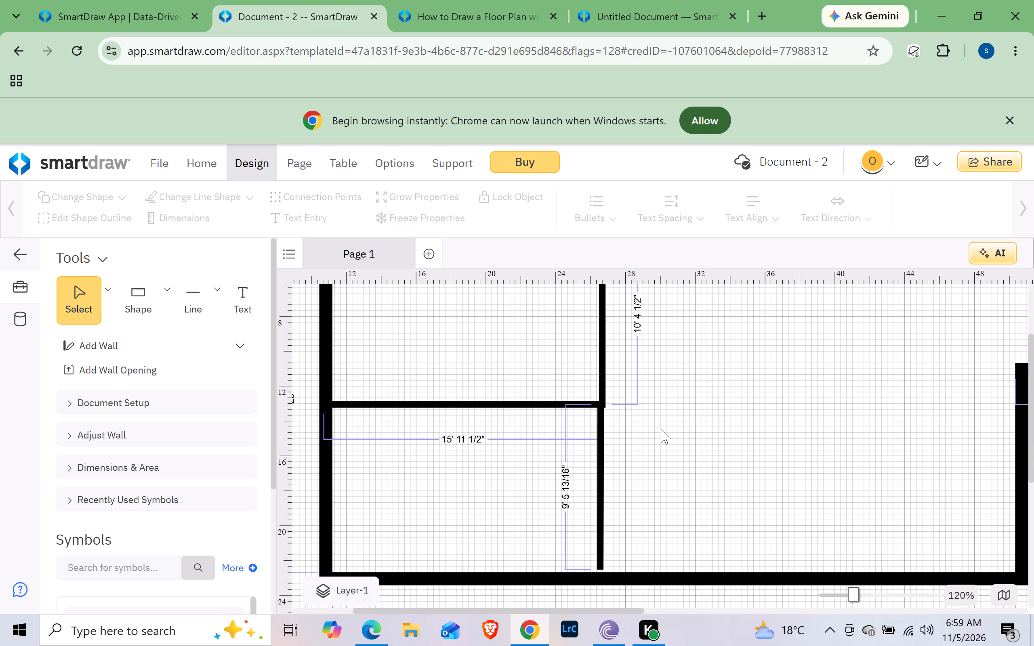
{"action": "scroll", "coordinate": [661, 429], "scroll_direction": "up", "scroll_amount": 3}
{"action": "scroll", "coordinate": [661, 429], "scroll_direction": "down", "scroll_amount": 3}
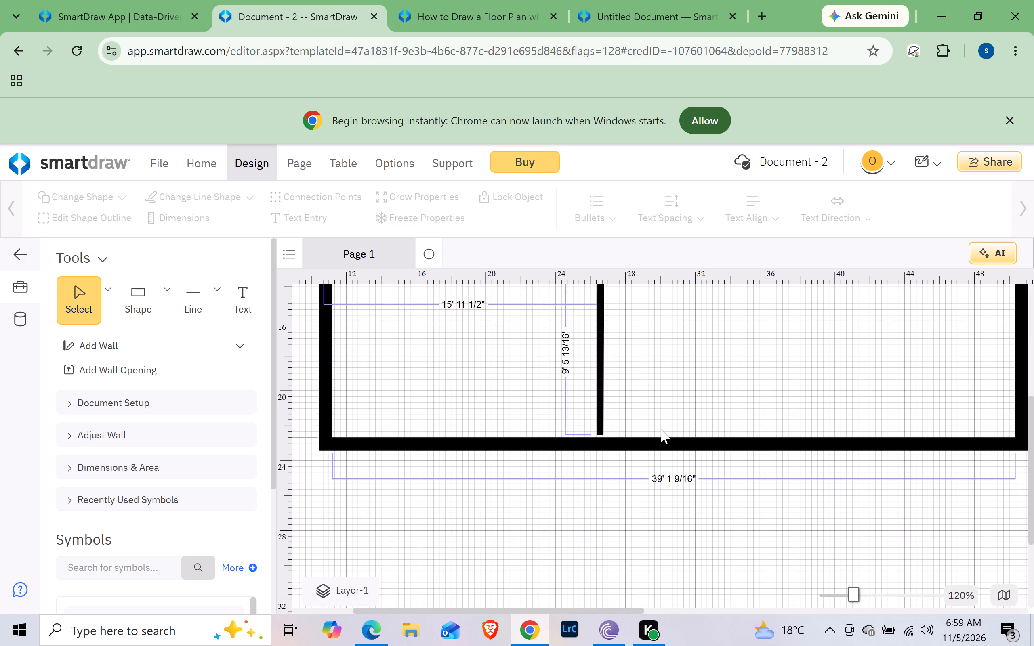
{"action": "scroll", "coordinate": [661, 429], "scroll_direction": "up", "scroll_amount": 2}
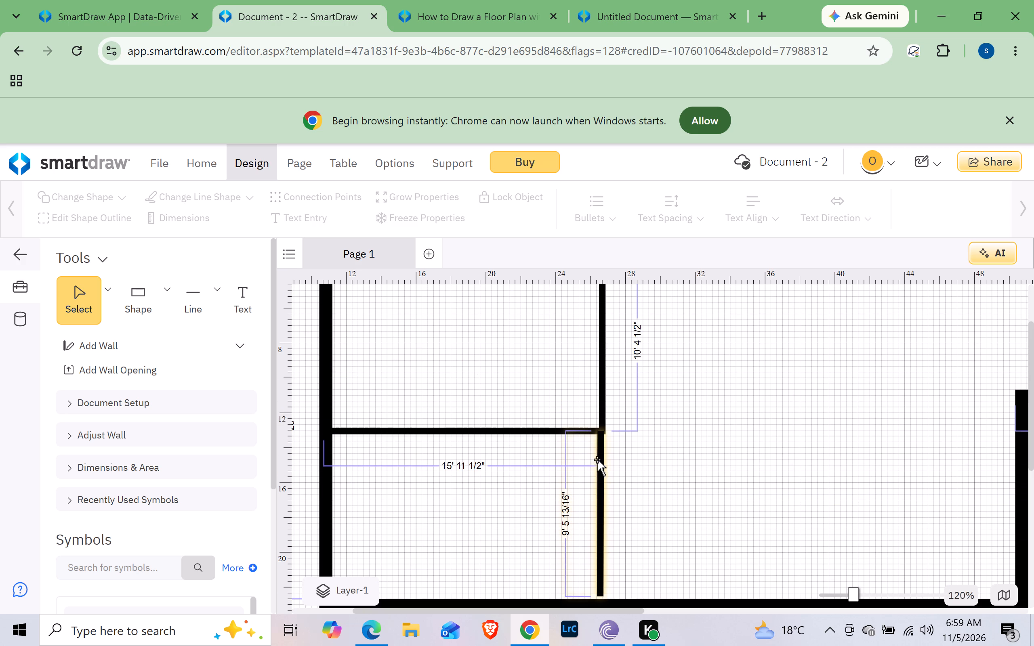
{"action": "left_click", "coordinate": [601, 459]}
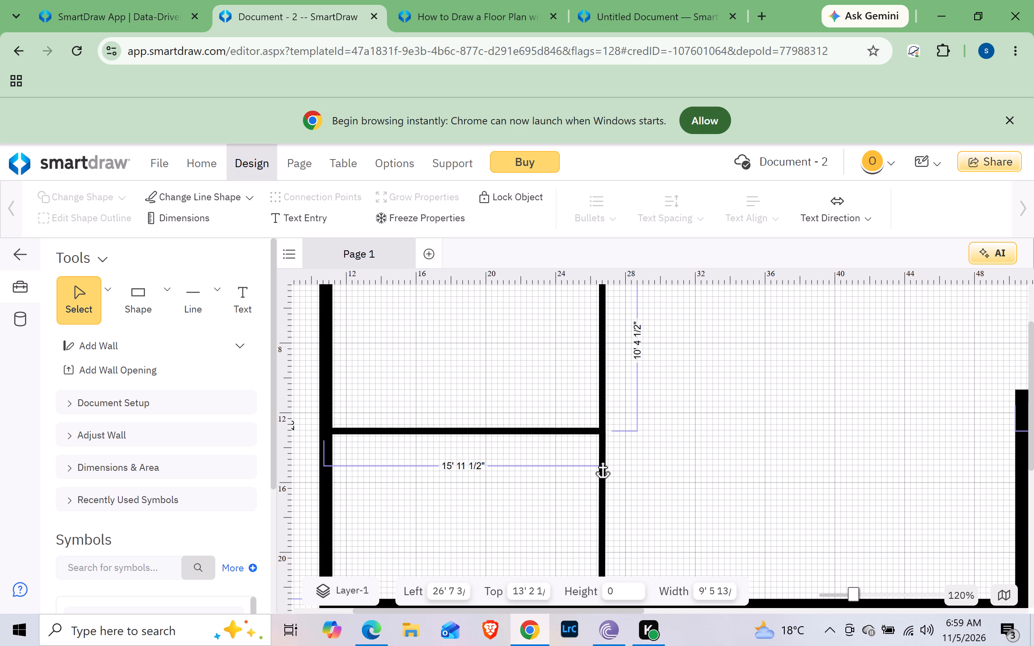
{"action": "scroll", "coordinate": [626, 458], "scroll_direction": "down", "scroll_amount": 3}
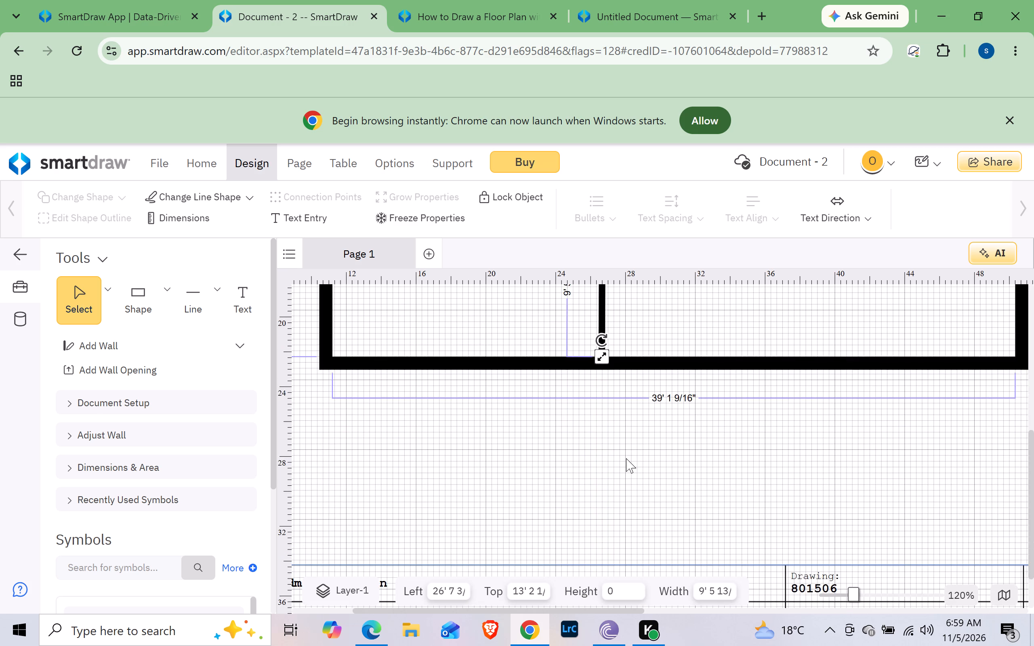
{"action": "scroll", "coordinate": [626, 458], "scroll_direction": "up", "scroll_amount": 3}
{"action": "left_click", "coordinate": [626, 458]}
{"action": "scroll", "coordinate": [626, 458], "scroll_direction": "up", "scroll_amount": 1}
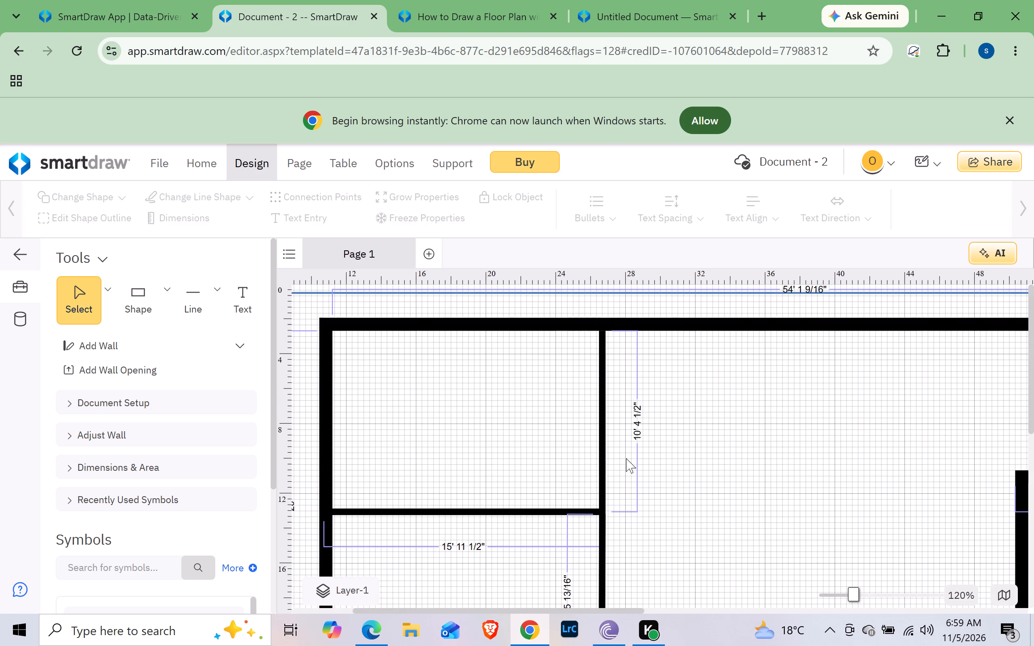
{"action": "scroll", "coordinate": [626, 458], "scroll_direction": "down", "scroll_amount": 2}
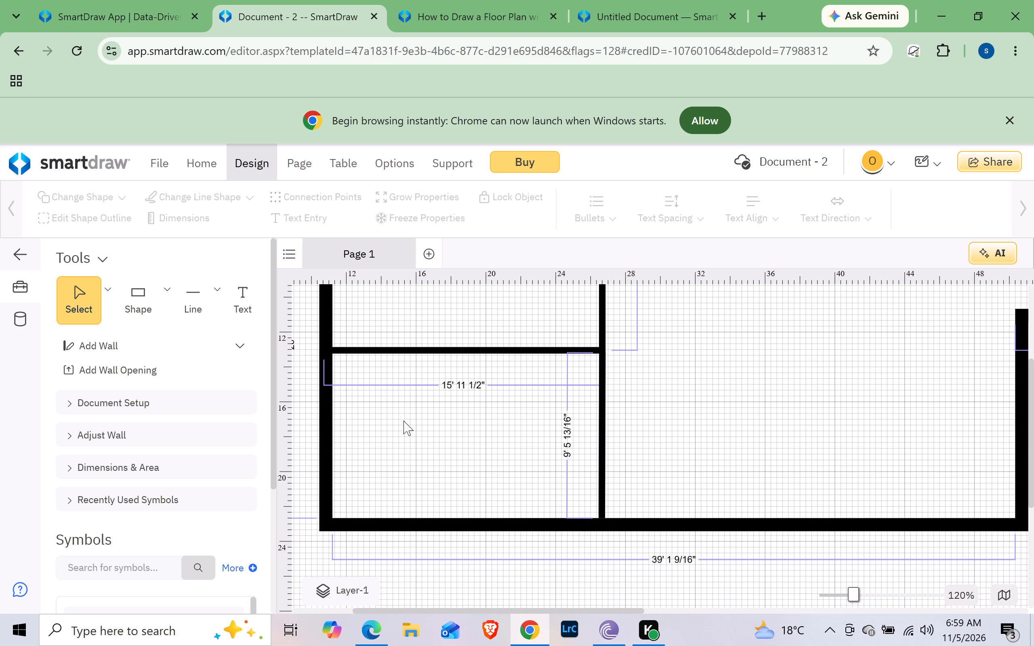
Draw a separate vertical interior wall about 5' 10 1/4" long in the open middle of the floor plan.
{"action": "left_click", "coordinate": [107, 348]}
{"action": "scroll", "coordinate": [687, 378], "scroll_direction": "right", "scroll_amount": 7}
{"action": "scroll", "coordinate": [687, 378], "scroll_direction": "left", "scroll_amount": 3}
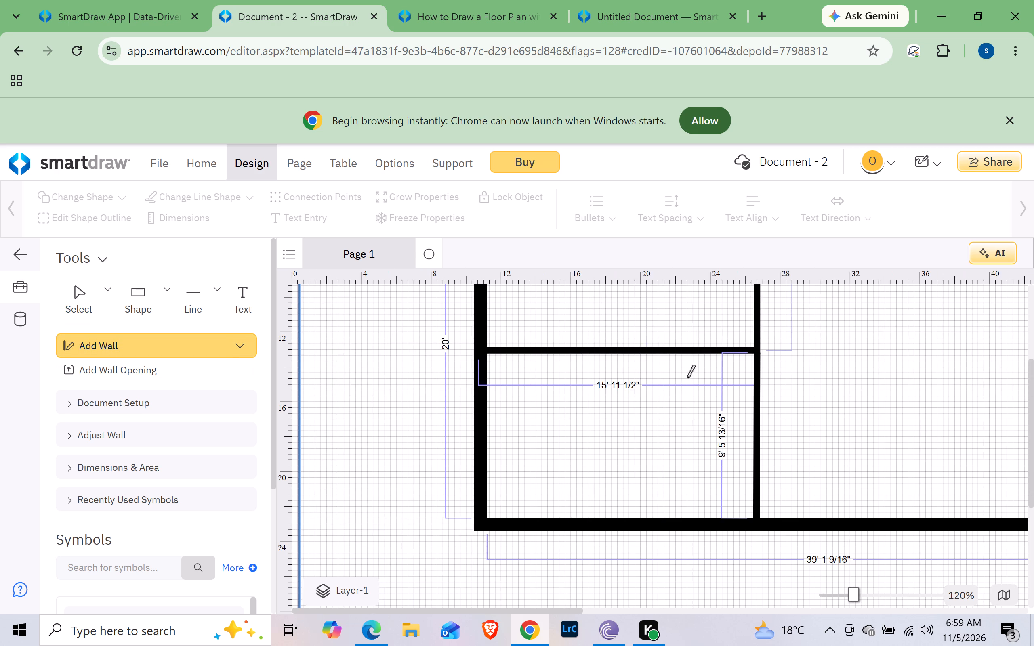
{"action": "scroll", "coordinate": [687, 378], "scroll_direction": "left", "scroll_amount": 7}
{"action": "scroll", "coordinate": [687, 378], "scroll_direction": "right", "scroll_amount": 8}
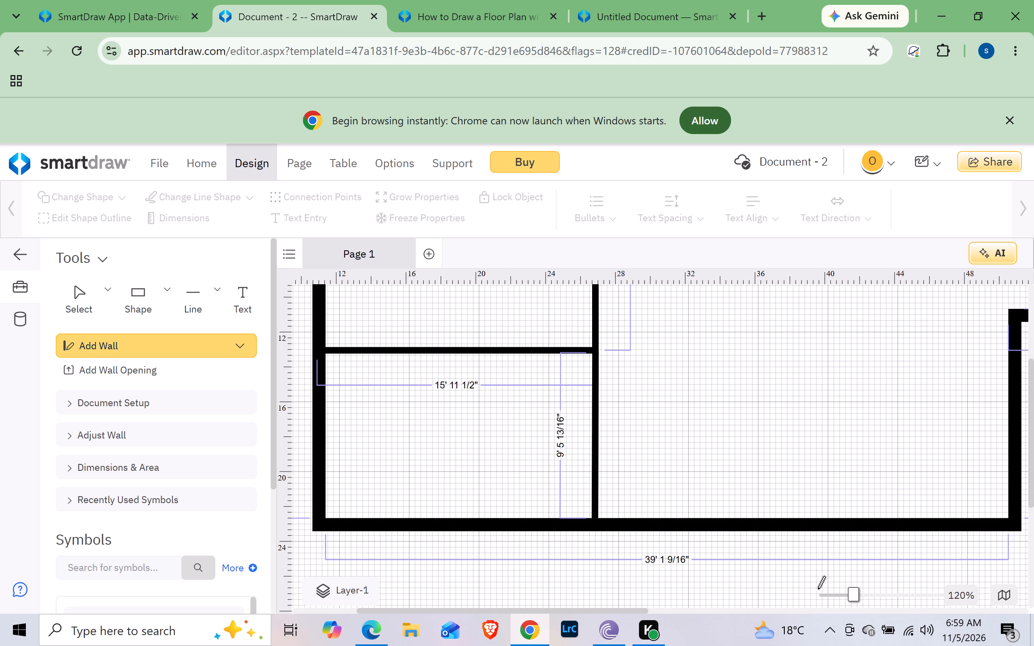
{"action": "left_click_drag", "start_coordinate": [853, 594], "coordinate": [842, 595]}
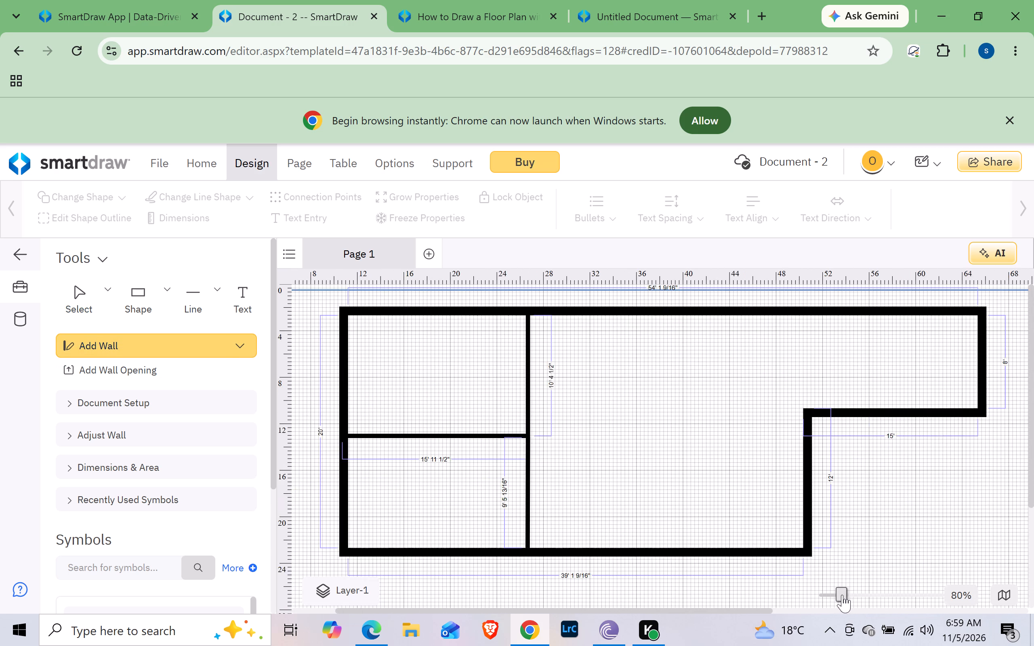
{"action": "left_click_drag", "start_coordinate": [842, 595], "coordinate": [843, 595]}
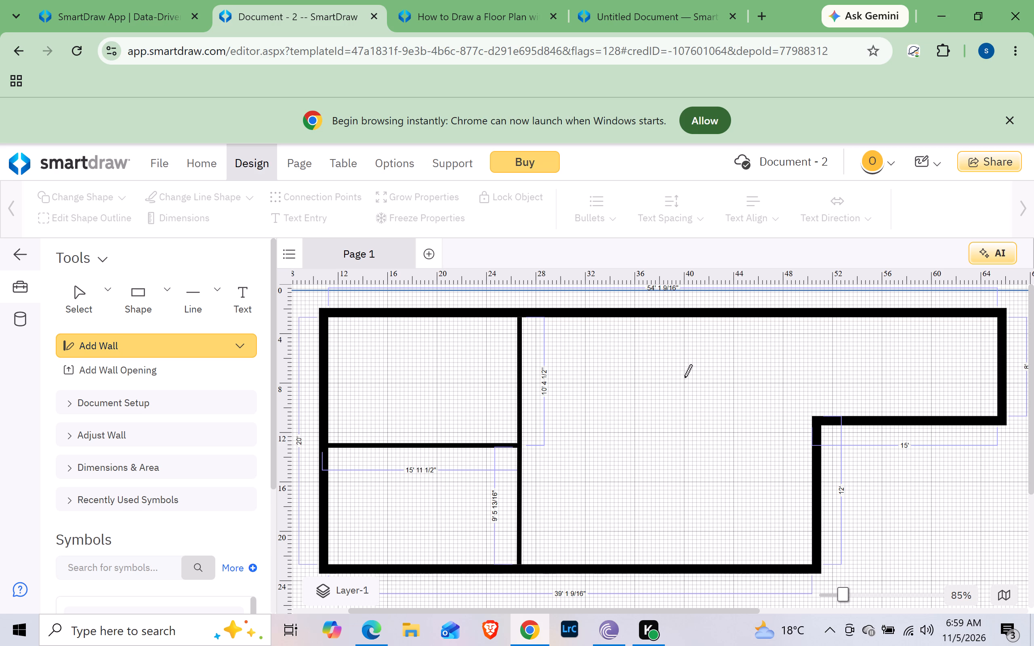
{"action": "left_click_drag", "start_coordinate": [685, 384], "coordinate": [684, 435]}
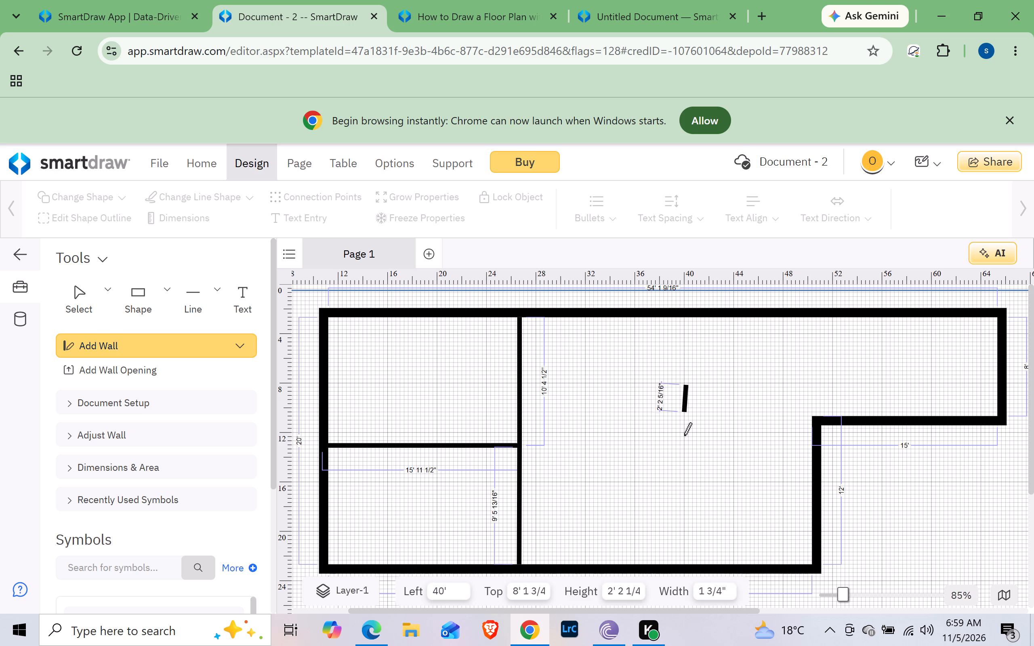
{"action": "left_click_drag", "start_coordinate": [684, 435], "coordinate": [684, 461]}
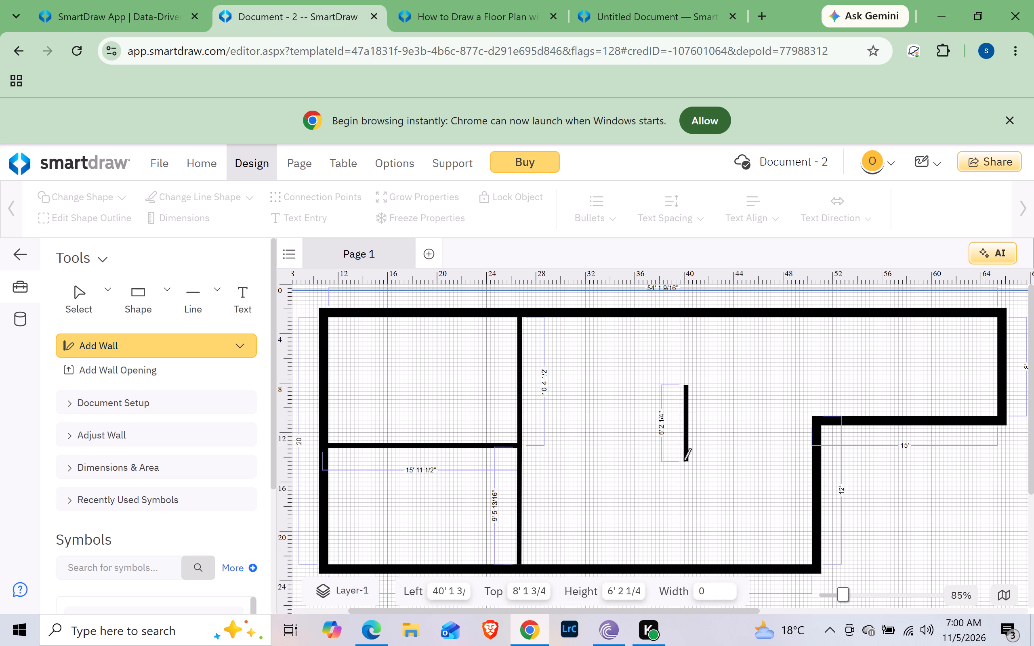
{"action": "left_click_drag", "start_coordinate": [684, 461], "coordinate": [684, 459]}
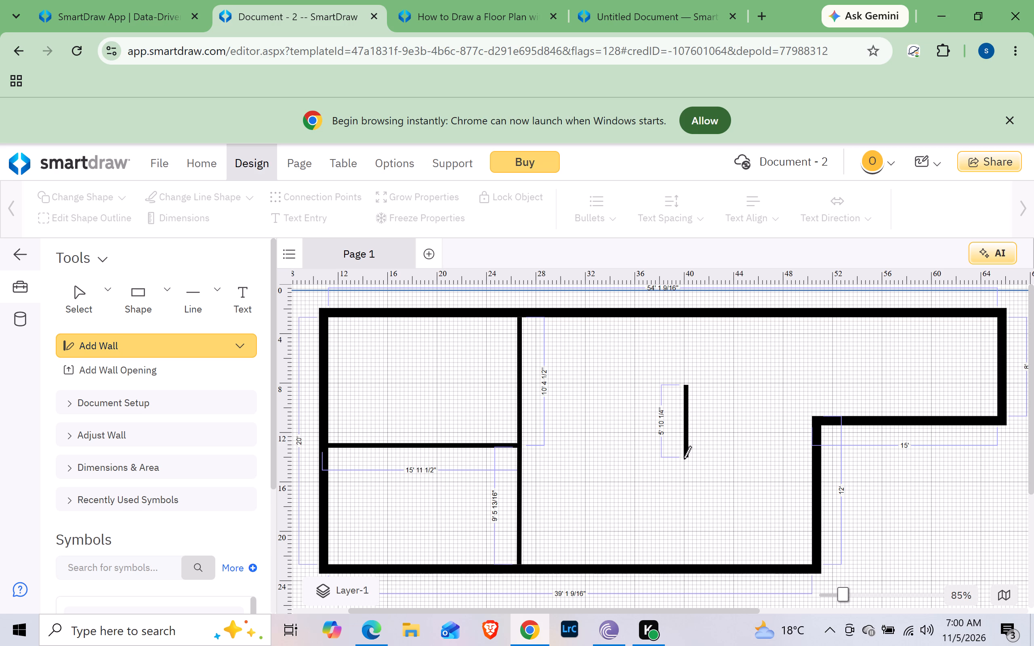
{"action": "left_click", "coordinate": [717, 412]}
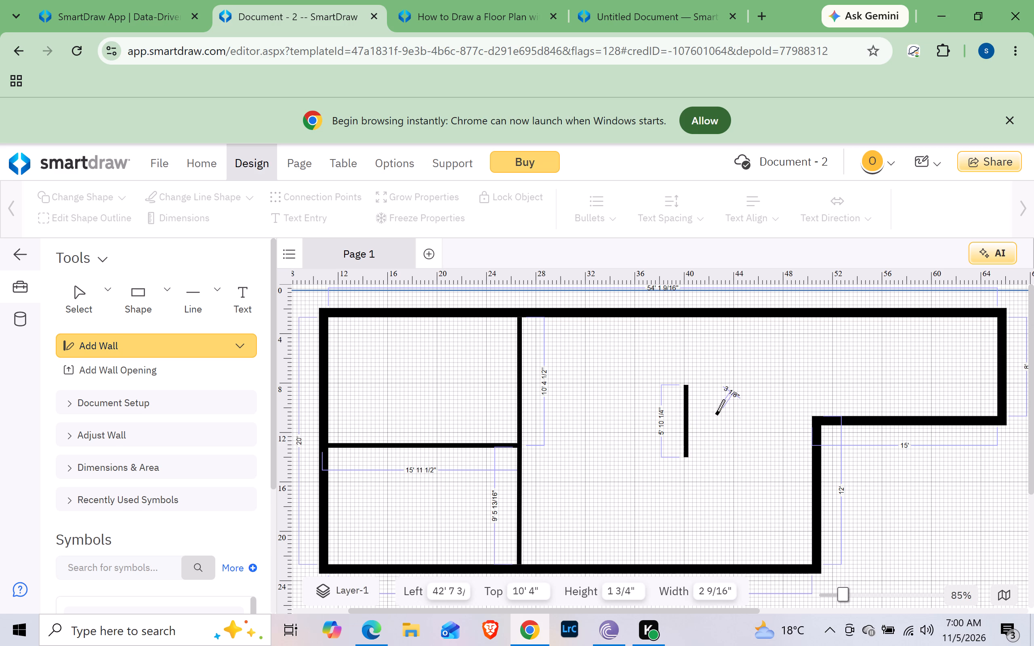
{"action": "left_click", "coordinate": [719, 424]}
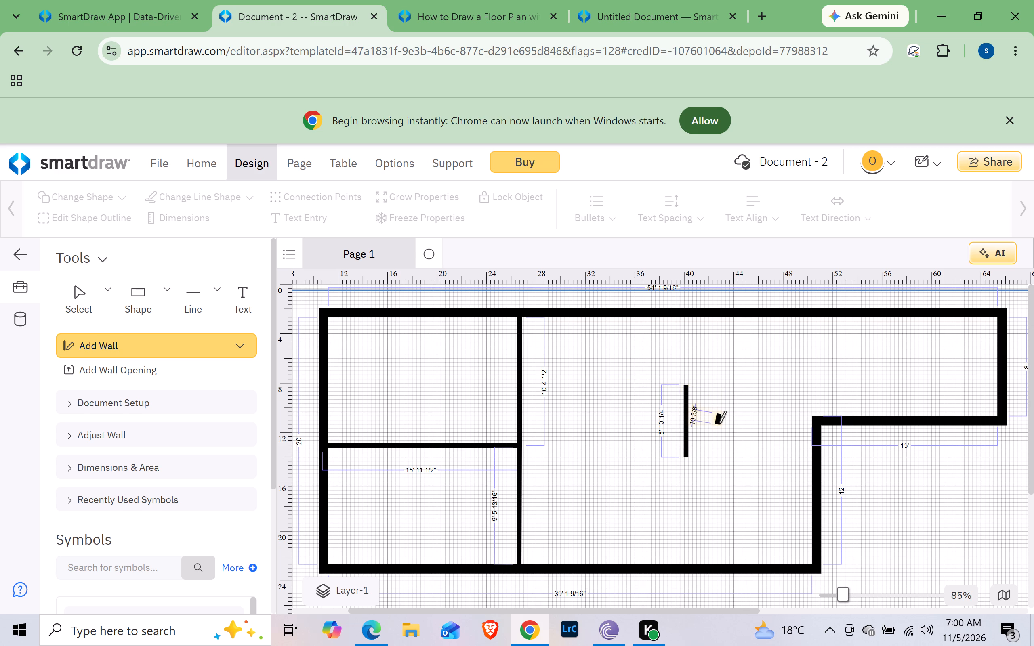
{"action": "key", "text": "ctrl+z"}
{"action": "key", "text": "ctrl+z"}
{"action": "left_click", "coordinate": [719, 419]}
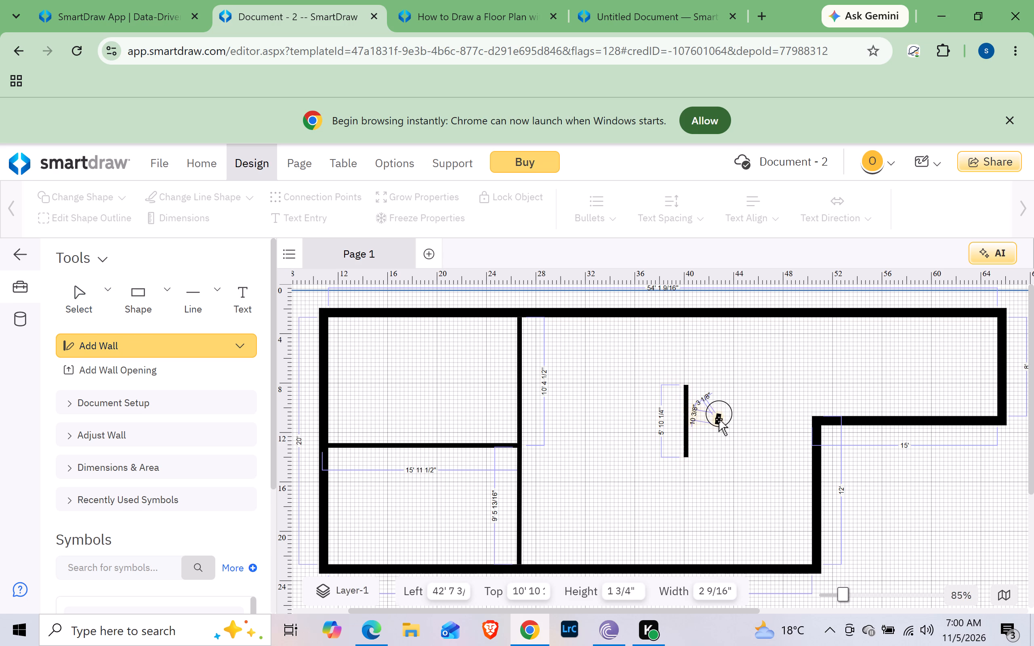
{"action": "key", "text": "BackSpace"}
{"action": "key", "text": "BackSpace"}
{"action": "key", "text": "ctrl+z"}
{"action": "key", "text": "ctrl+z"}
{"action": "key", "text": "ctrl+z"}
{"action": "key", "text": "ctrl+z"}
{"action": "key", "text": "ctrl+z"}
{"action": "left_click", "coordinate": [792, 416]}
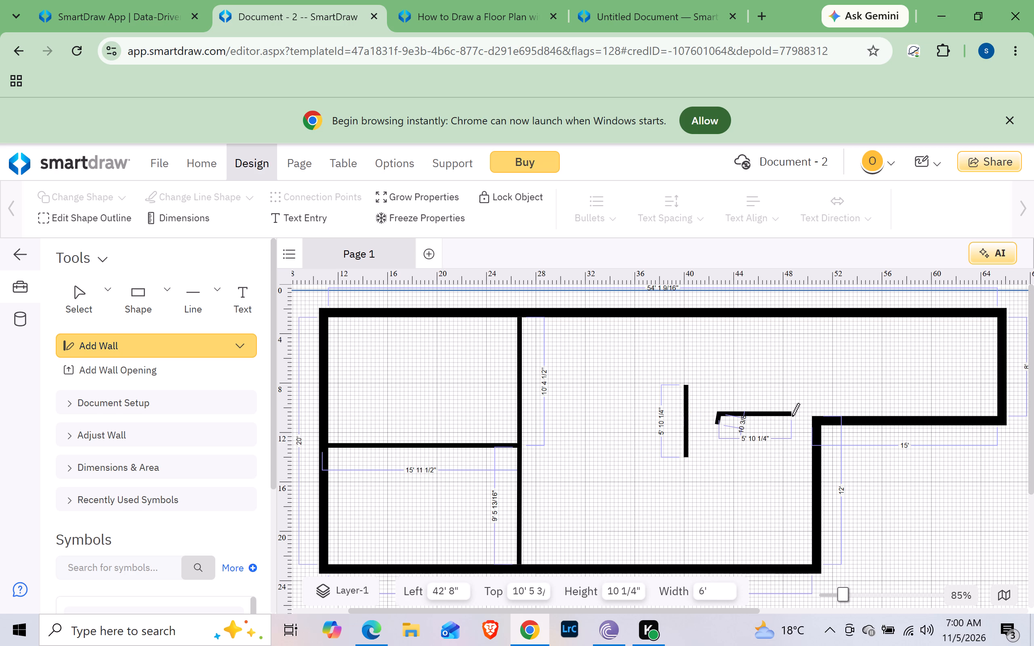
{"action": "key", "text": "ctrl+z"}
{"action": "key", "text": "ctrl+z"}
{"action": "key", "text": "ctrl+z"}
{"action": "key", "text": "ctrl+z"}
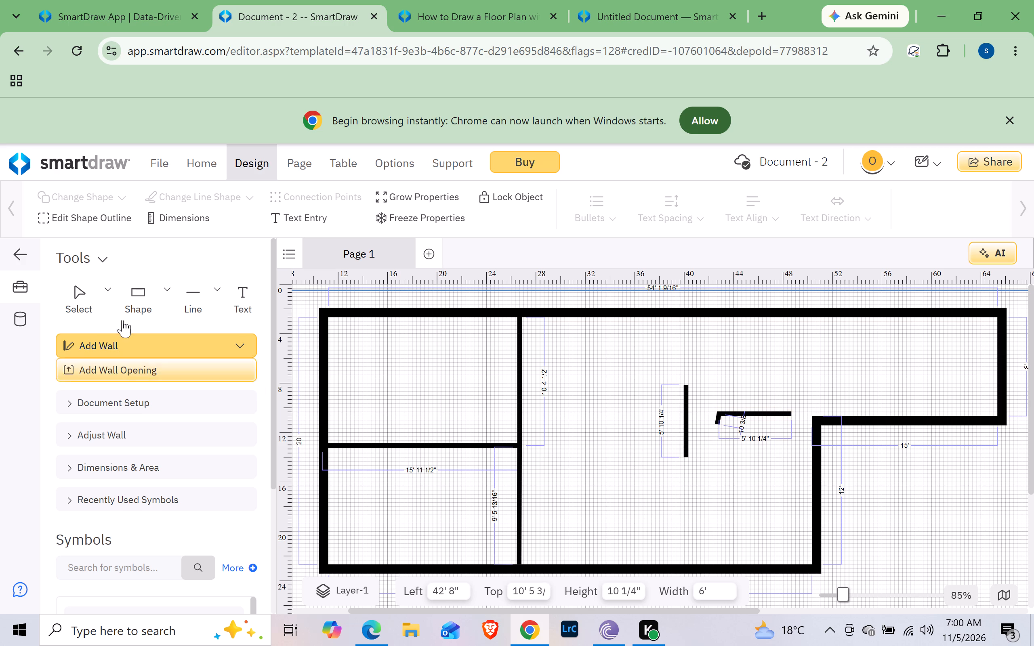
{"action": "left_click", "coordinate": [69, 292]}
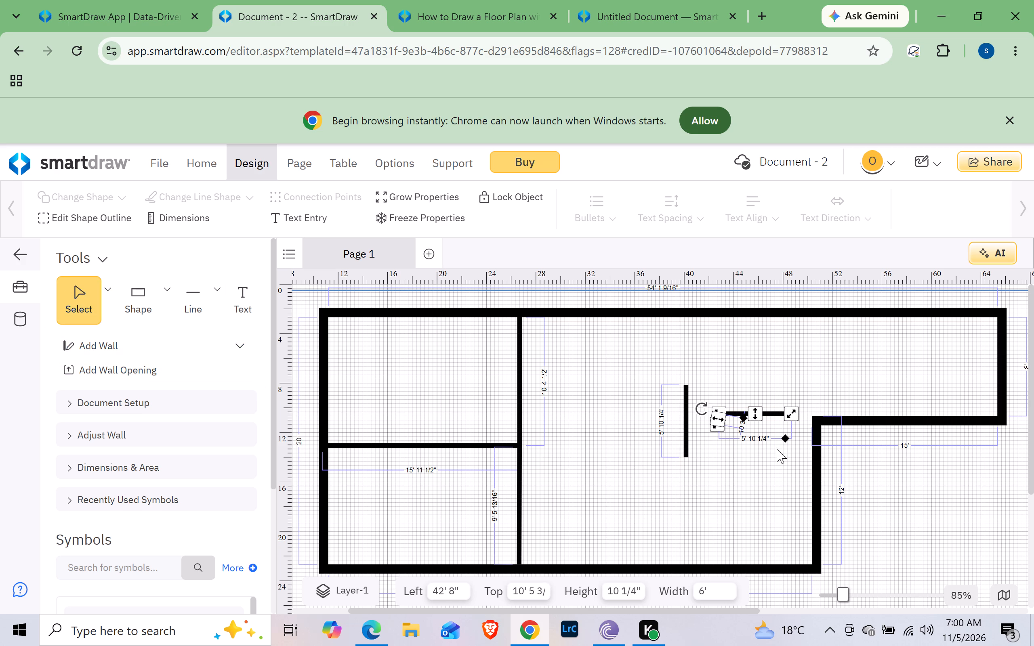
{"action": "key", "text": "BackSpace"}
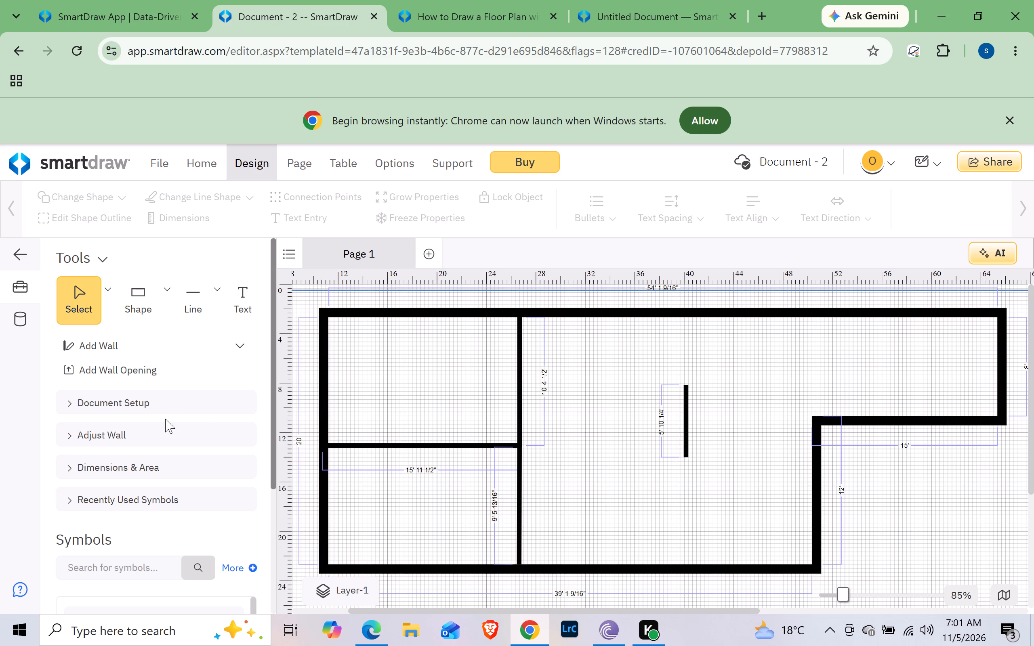
Place a horizontal 12' distance measurement line inward from the inner face of the 8' exterior wall in the plan's narrow wing.
{"action": "left_click", "coordinate": [67, 468]}
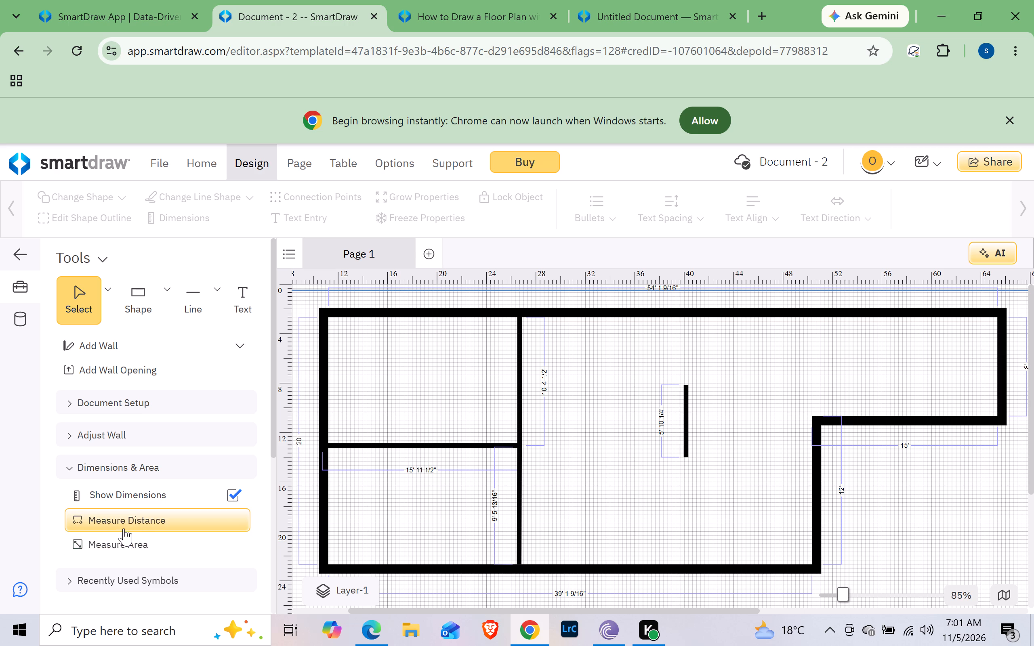
{"action": "left_click", "coordinate": [127, 524]}
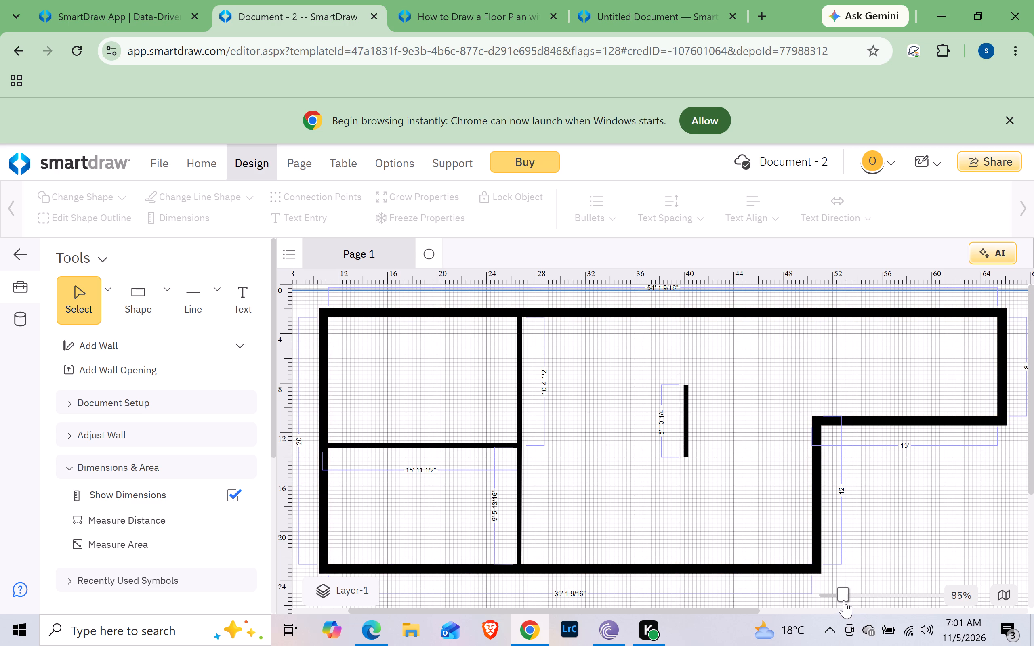
{"action": "left_click_drag", "start_coordinate": [845, 592], "coordinate": [862, 597]}
{"action": "scroll", "coordinate": [862, 597], "scroll_direction": "right", "scroll_amount": 6}
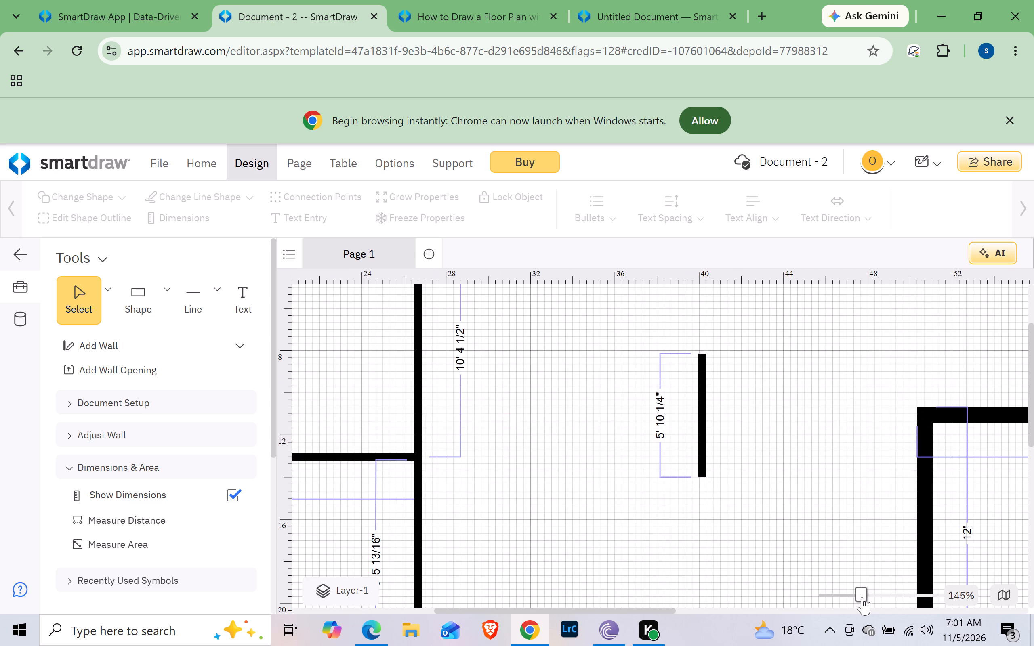
{"action": "scroll", "coordinate": [862, 597], "scroll_direction": "left", "scroll_amount": 6}
{"action": "scroll", "coordinate": [830, 449], "scroll_direction": "right", "scroll_amount": 9}
{"action": "scroll", "coordinate": [830, 449], "scroll_direction": "left", "scroll_amount": 14}
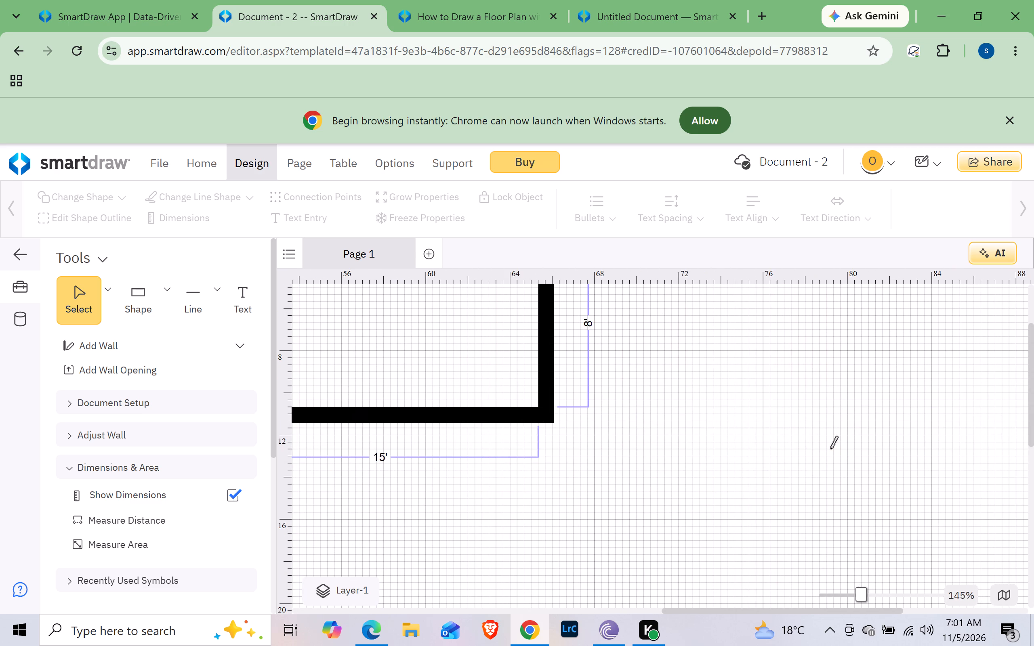
{"action": "scroll", "coordinate": [830, 449], "scroll_direction": "up", "scroll_amount": 4}
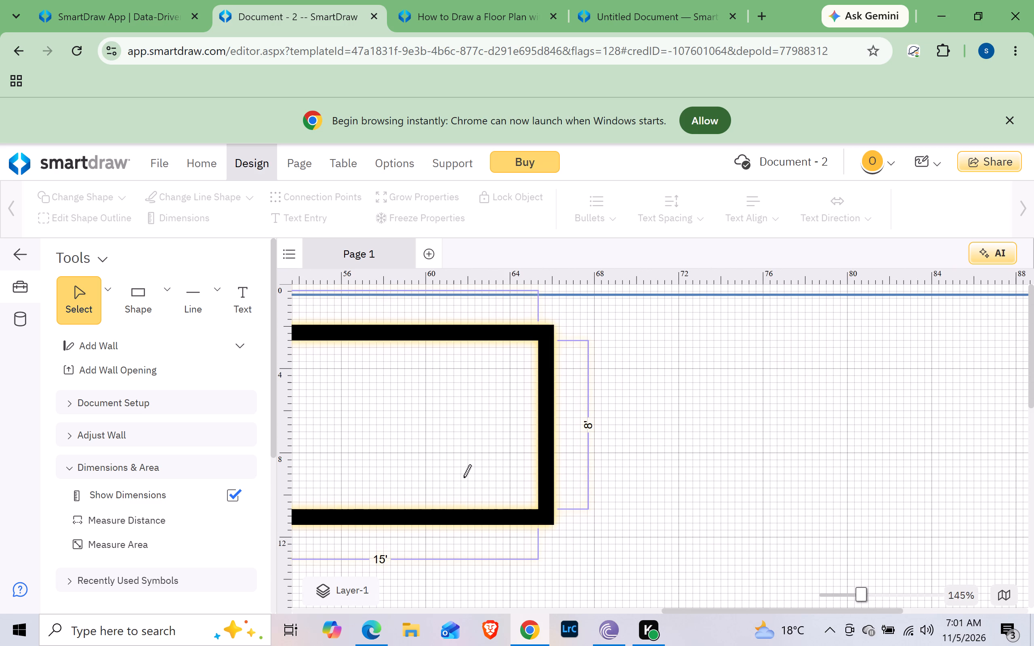
{"action": "scroll", "coordinate": [559, 426], "scroll_direction": "left", "scroll_amount": 5}
{"action": "scroll", "coordinate": [559, 426], "scroll_direction": "right", "scroll_amount": 10}
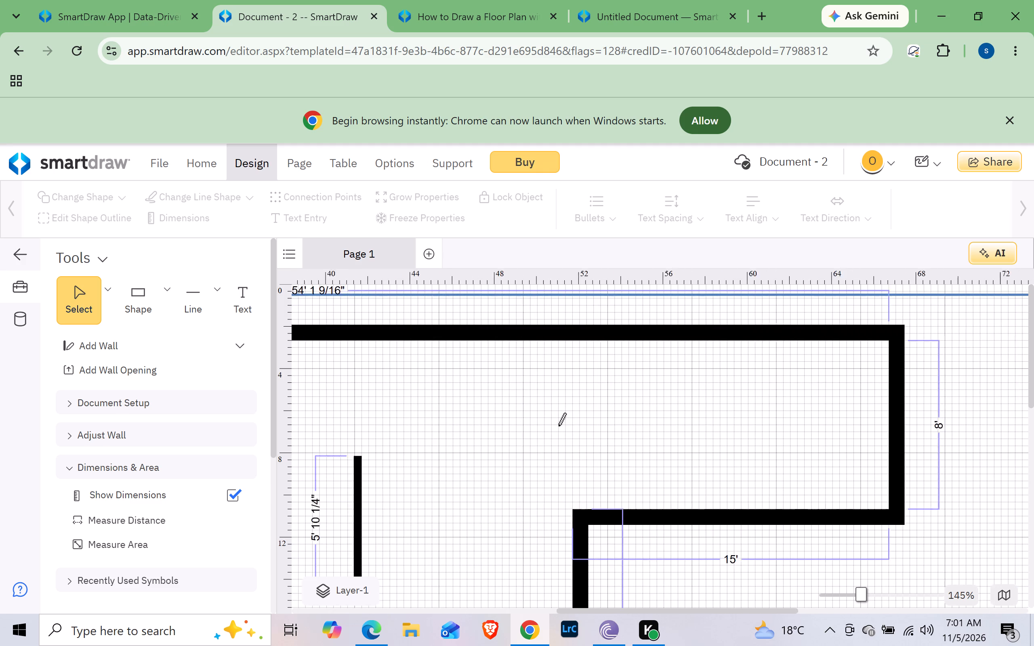
{"action": "scroll", "coordinate": [559, 426], "scroll_direction": "left", "scroll_amount": 2}
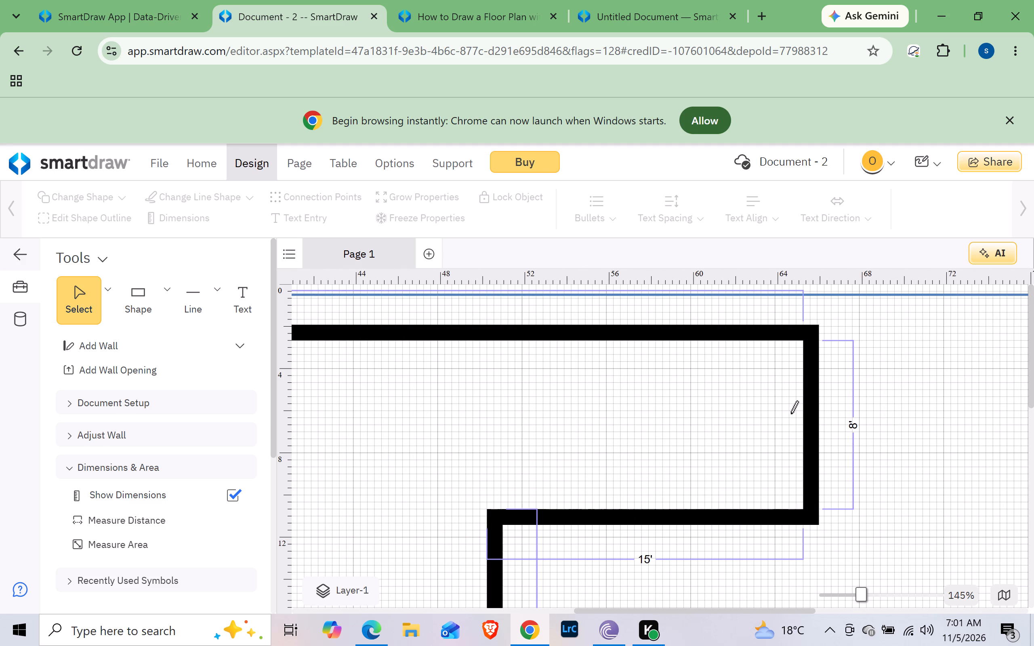
{"action": "left_click_drag", "start_coordinate": [802, 412], "coordinate": [639, 407]}
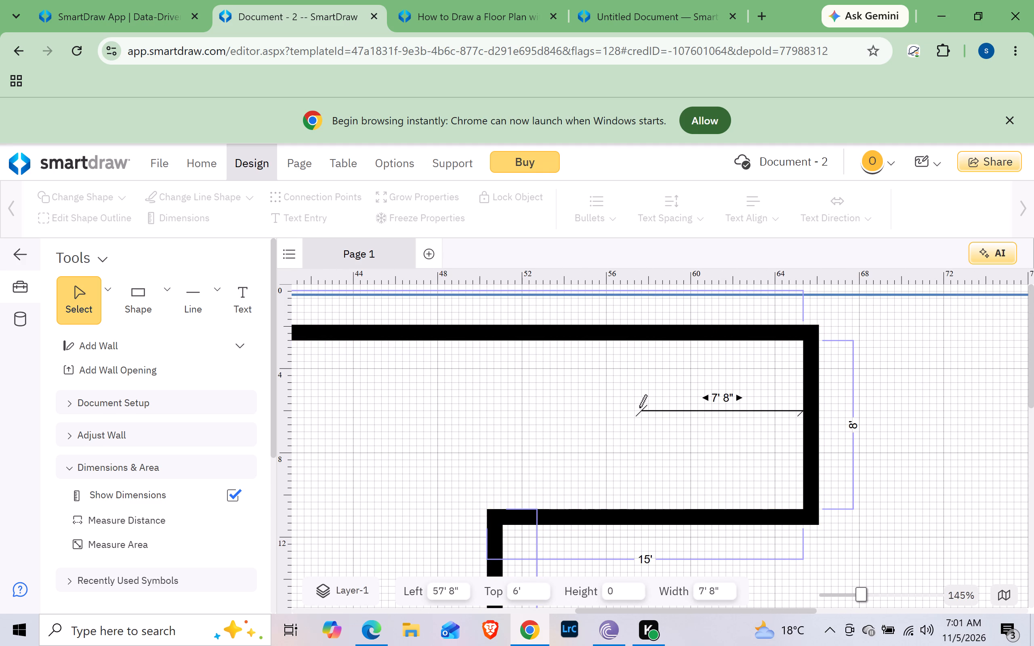
{"action": "left_click_drag", "start_coordinate": [639, 407], "coordinate": [570, 405]}
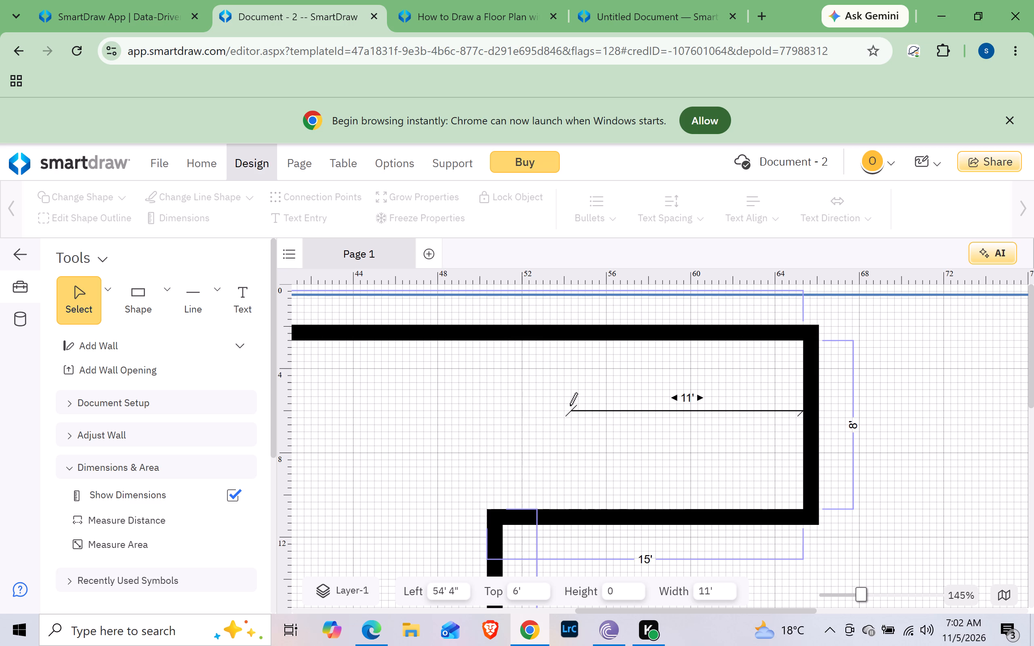
{"action": "left_click_drag", "start_coordinate": [570, 405], "coordinate": [546, 408]}
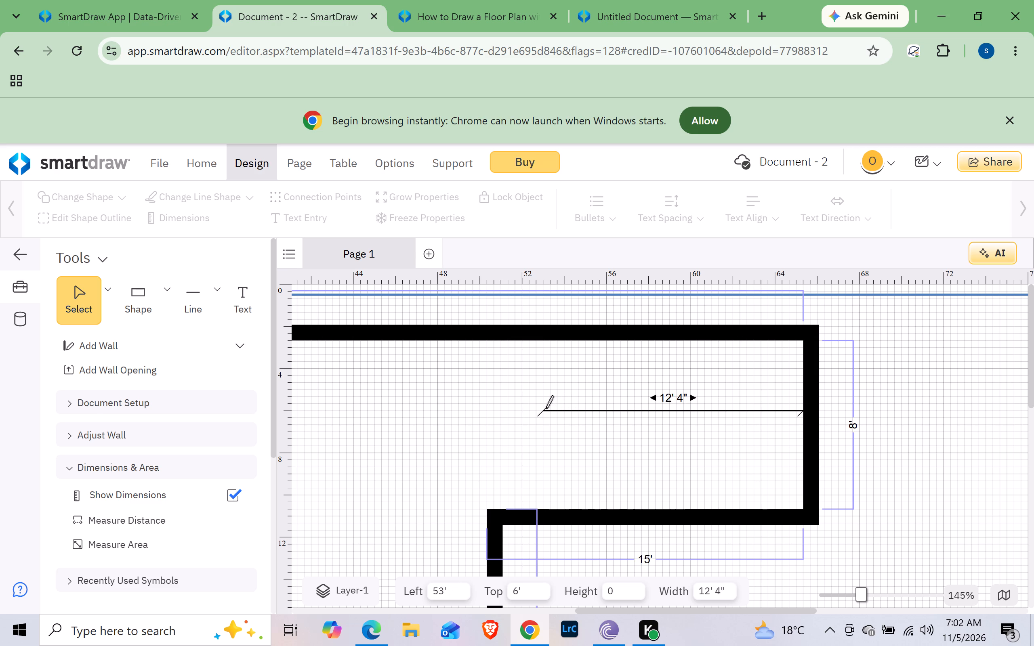
{"action": "left_click_drag", "start_coordinate": [546, 408], "coordinate": [552, 408]}
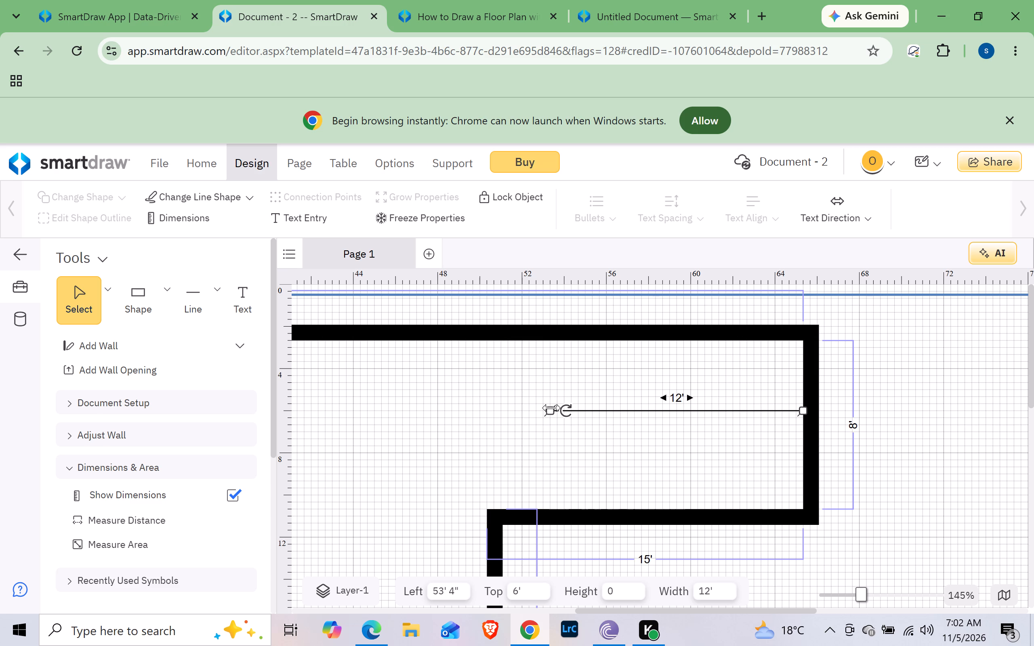
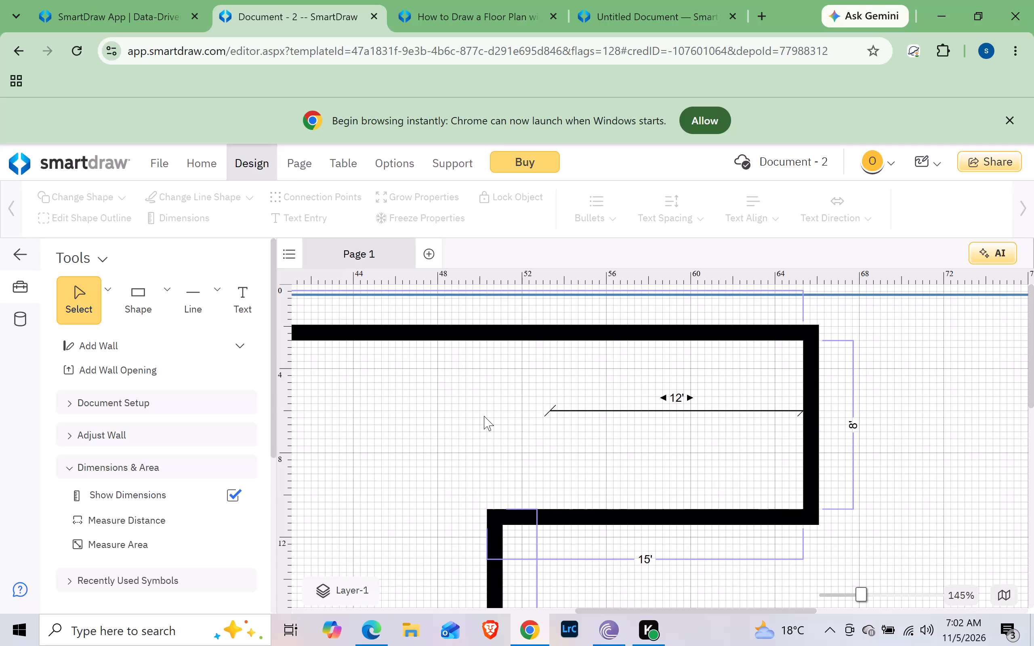
Move the separate 5' 10 1/4" vertical wall up to the top exterior wall, aligned with the inner end of the 12' measurement line.
{"action": "scroll", "coordinate": [484, 416], "scroll_direction": "right", "scroll_amount": 6}
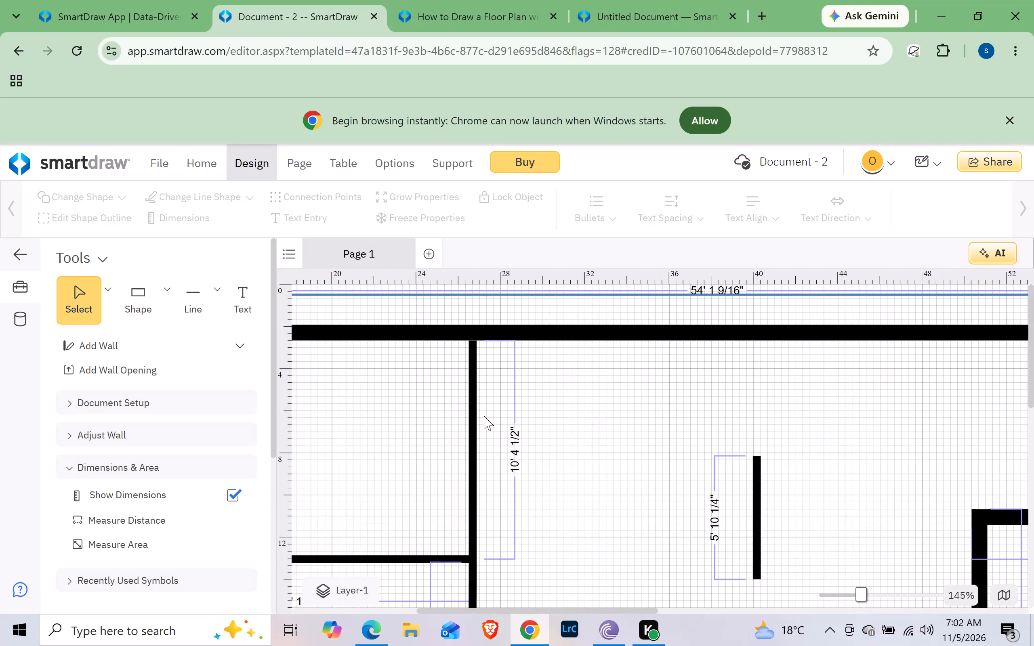
{"action": "scroll", "coordinate": [484, 416], "scroll_direction": "left", "scroll_amount": 4}
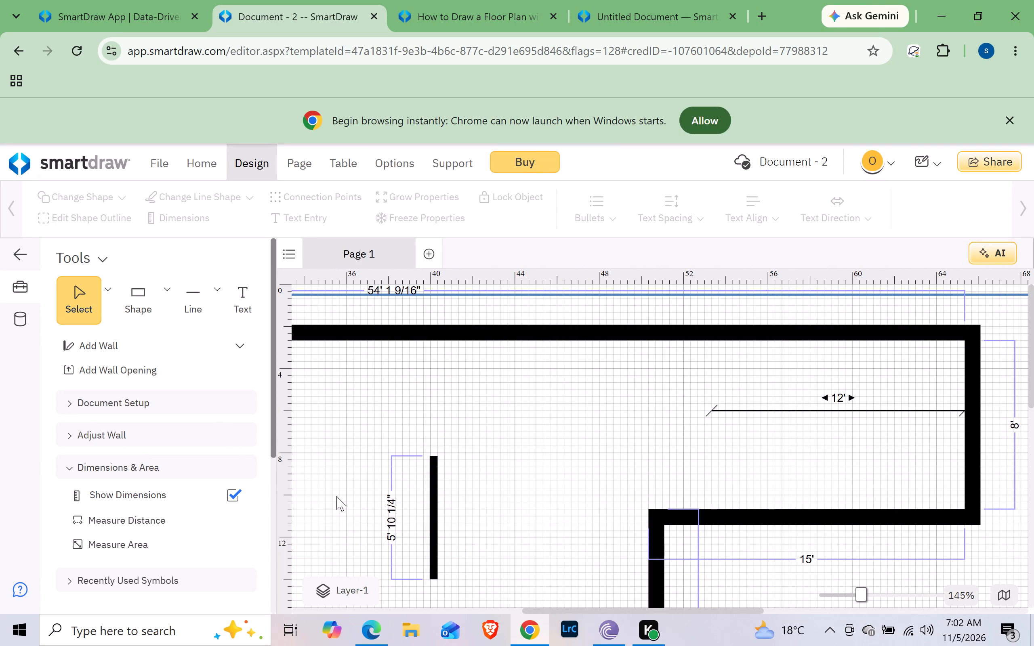
{"action": "left_click_drag", "start_coordinate": [432, 507], "coordinate": [516, 468]}
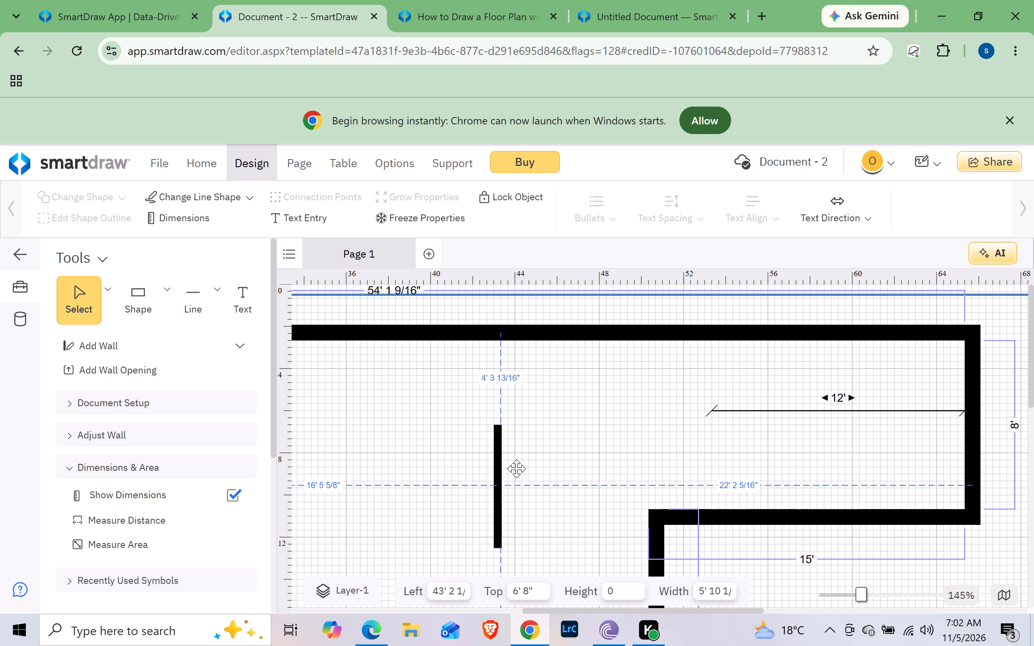
{"action": "left_click_drag", "start_coordinate": [516, 468], "coordinate": [692, 404]}
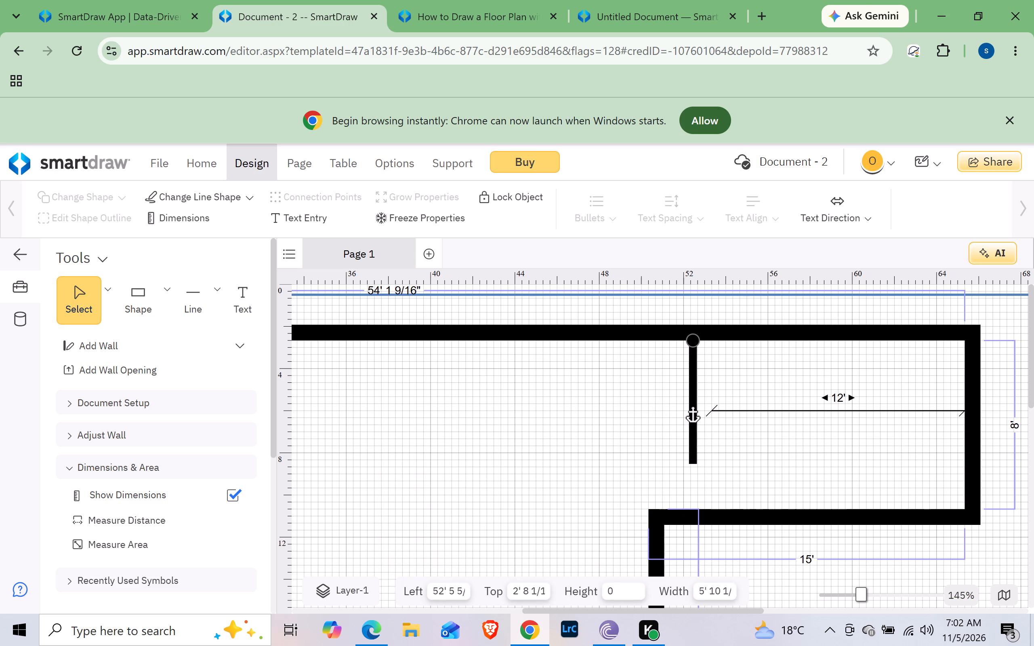
{"action": "left_click_drag", "start_coordinate": [692, 404], "coordinate": [703, 405]}
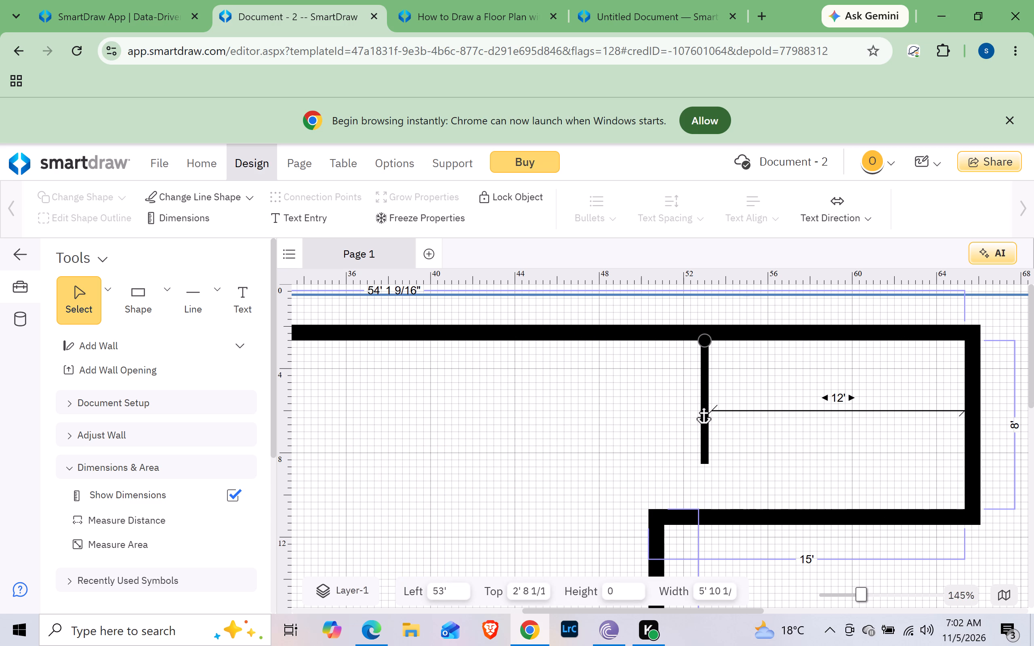
{"action": "left_click_drag", "start_coordinate": [703, 405], "coordinate": [704, 405]}
{"action": "left_click_drag", "start_coordinate": [704, 405], "coordinate": [704, 405]}
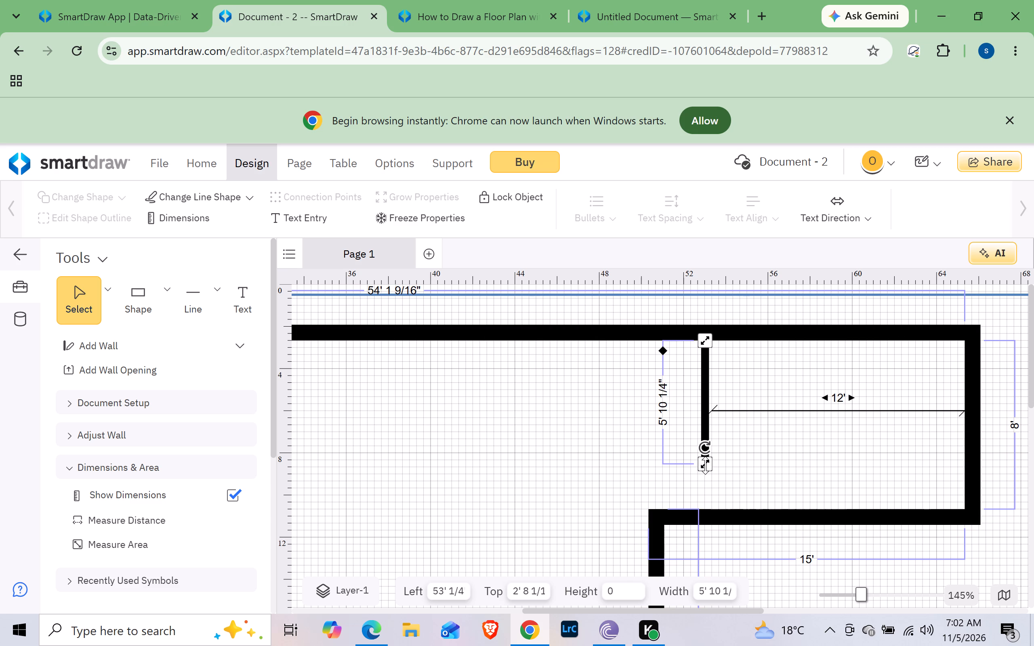
Extend that wall's lower end straight down to the wing's bottom exterior wall, making it about 7' 11 15/16" long.
{"action": "left_click_drag", "start_coordinate": [706, 465], "coordinate": [710, 491]}
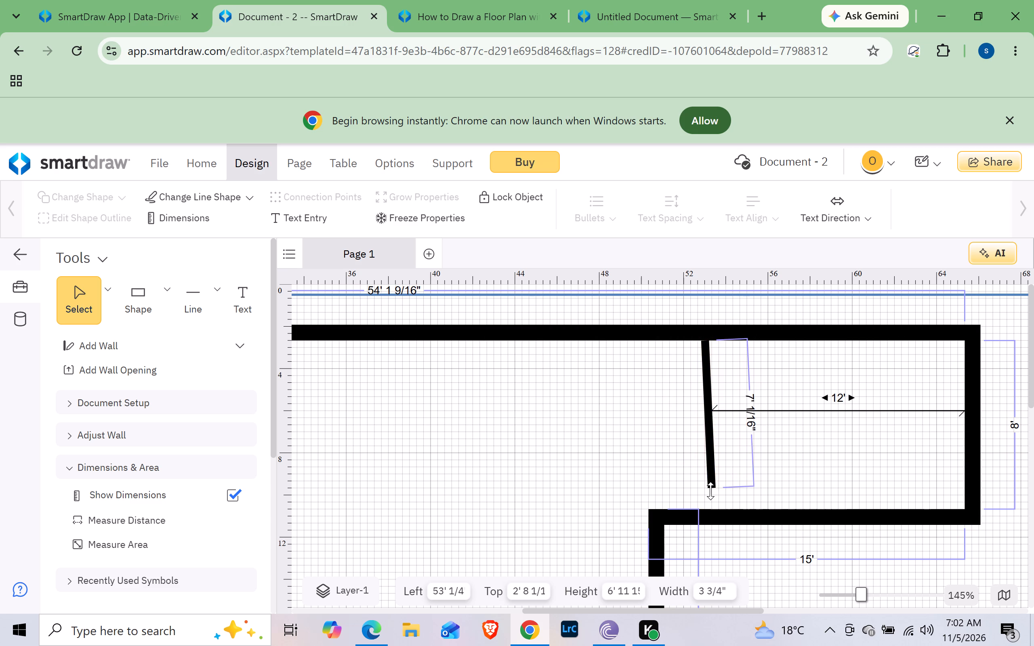
{"action": "left_click_drag", "start_coordinate": [710, 491], "coordinate": [708, 494]}
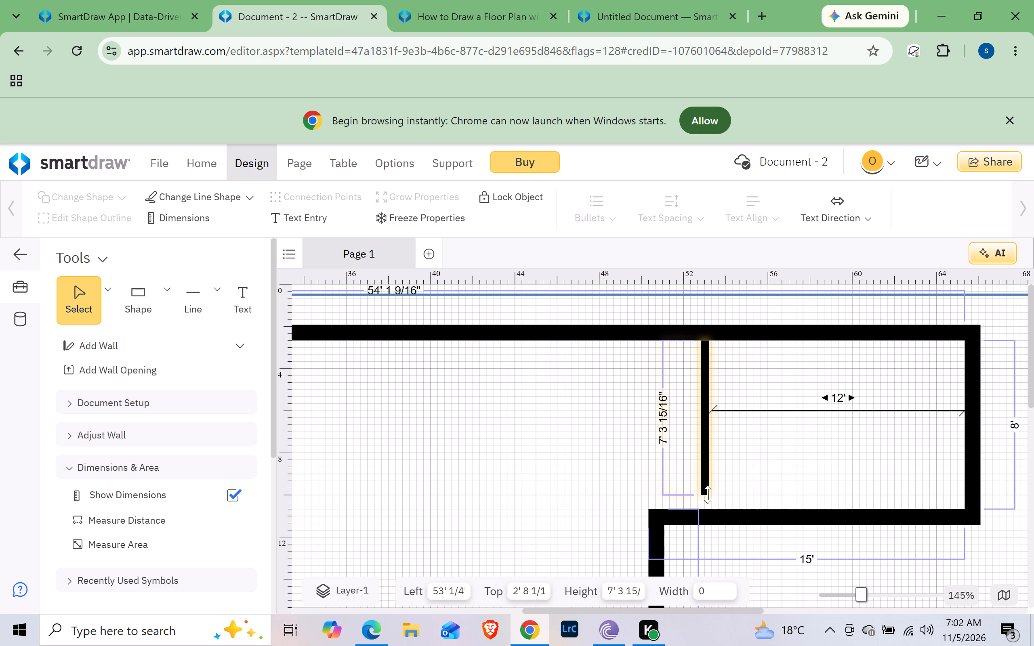
{"action": "left_click_drag", "start_coordinate": [708, 494], "coordinate": [705, 507]}
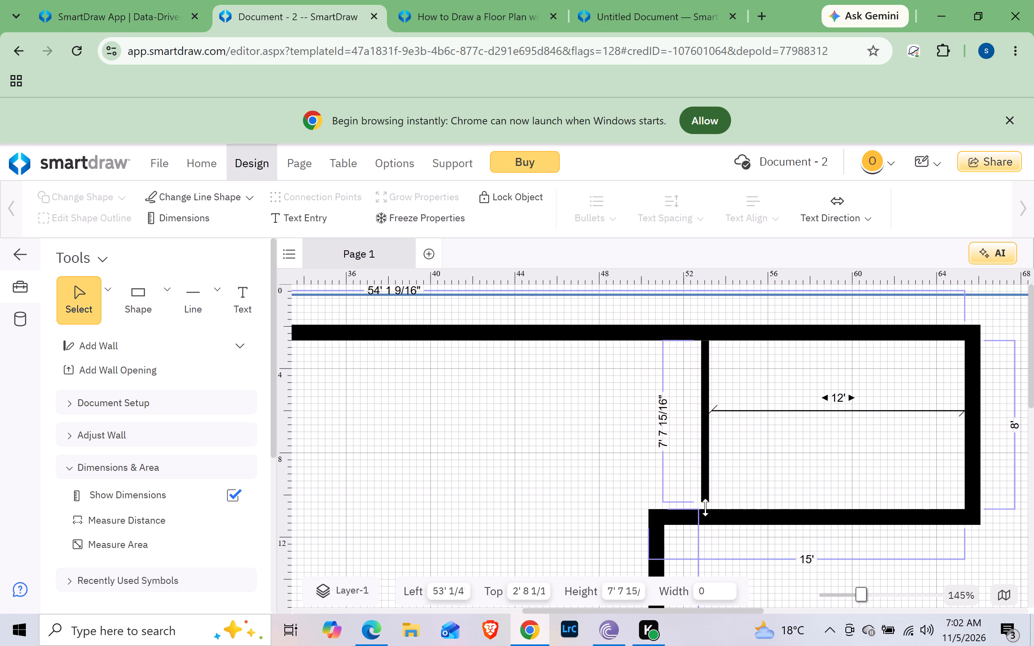
{"action": "left_click_drag", "start_coordinate": [705, 507], "coordinate": [705, 507]}
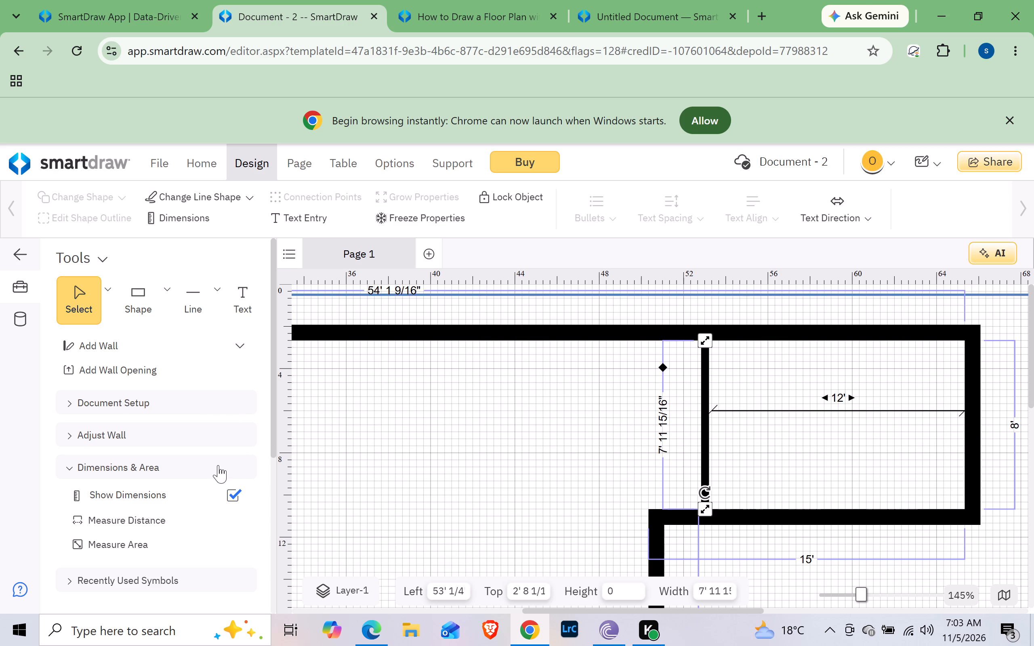
{"action": "left_click", "coordinate": [405, 458]}
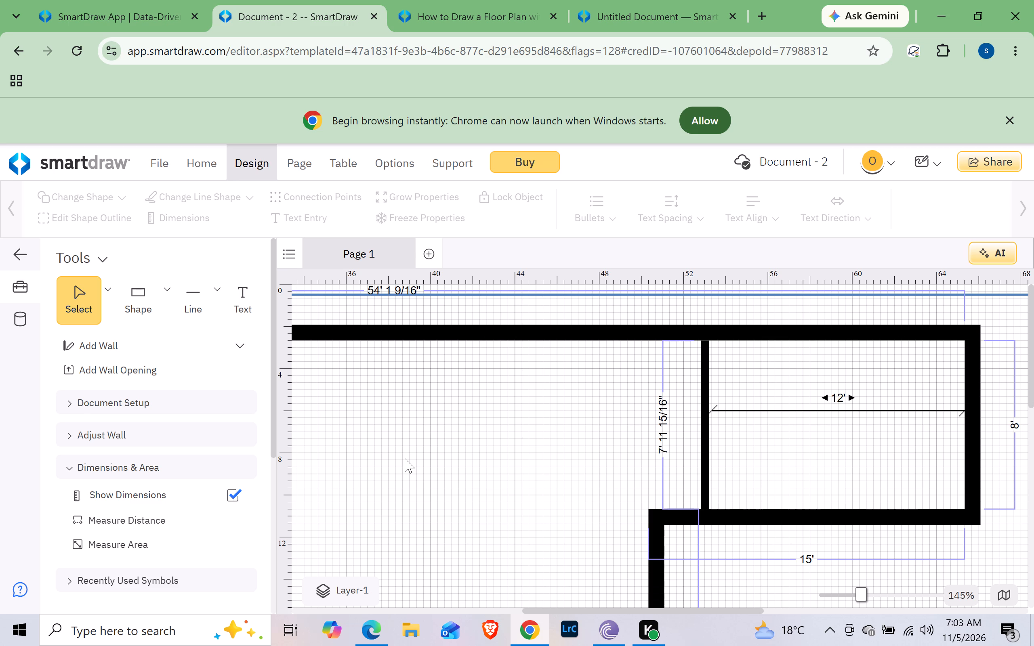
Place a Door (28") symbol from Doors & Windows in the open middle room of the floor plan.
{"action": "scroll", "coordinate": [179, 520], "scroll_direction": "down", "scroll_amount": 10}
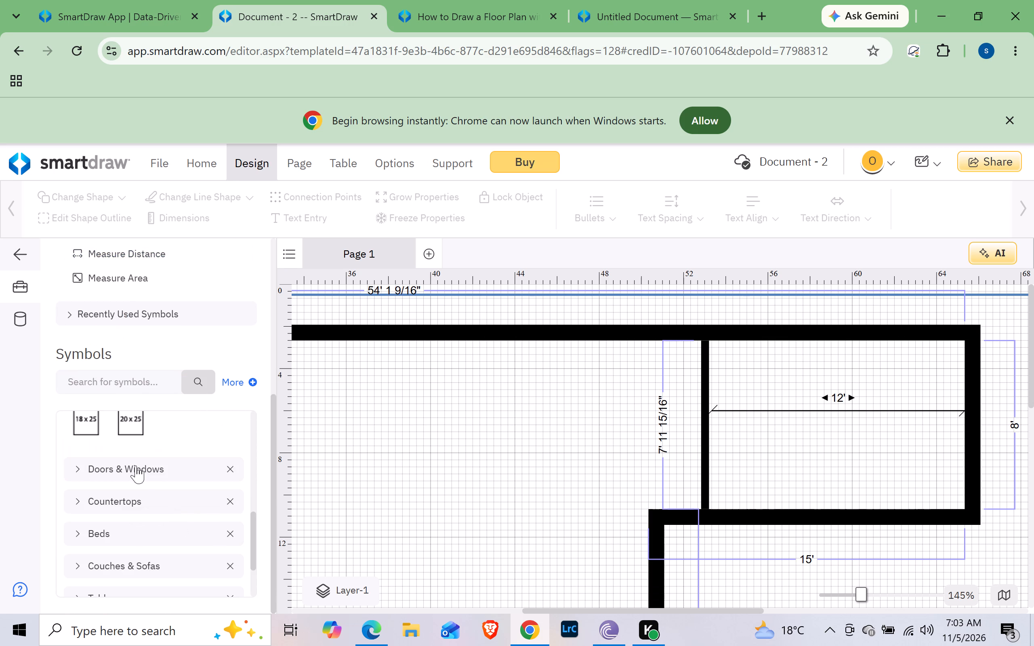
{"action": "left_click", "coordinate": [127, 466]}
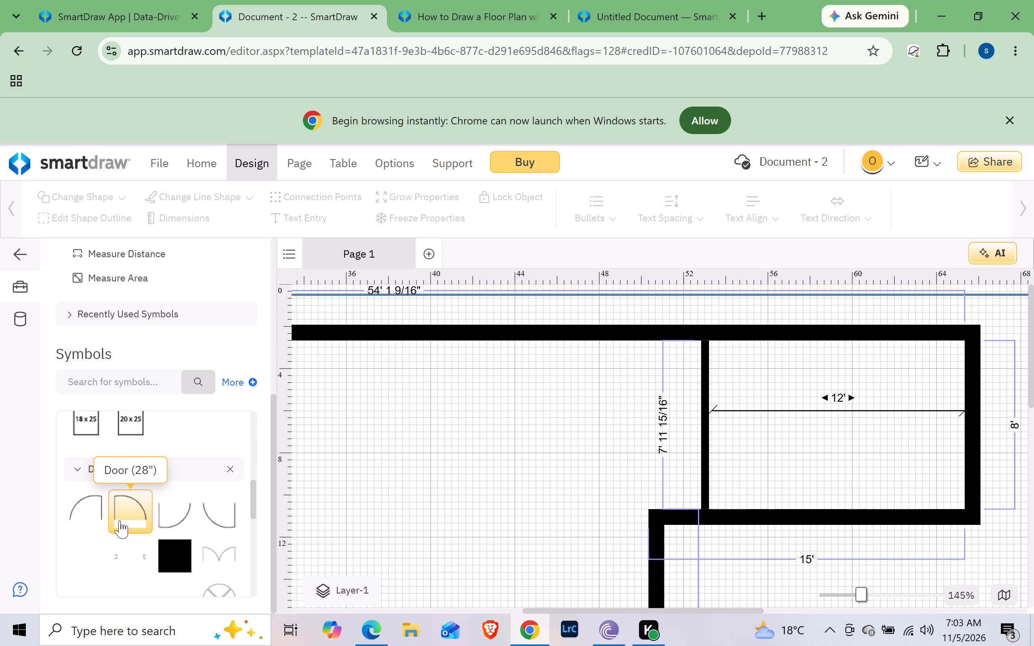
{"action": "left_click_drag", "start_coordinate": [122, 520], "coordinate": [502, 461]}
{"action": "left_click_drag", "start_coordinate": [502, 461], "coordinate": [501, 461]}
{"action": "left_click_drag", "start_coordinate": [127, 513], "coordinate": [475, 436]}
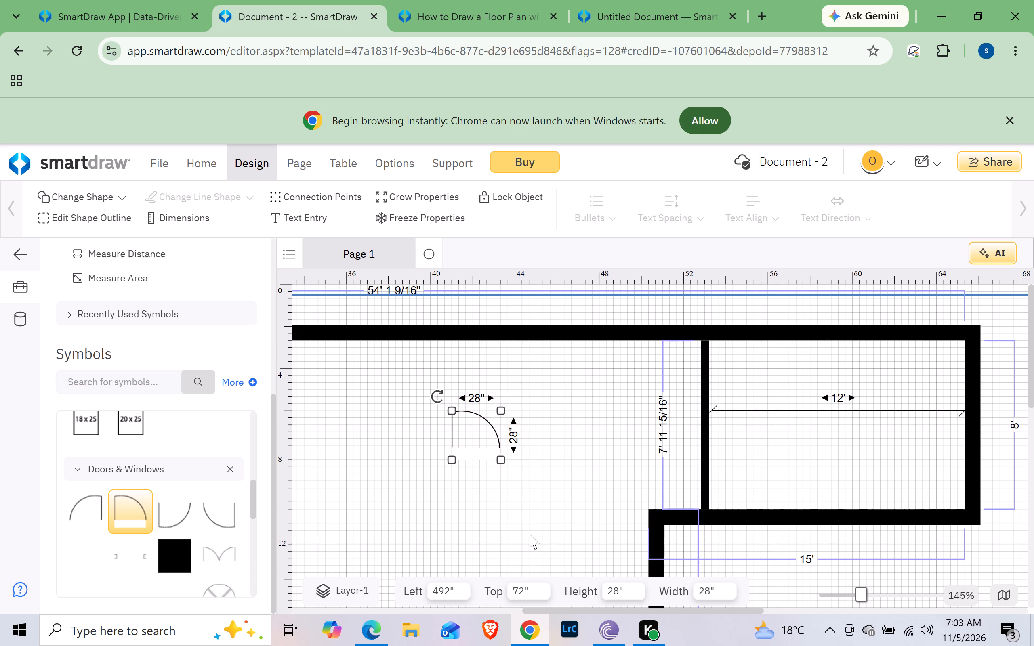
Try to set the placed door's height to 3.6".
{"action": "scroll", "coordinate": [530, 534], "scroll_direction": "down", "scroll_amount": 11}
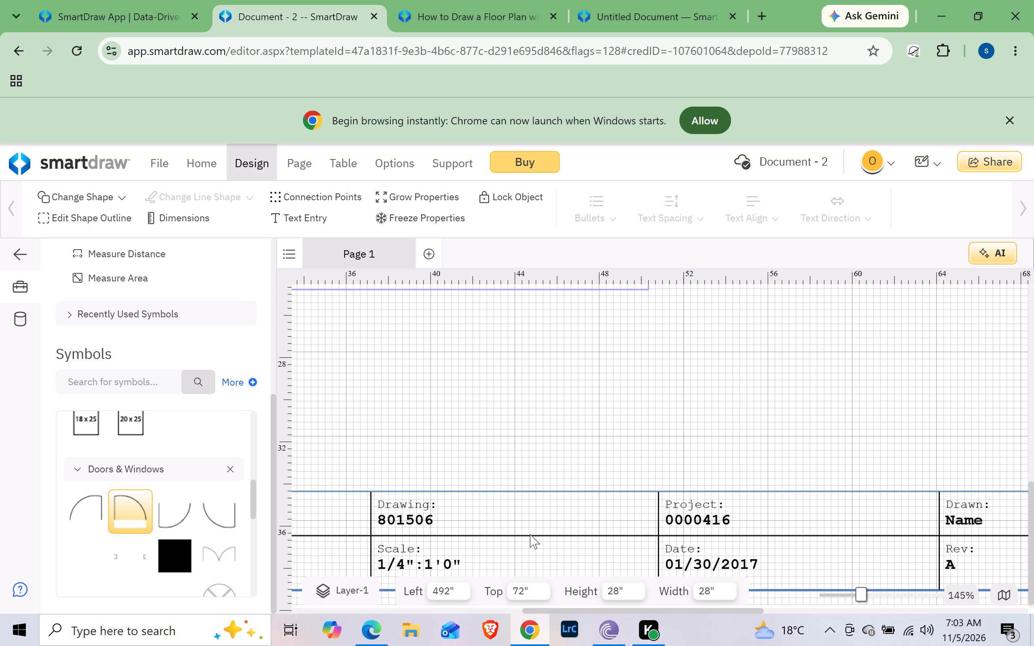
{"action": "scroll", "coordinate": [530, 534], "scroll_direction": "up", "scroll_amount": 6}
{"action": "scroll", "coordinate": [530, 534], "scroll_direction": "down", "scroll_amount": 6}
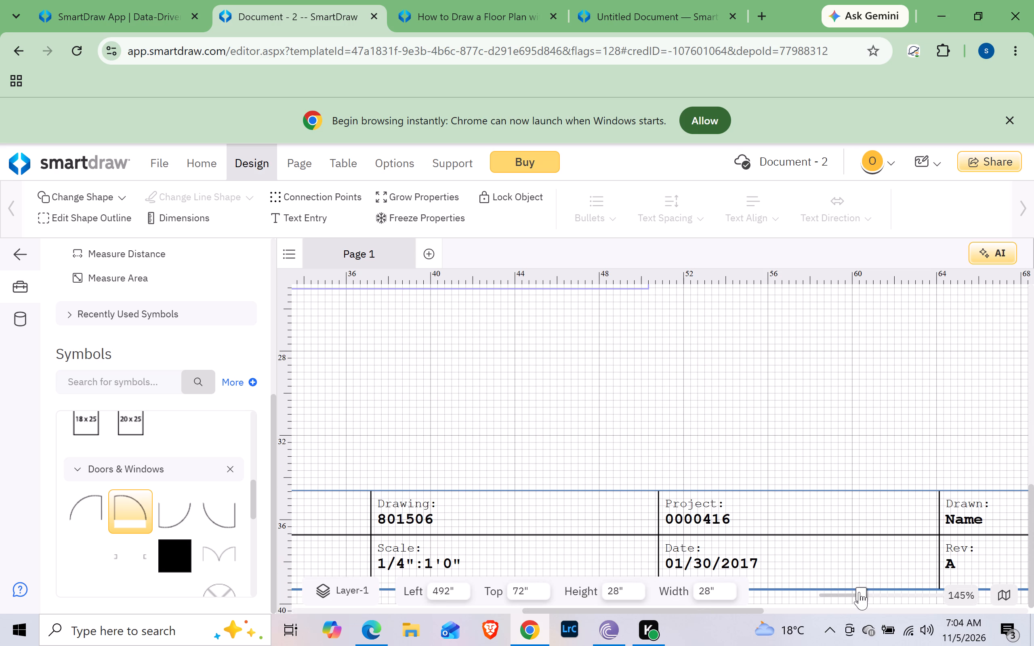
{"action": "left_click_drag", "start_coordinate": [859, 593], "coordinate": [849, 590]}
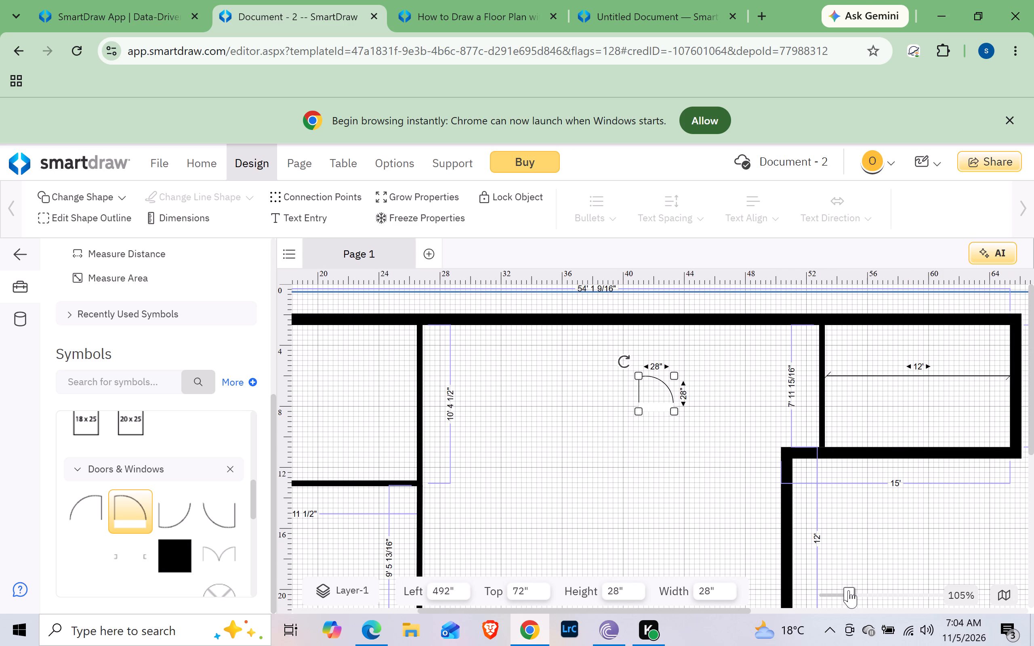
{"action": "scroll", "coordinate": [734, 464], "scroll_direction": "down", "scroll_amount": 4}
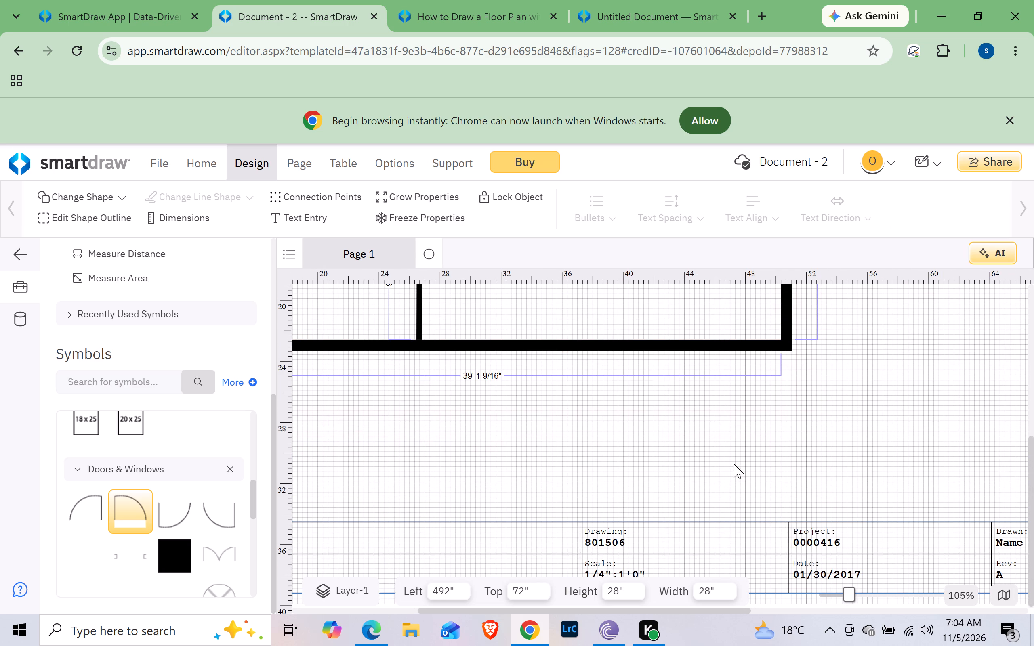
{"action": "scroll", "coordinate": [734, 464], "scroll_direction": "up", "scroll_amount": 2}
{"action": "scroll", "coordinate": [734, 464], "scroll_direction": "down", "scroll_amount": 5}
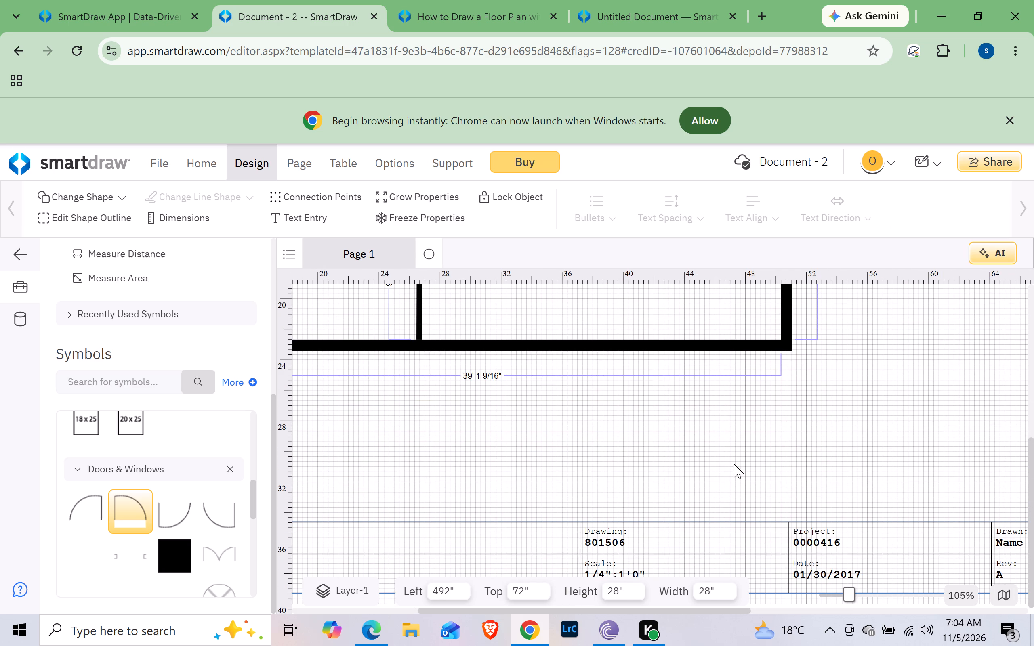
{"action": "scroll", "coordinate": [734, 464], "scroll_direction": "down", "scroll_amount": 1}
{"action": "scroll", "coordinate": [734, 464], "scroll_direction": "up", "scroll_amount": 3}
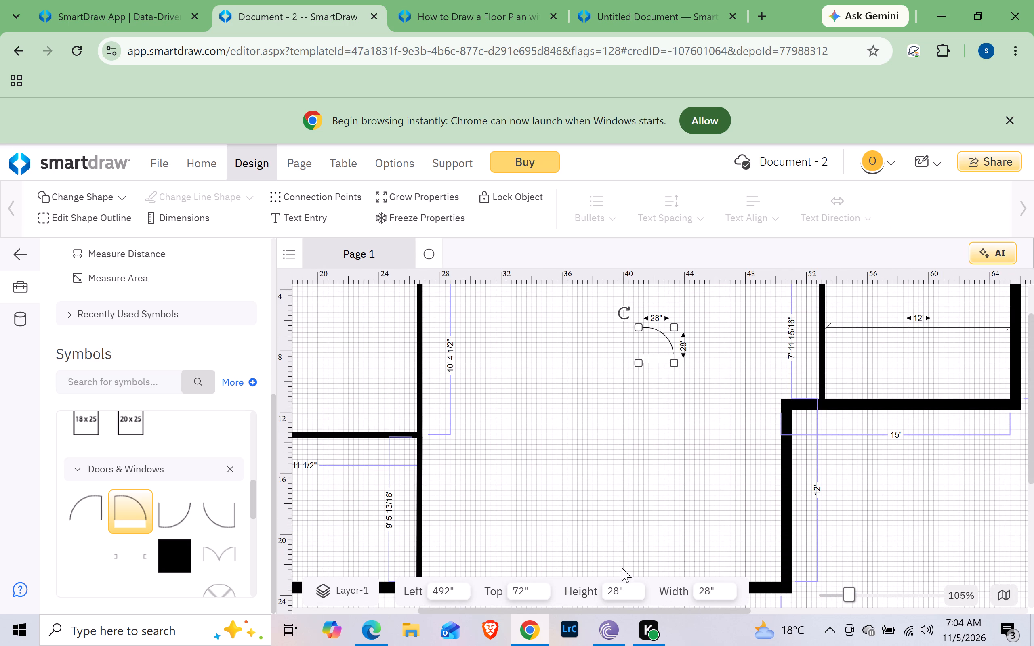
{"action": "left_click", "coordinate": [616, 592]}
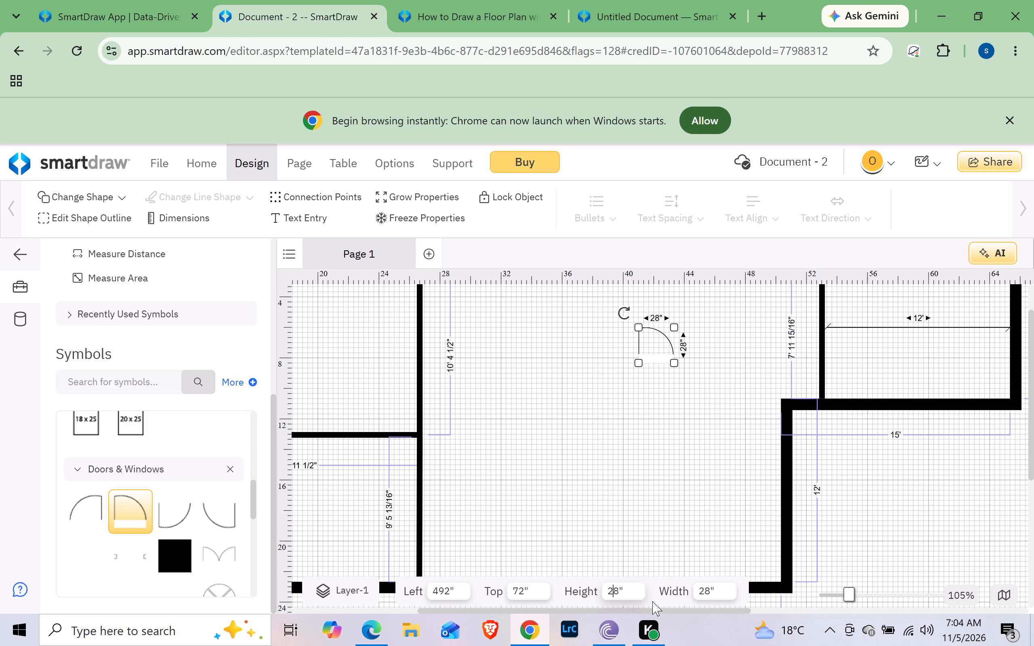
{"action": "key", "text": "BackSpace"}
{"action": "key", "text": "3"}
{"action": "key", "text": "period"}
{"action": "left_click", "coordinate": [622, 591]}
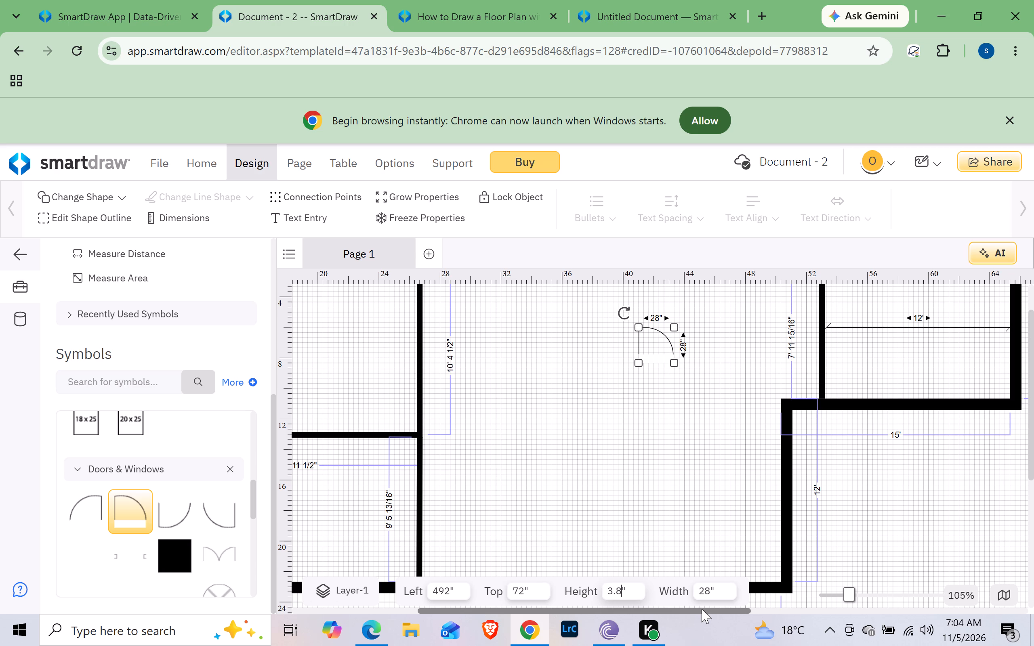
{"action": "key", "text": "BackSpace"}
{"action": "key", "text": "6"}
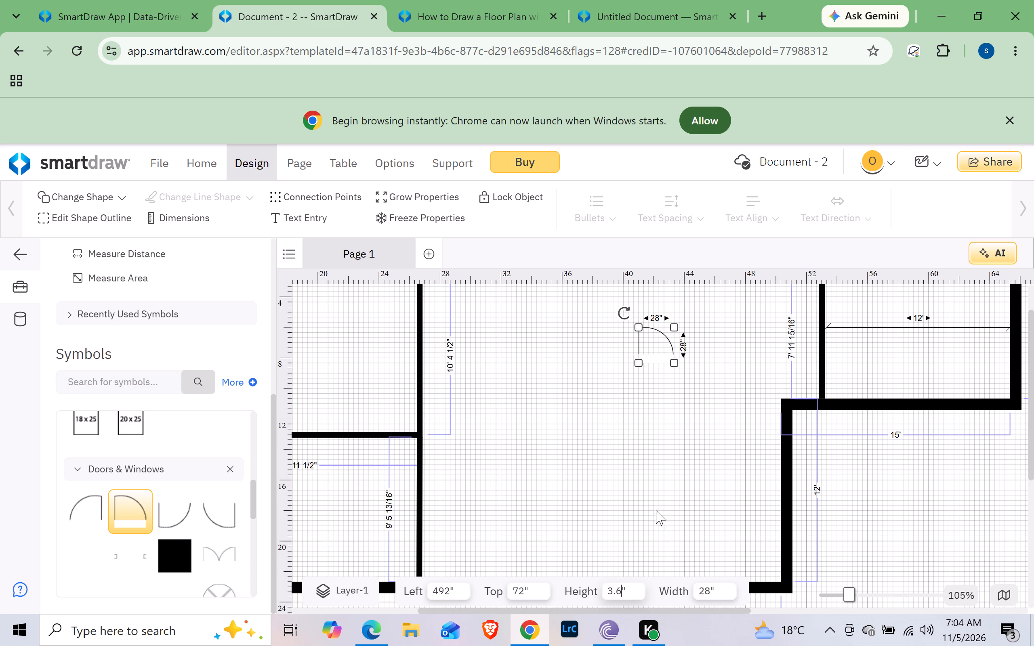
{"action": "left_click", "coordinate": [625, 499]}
Place a new Door (28") symbol in the lower part of the middle room, about 4' above the bottom exterior wall.
{"action": "scroll", "coordinate": [625, 499], "scroll_direction": "up", "scroll_amount": 4}
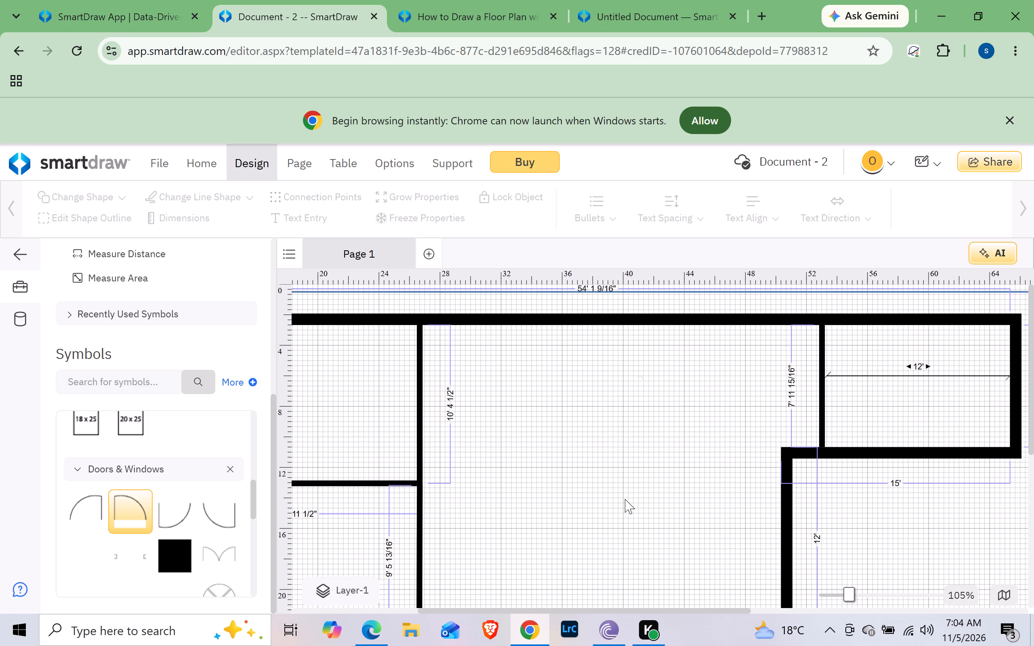
{"action": "scroll", "coordinate": [625, 499], "scroll_direction": "down", "scroll_amount": 6}
{"action": "scroll", "coordinate": [625, 499], "scroll_direction": "up", "scroll_amount": 5}
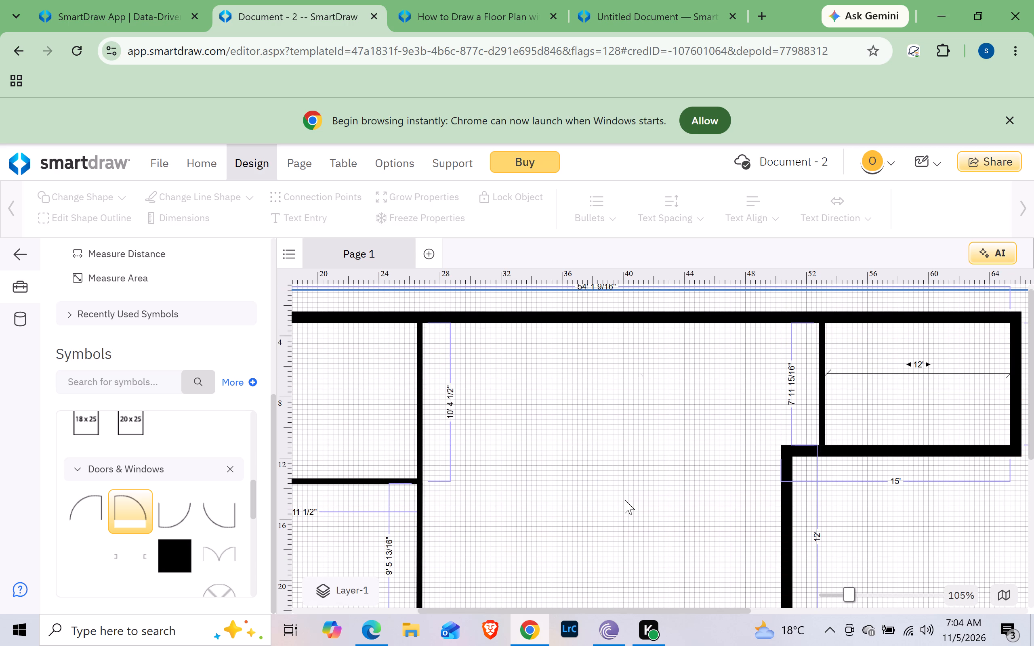
{"action": "scroll", "coordinate": [625, 500], "scroll_direction": "down", "scroll_amount": 4}
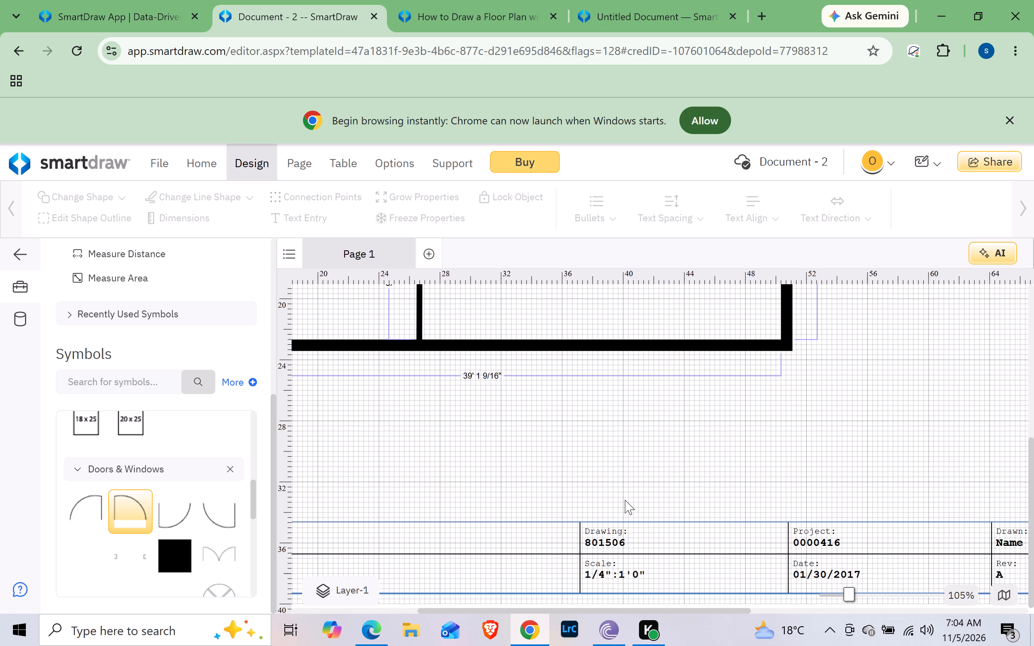
{"action": "scroll", "coordinate": [625, 500], "scroll_direction": "up", "scroll_amount": 1}
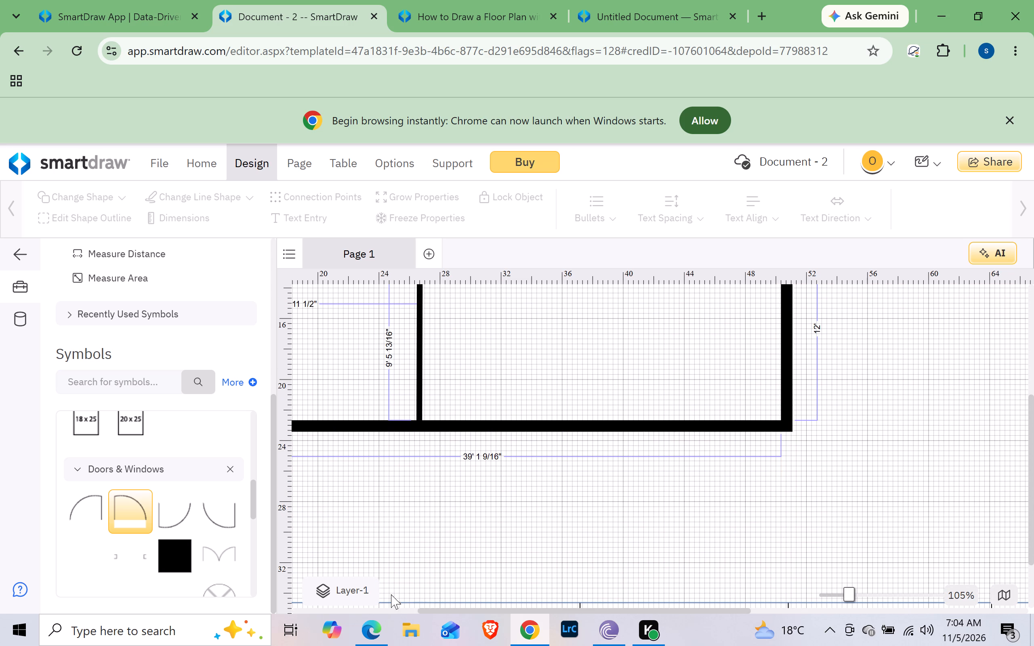
{"action": "left_click_drag", "start_coordinate": [123, 513], "coordinate": [549, 345]}
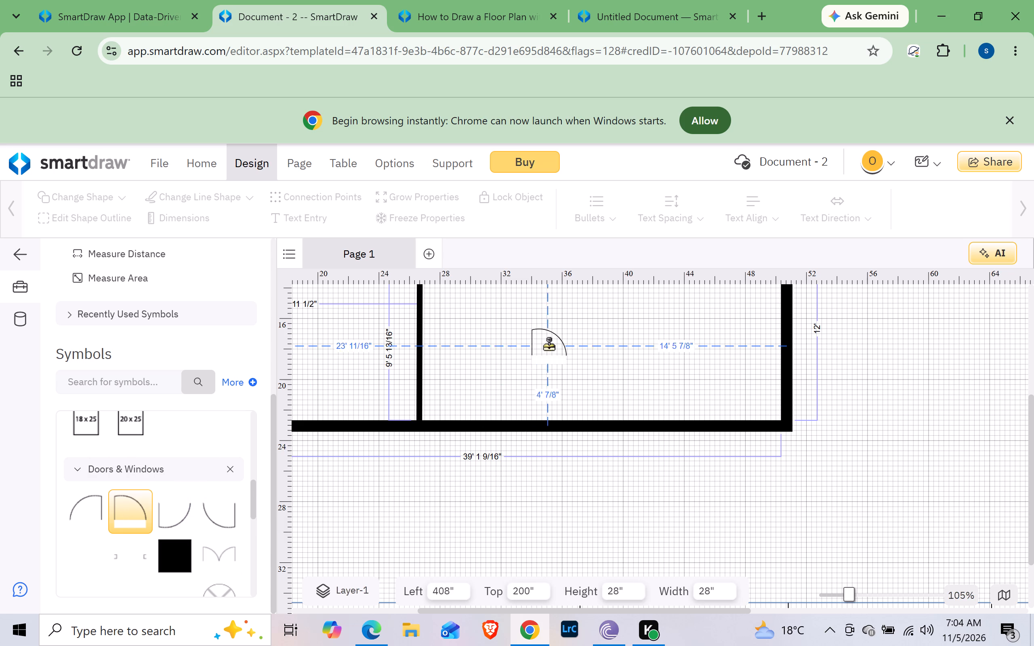
{"action": "left_click_drag", "start_coordinate": [549, 345], "coordinate": [549, 345]}
Set the new door symbol's height to 3'.6".
{"action": "scroll", "coordinate": [549, 345], "scroll_direction": "down", "scroll_amount": 3}
{"action": "scroll", "coordinate": [549, 345], "scroll_direction": "up", "scroll_amount": 5}
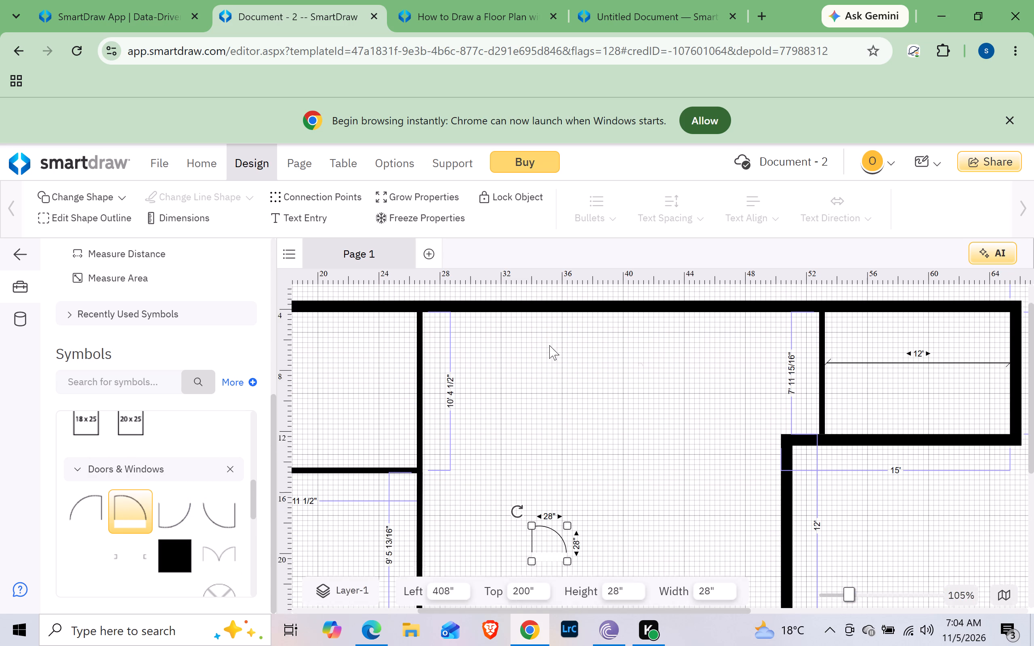
{"action": "scroll", "coordinate": [549, 345], "scroll_direction": "down", "scroll_amount": 2}
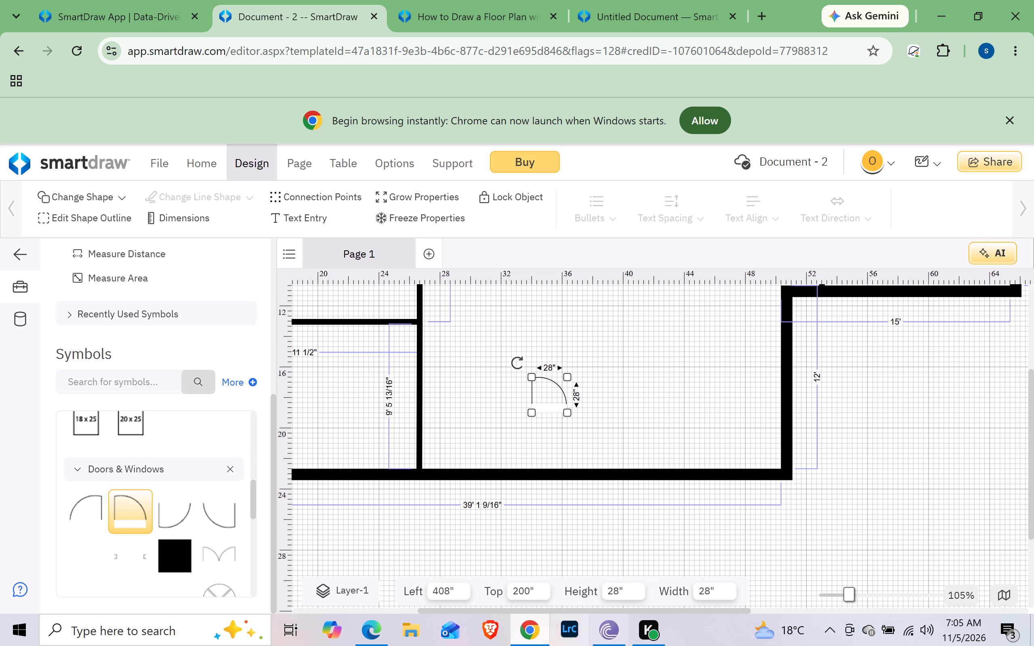
{"action": "left_click", "coordinate": [619, 593]}
{"action": "key", "text": "BackSpace"}
{"action": "key", "text": "BackSpace"}
{"action": "key", "text": "3"}
{"action": "key", "text": "apostrophe"}
{"action": "key", "text": "period"}
{"action": "key", "text": "6"}
{"action": "left_click", "coordinate": [593, 533]}
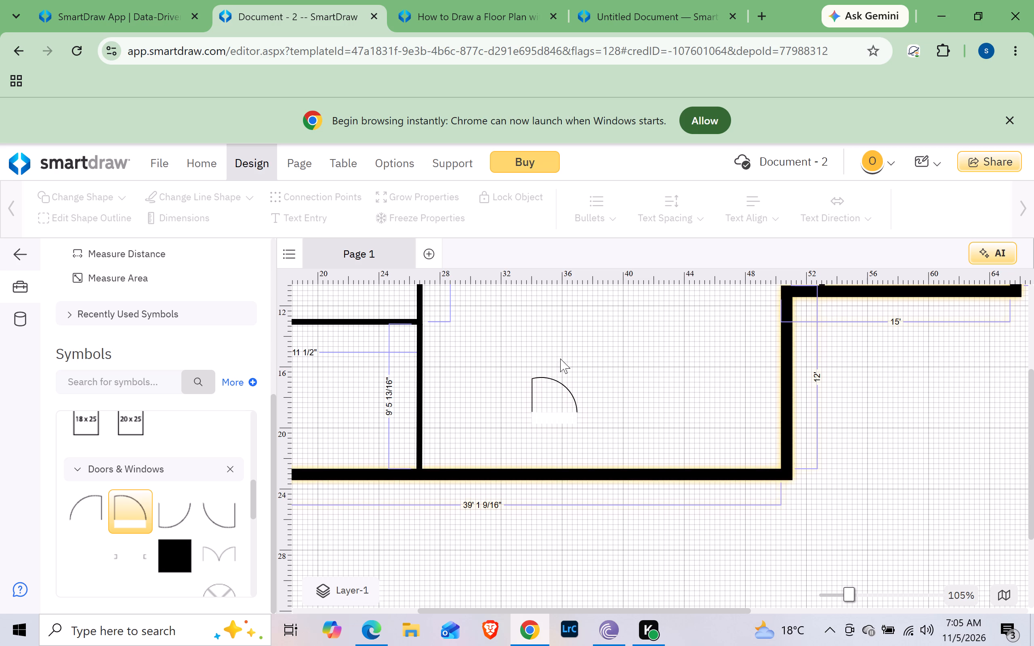
Rotate the door symbol 90° counterclockwise so its opening side faces the 12' vertical exterior wall.
{"action": "left_click", "coordinate": [550, 389]}
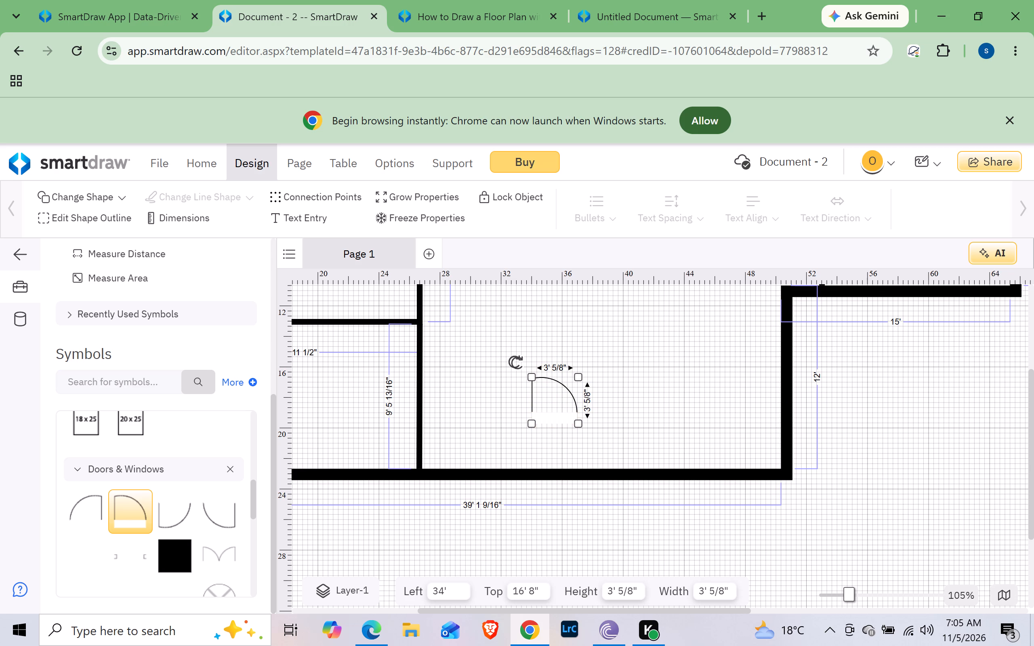
{"action": "left_click_drag", "start_coordinate": [514, 362], "coordinate": [465, 476]}
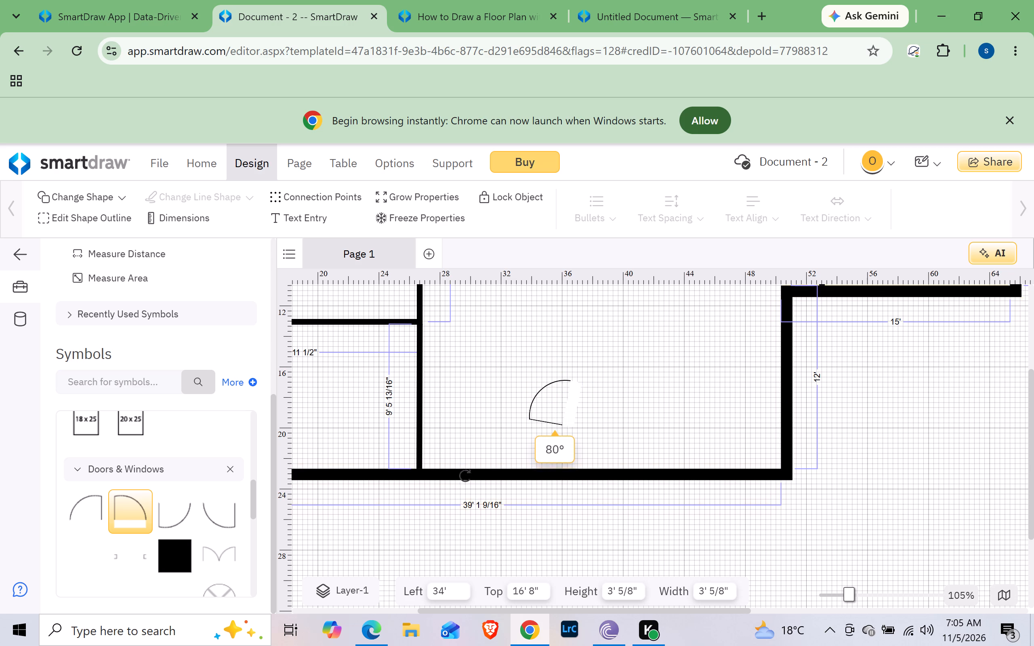
{"action": "left_click_drag", "start_coordinate": [465, 476], "coordinate": [469, 487]}
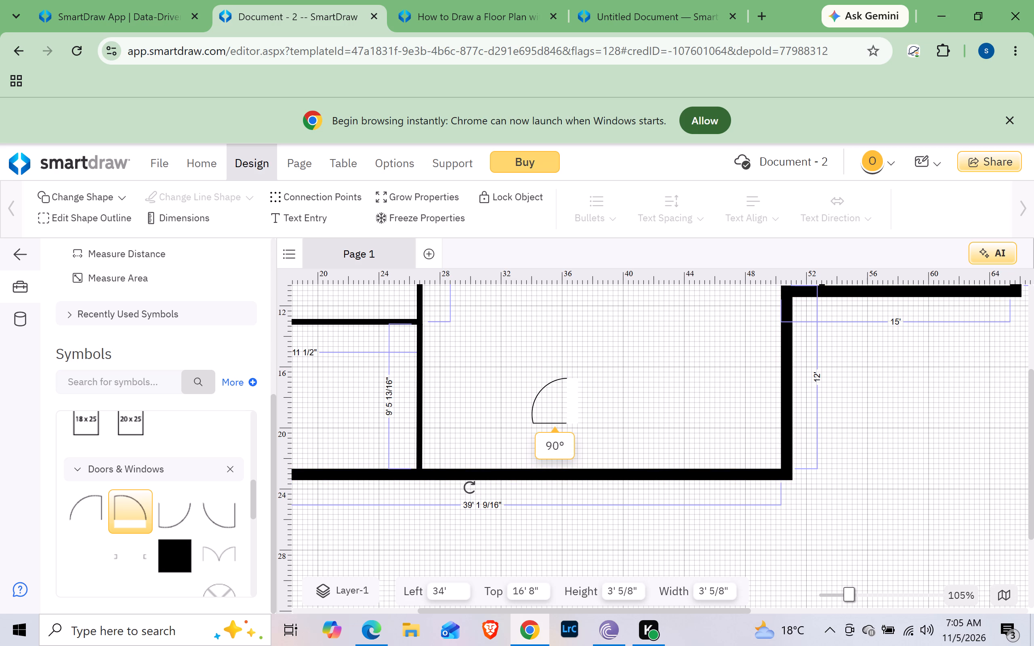
{"action": "left_click_drag", "start_coordinate": [469, 487], "coordinate": [469, 488]}
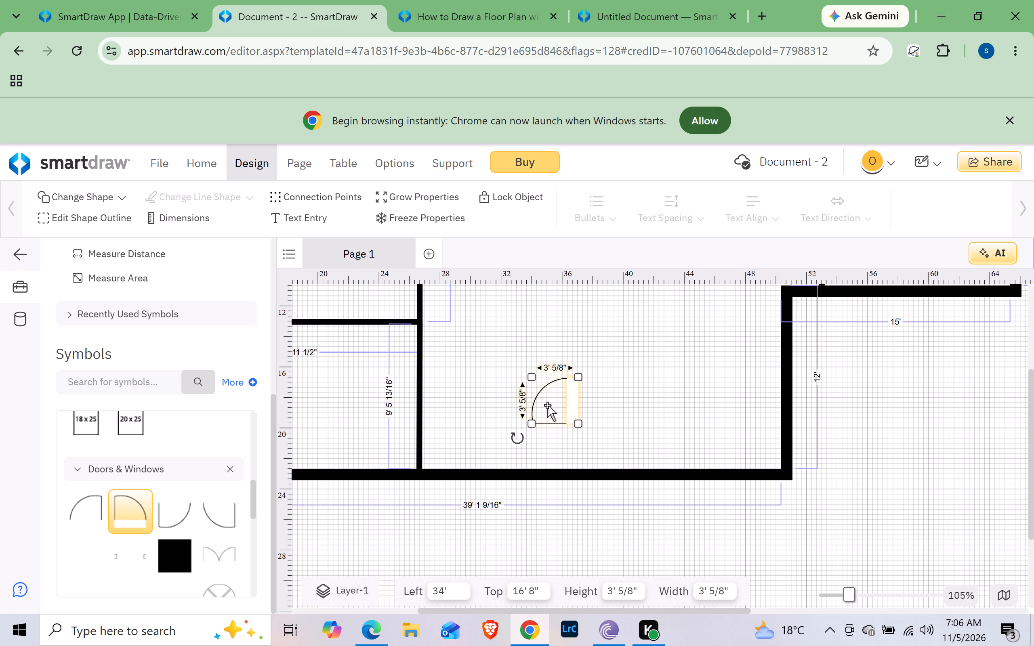
Move the door into the lower end of the 12' vertical exterior wall, about 8' 9 11/16" below the wall's upper corner.
{"action": "left_click_drag", "start_coordinate": [548, 404], "coordinate": [681, 417]}
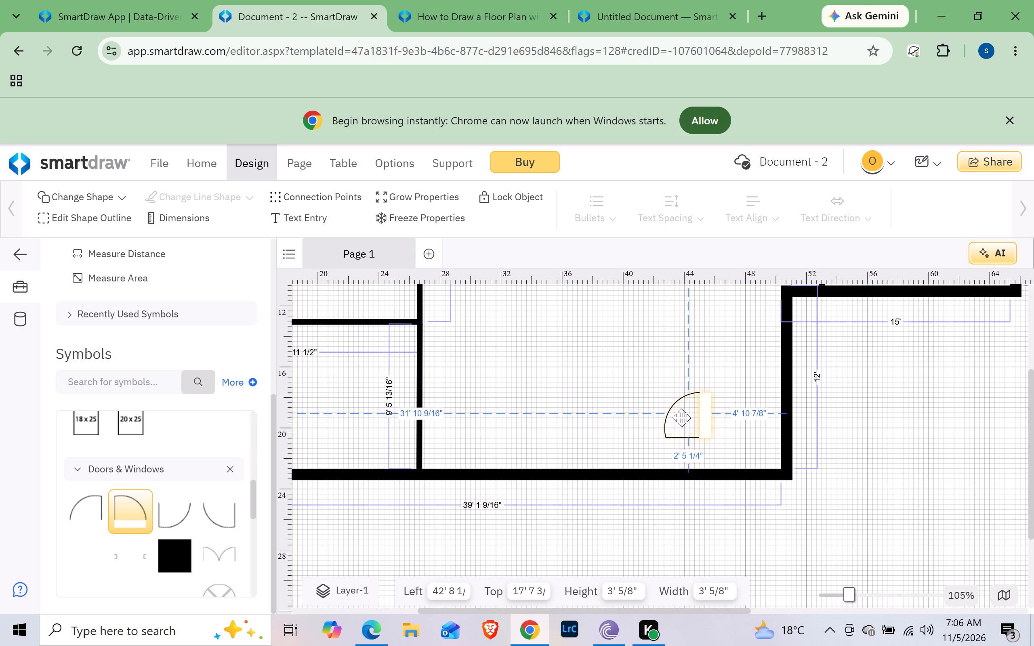
{"action": "left_click_drag", "start_coordinate": [681, 417], "coordinate": [753, 449]}
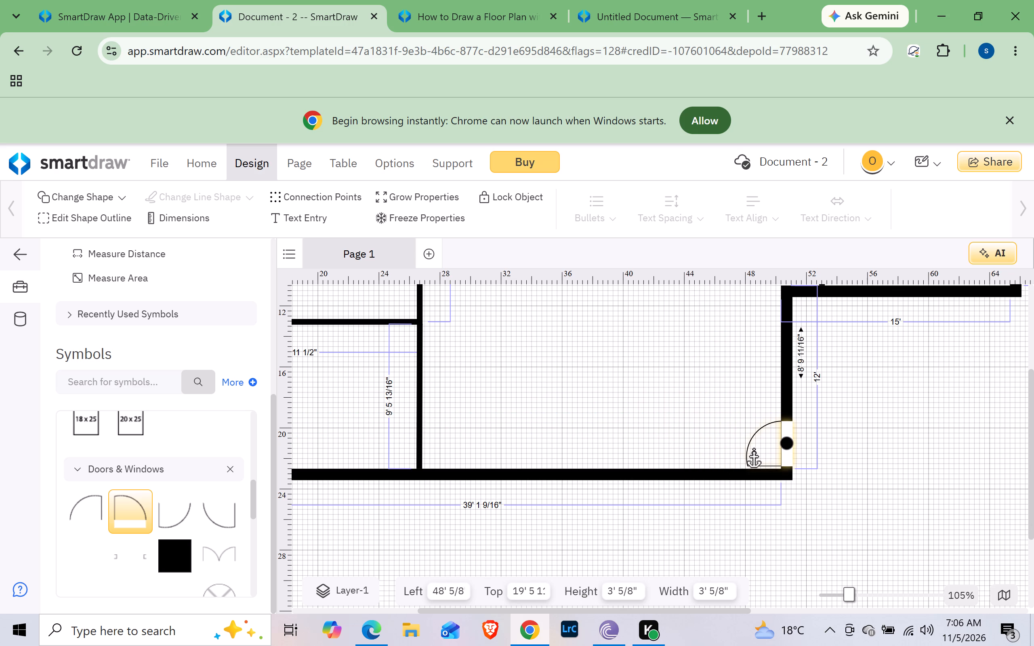
{"action": "left_click_drag", "start_coordinate": [753, 449], "coordinate": [750, 453]}
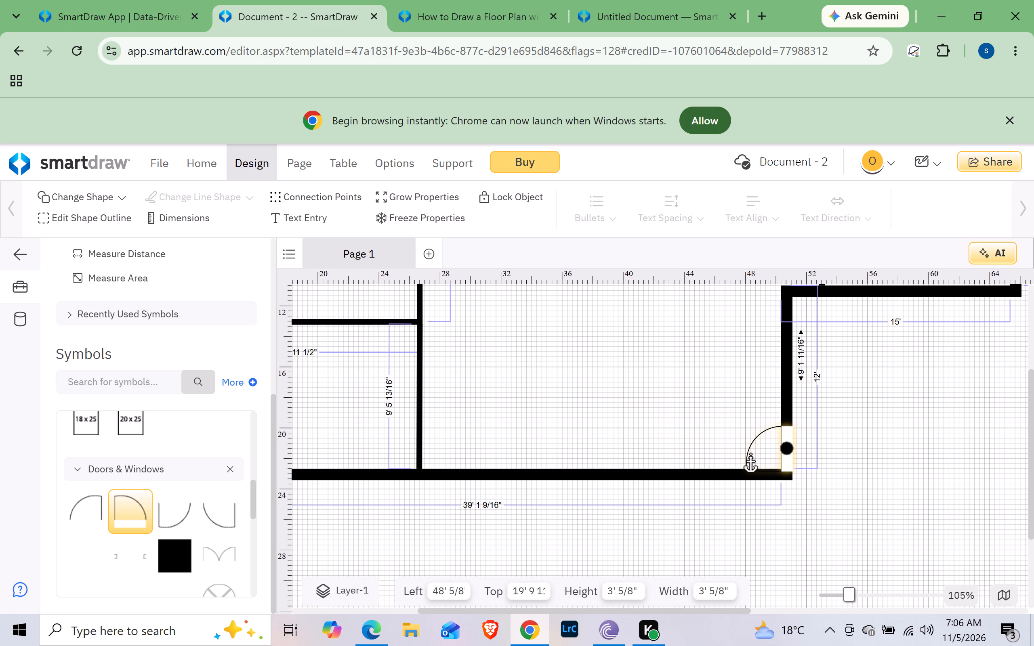
{"action": "left_click_drag", "start_coordinate": [750, 453], "coordinate": [750, 449]}
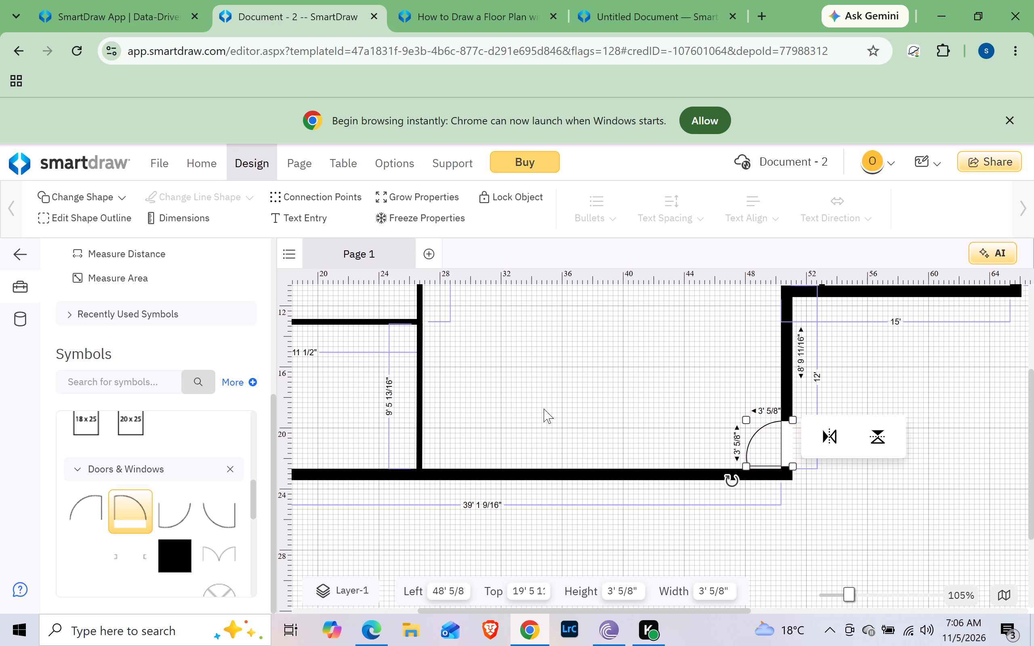
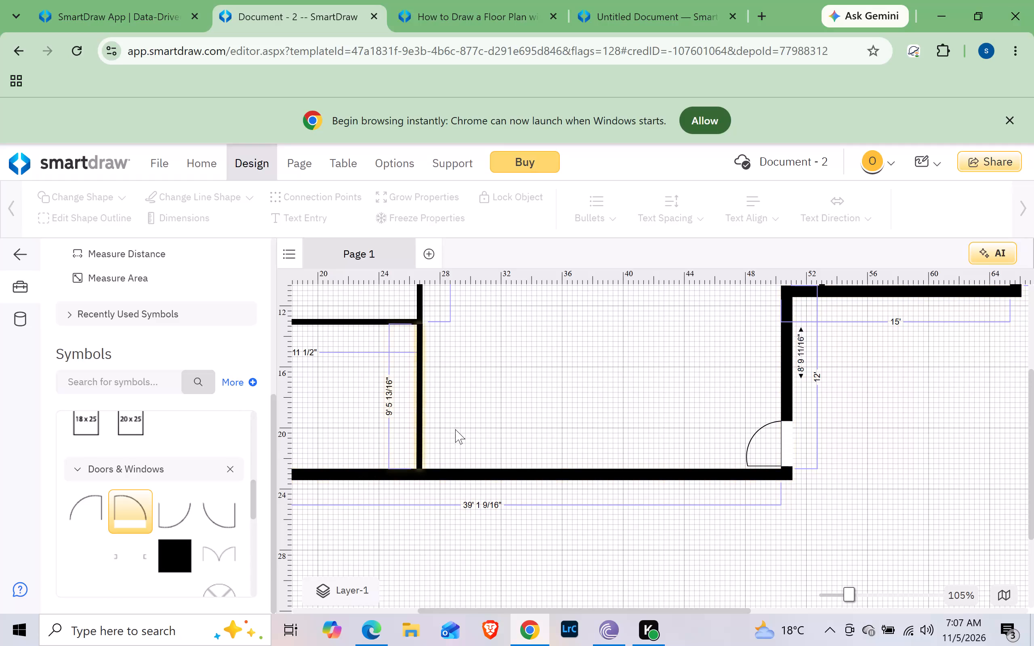
Place a new Door (28") symbol in the open middle room, about 424" from the page's left and 140" from its top.
{"action": "scroll", "coordinate": [472, 421], "scroll_direction": "up", "scroll_amount": 4}
{"action": "scroll", "coordinate": [472, 421], "scroll_direction": "down", "scroll_amount": 1}
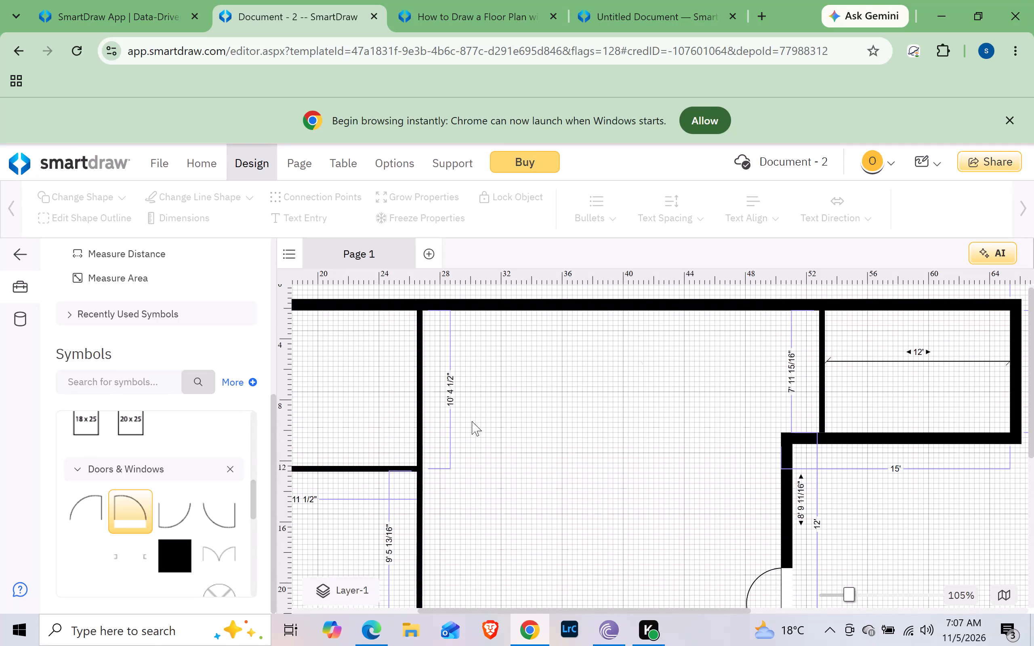
{"action": "left_click_drag", "start_coordinate": [122, 504], "coordinate": [414, 445]}
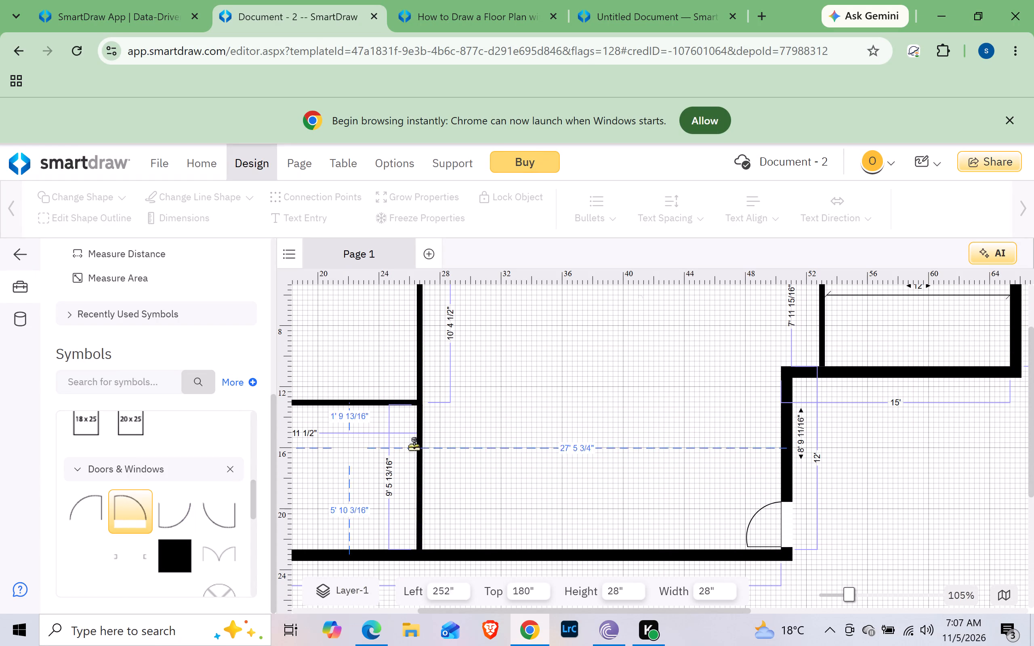
{"action": "left_click_drag", "start_coordinate": [414, 445], "coordinate": [568, 401]}
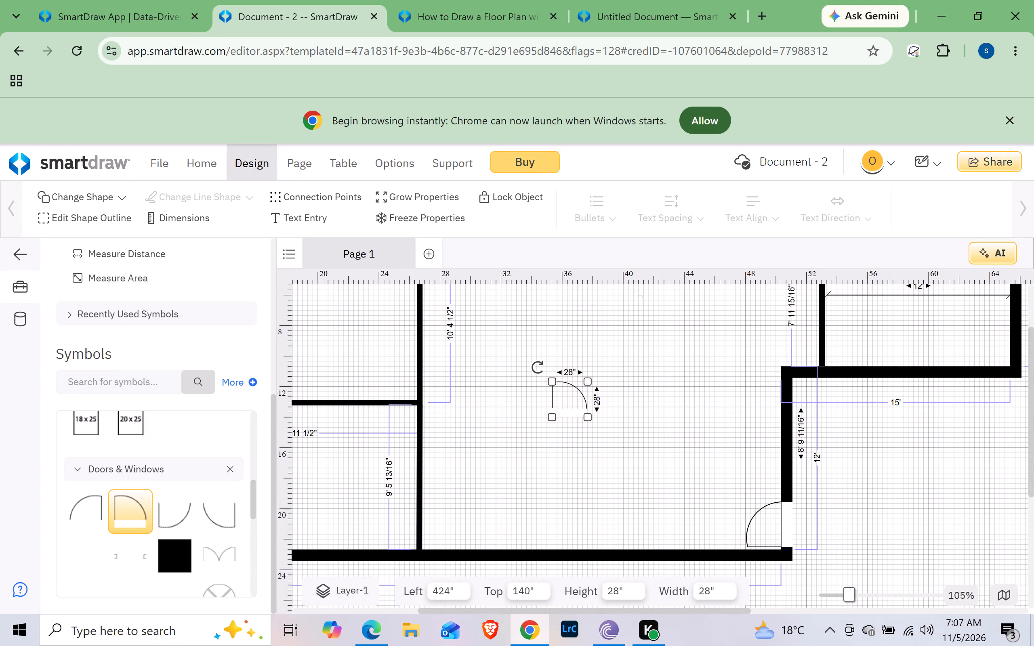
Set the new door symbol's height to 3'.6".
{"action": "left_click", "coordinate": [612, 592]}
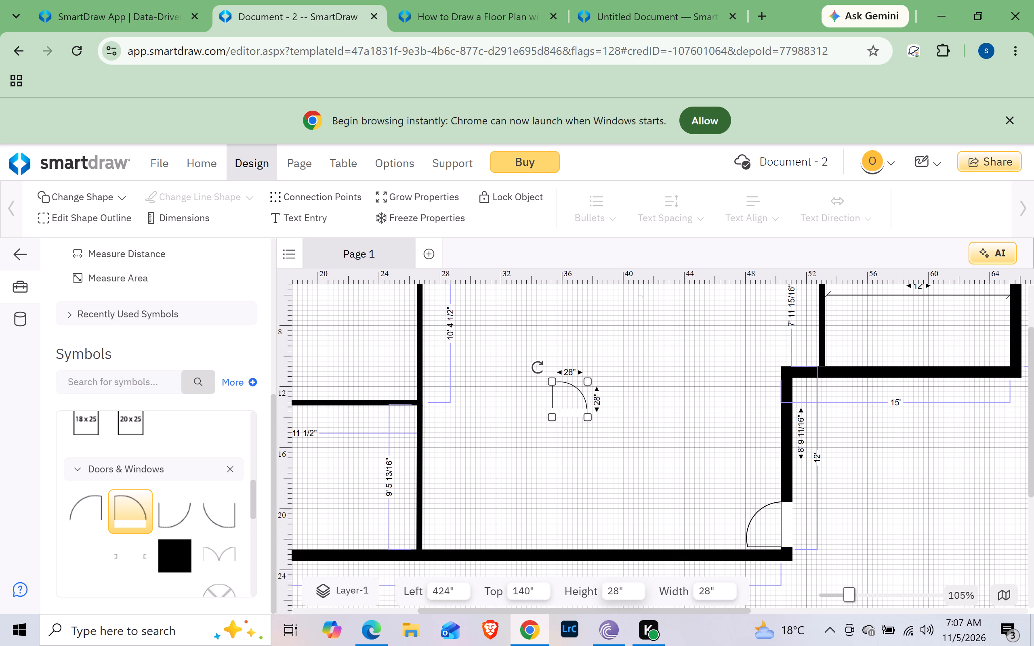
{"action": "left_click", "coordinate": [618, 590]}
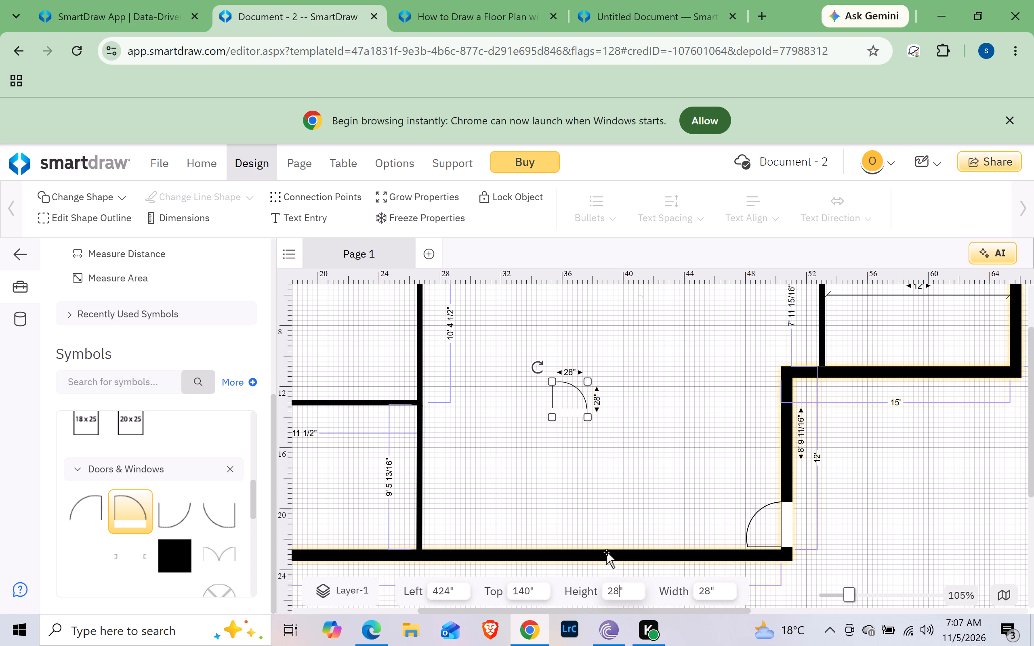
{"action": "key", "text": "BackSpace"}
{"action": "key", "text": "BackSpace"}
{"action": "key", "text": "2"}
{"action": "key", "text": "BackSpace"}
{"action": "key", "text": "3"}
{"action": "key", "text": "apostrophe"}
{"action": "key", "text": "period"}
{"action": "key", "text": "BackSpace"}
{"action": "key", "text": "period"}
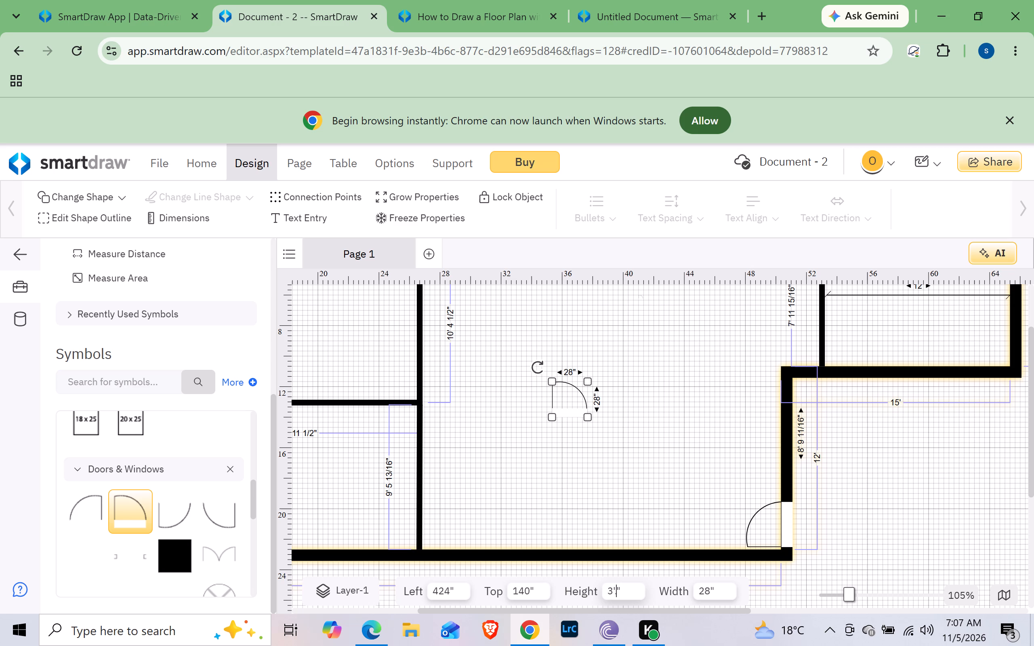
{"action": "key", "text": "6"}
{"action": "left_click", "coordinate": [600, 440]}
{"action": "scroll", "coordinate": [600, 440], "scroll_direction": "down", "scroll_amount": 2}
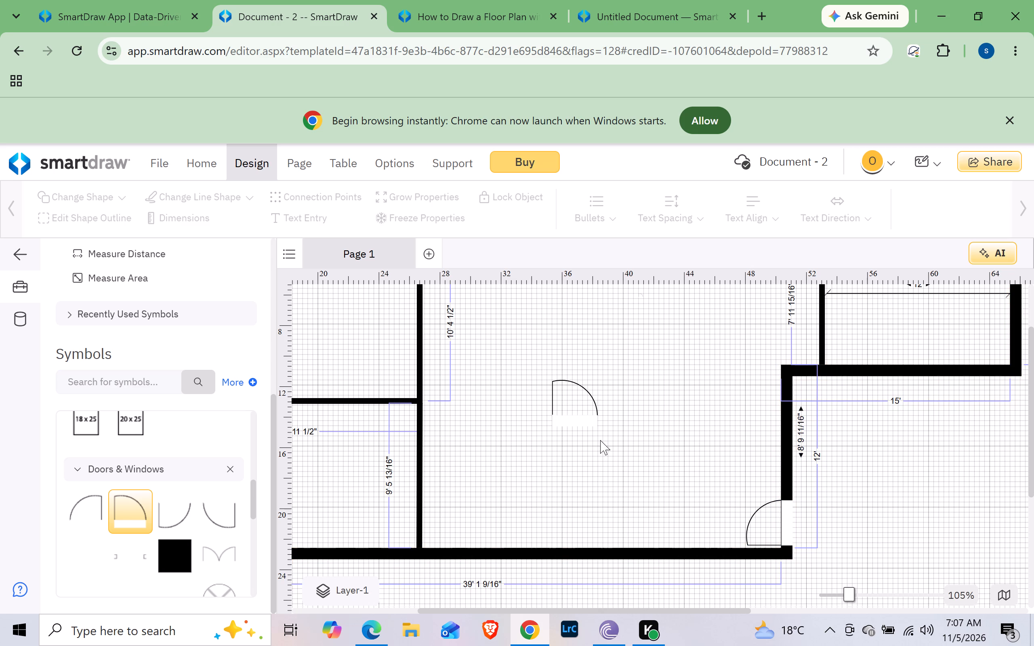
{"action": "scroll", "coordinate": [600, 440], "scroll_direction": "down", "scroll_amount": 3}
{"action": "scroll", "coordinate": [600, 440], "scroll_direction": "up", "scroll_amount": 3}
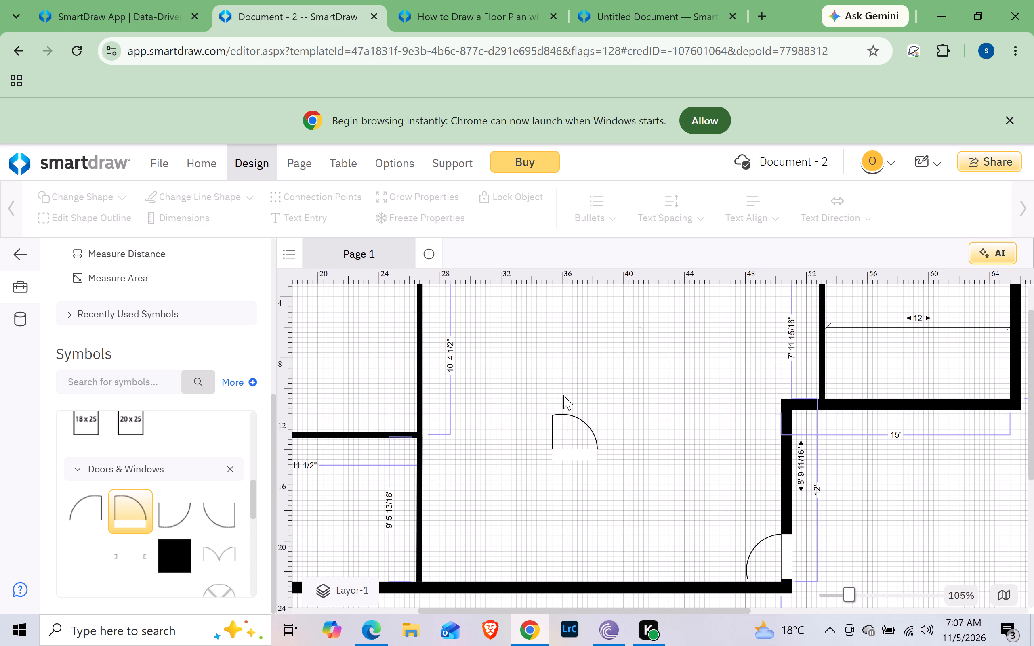
Set the height of the door symbol in the middle room to 3' 6/8".
{"action": "left_click", "coordinate": [568, 422]}
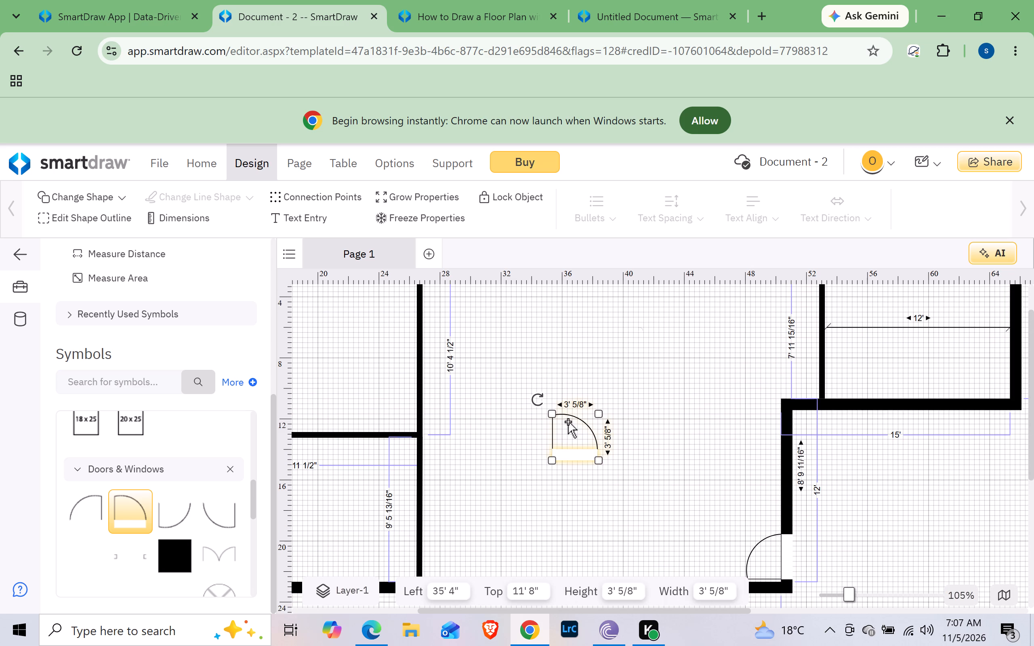
{"action": "left_click", "coordinate": [622, 590]}
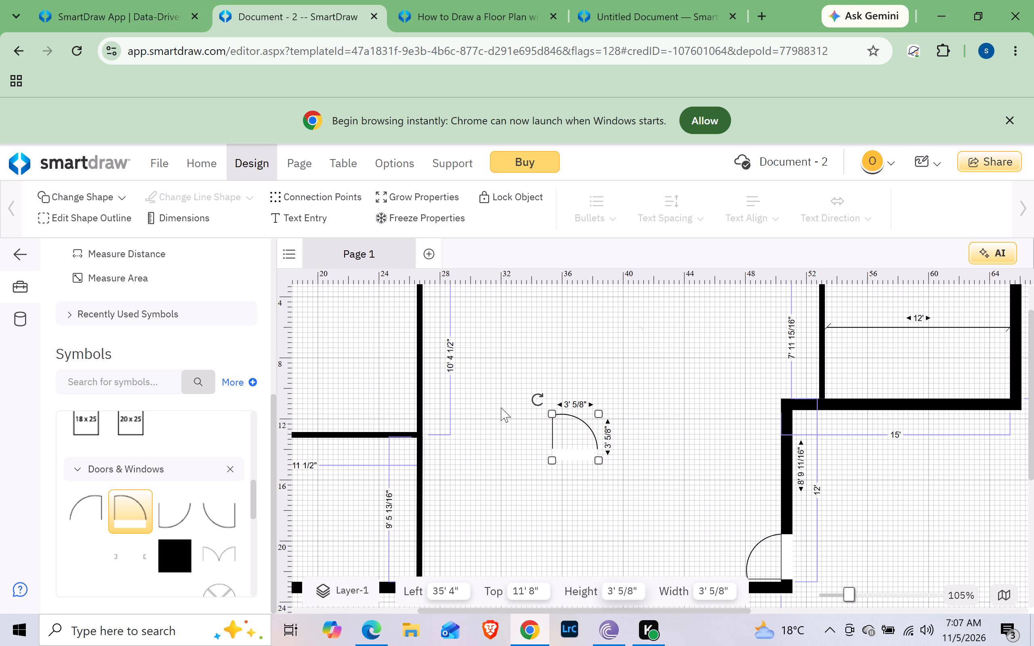
{"action": "key", "text": "BackSpace"}
{"action": "key", "text": "6"}
{"action": "left_click", "coordinate": [524, 359]}
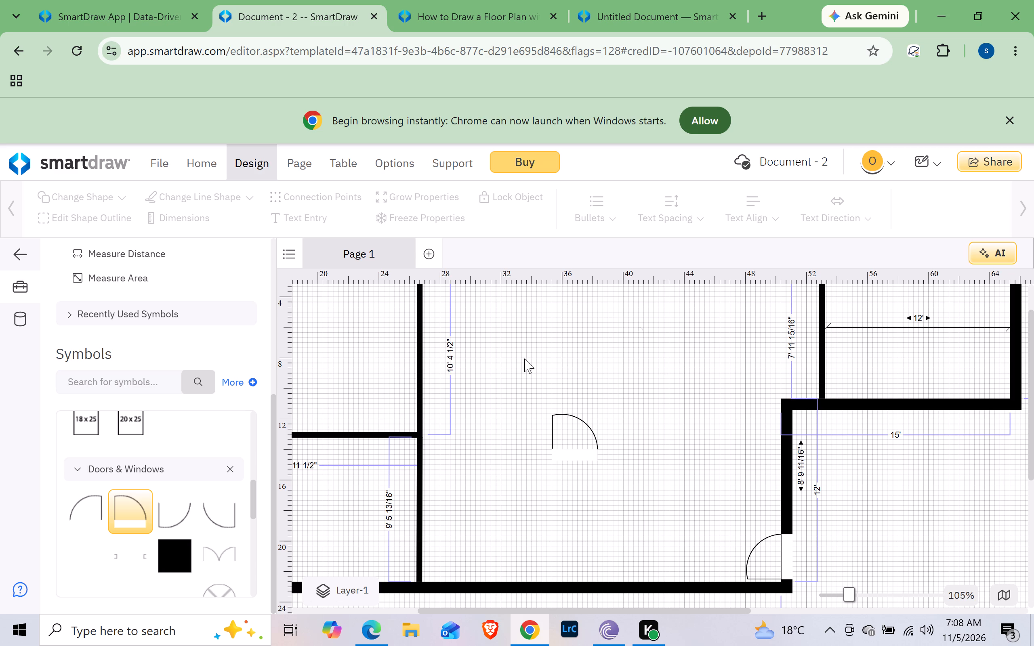
Rotate the middle room's door symbol 90° counterclockwise so its opening side is vertical.
{"action": "left_click", "coordinate": [568, 419]}
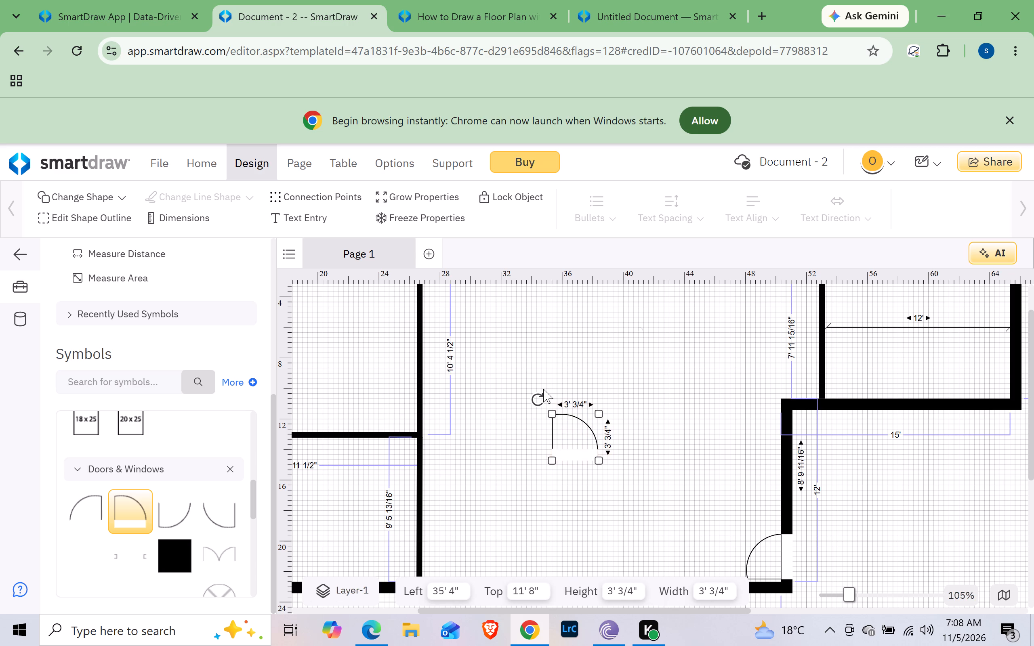
{"action": "left_click_drag", "start_coordinate": [536, 396], "coordinate": [525, 407]}
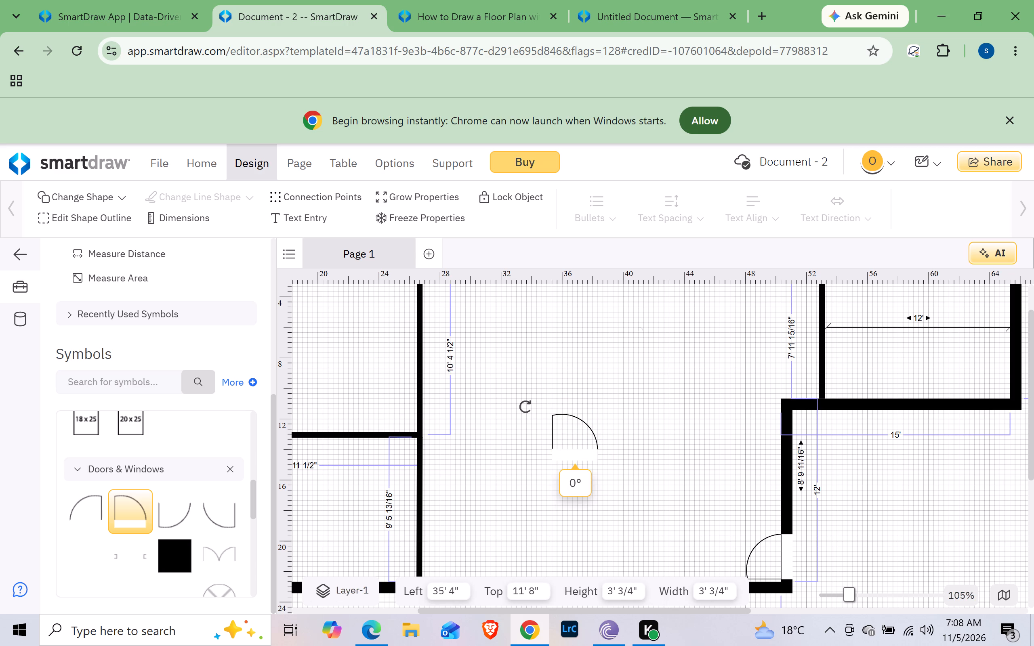
{"action": "left_click_drag", "start_coordinate": [525, 407], "coordinate": [495, 487]}
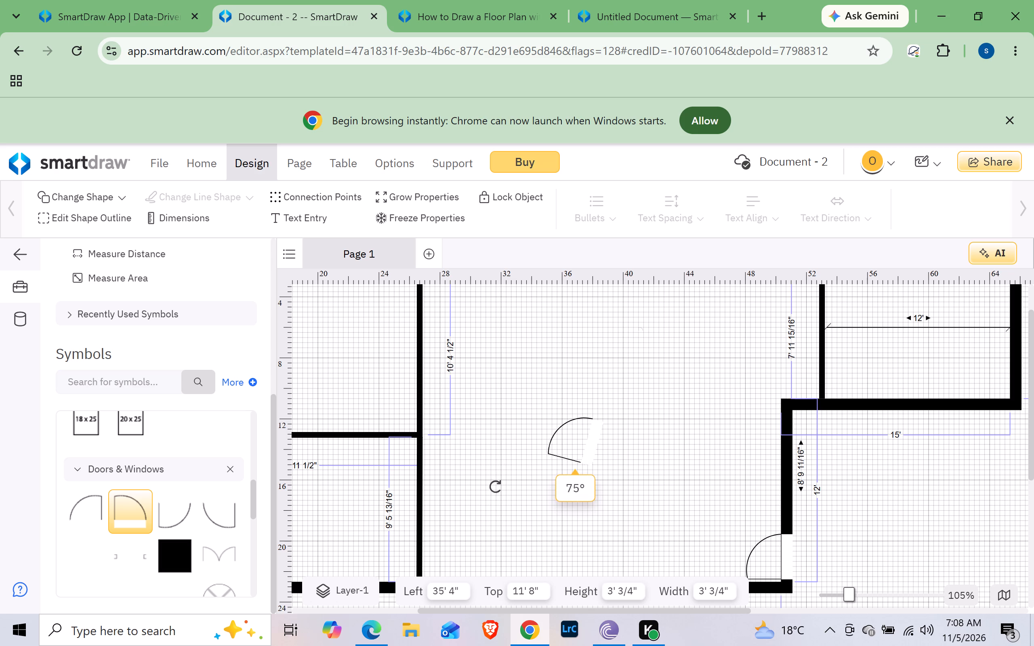
{"action": "left_click_drag", "start_coordinate": [495, 487], "coordinate": [495, 510]}
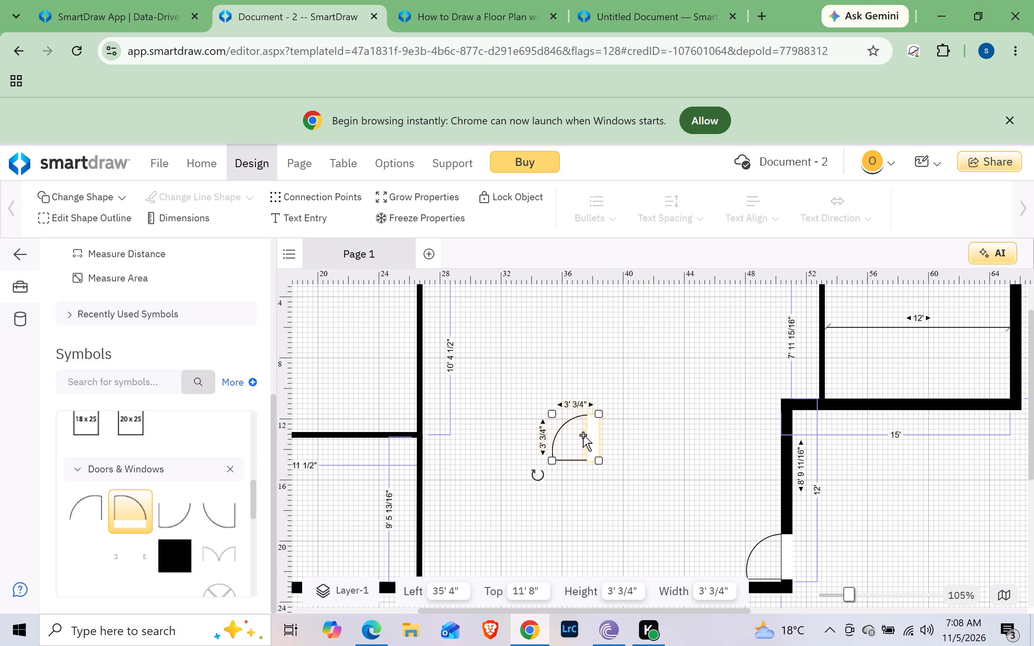
Move the door into the 9' 5 13/16" vertical interior wall, just below the horizontal wall and about 6' 1 9/16" above the bottom exterior wall.
{"action": "left_click_drag", "start_coordinate": [581, 435], "coordinate": [411, 457]}
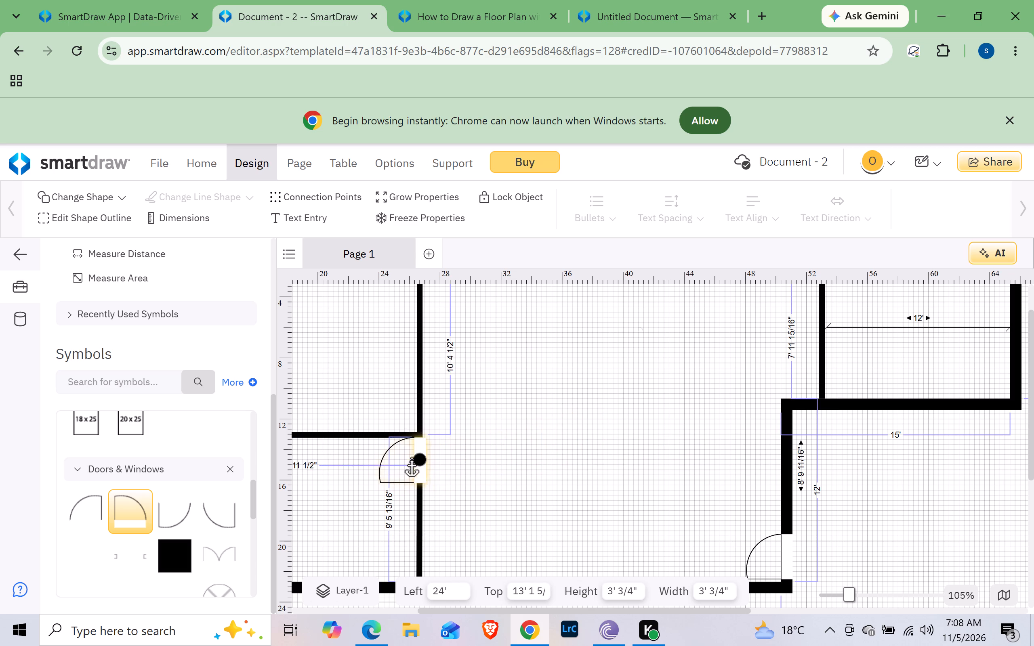
{"action": "left_click_drag", "start_coordinate": [411, 457], "coordinate": [409, 457]}
{"action": "left_click_drag", "start_coordinate": [409, 457], "coordinate": [409, 458]}
{"action": "left_click_drag", "start_coordinate": [409, 458], "coordinate": [407, 460]}
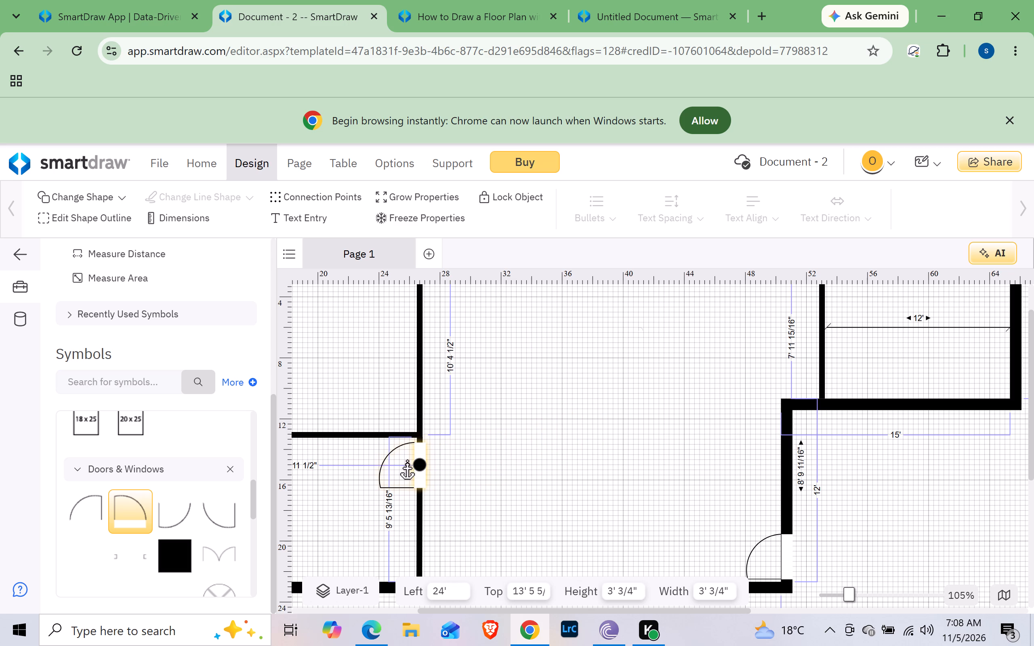
{"action": "left_click_drag", "start_coordinate": [407, 460], "coordinate": [405, 460]}
{"action": "left_click_drag", "start_coordinate": [405, 460], "coordinate": [407, 458]}
{"action": "left_click_drag", "start_coordinate": [405, 459], "coordinate": [405, 464]}
{"action": "left_click", "coordinate": [534, 386]}
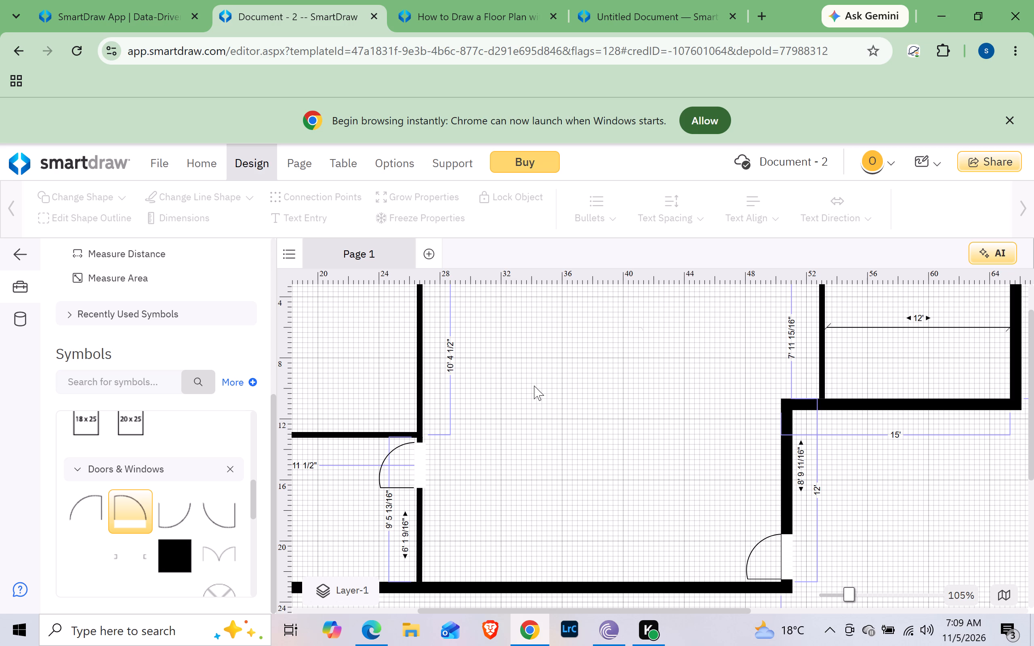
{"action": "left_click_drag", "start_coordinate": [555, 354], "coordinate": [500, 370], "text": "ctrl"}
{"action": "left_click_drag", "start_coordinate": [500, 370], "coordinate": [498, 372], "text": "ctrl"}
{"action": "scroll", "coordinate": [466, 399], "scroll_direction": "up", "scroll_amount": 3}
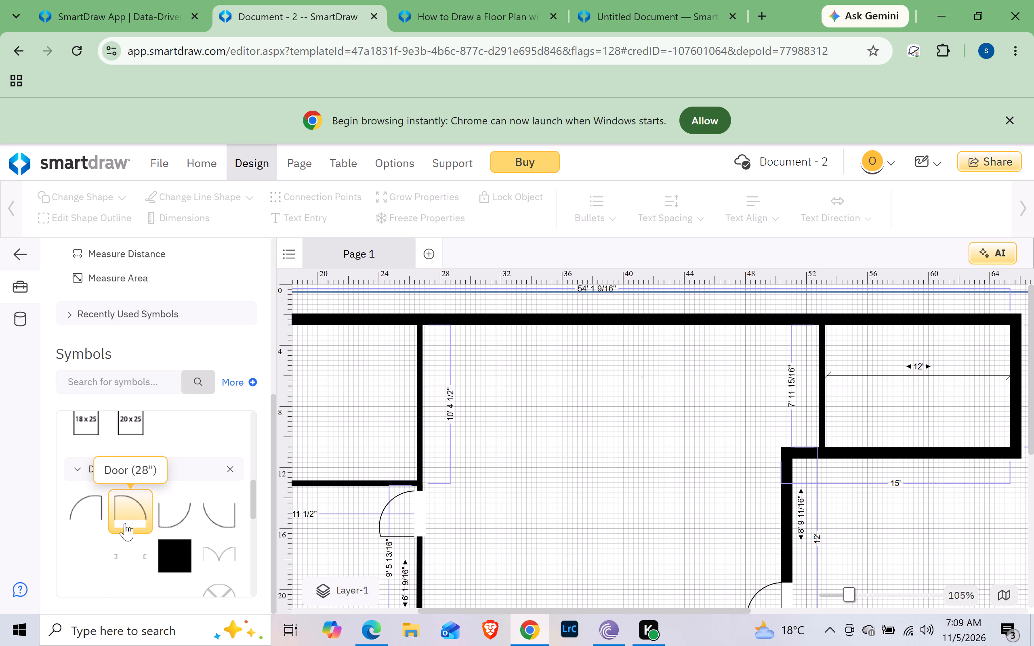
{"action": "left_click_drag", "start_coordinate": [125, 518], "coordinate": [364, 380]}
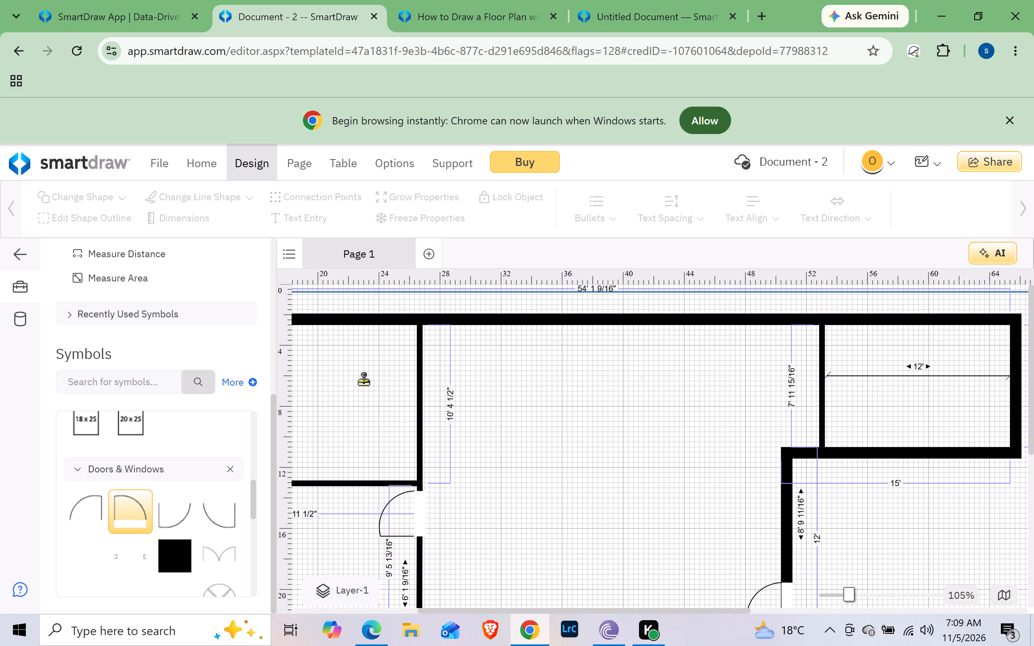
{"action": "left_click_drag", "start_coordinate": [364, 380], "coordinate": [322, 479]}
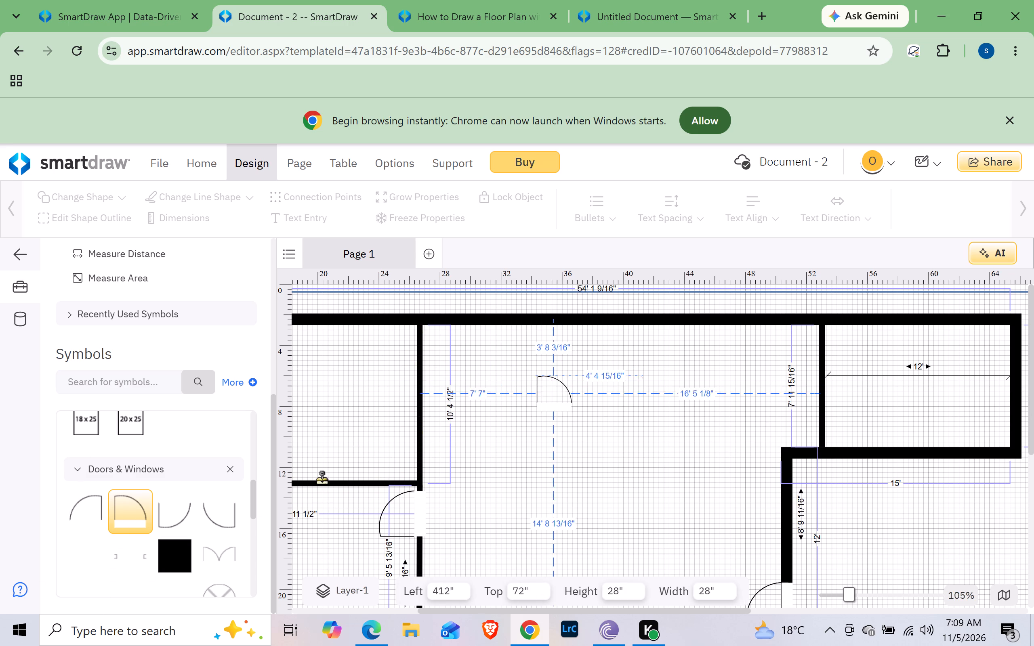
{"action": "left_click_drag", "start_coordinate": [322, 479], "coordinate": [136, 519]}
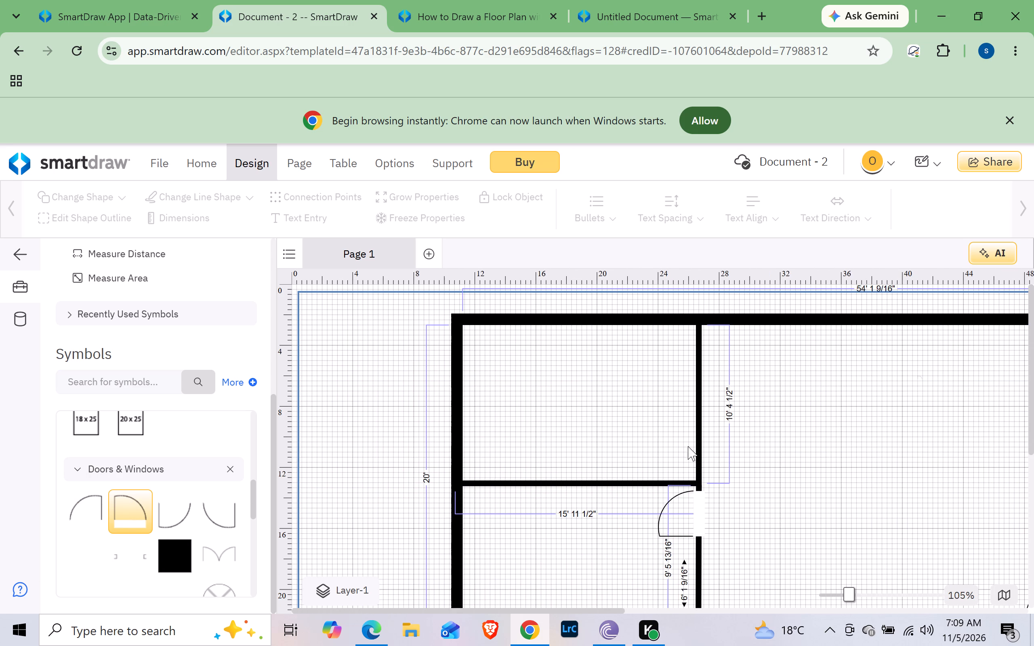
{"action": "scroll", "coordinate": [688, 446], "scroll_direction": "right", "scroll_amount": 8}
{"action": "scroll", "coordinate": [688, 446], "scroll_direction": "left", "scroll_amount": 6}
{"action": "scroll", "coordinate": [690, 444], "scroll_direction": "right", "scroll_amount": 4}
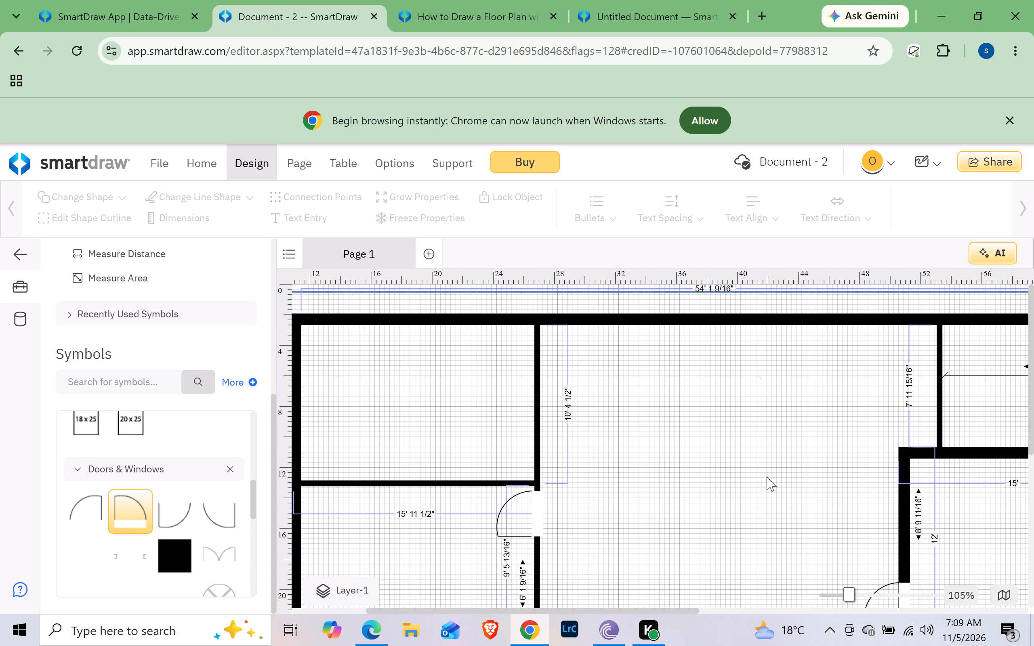
Copy the lower room's door into the 10' 4 1/2" vertical interior wall, about 7' 2 3/16" above the horizontal interior wall.
{"action": "left_click_drag", "start_coordinate": [524, 517], "coordinate": [518, 439], "text": "ctrl"}
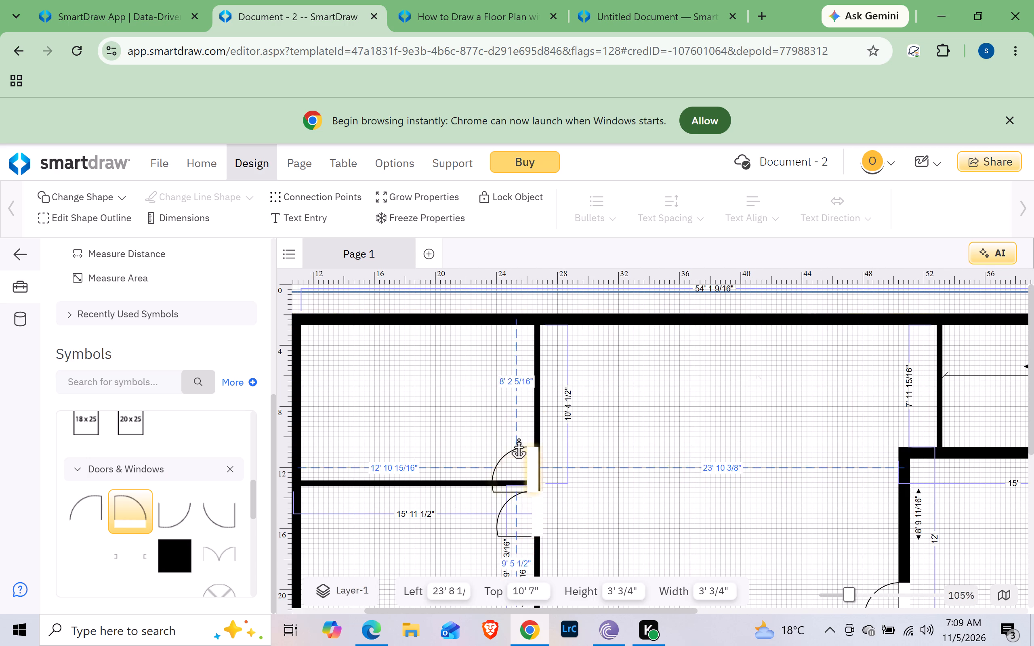
{"action": "left_click_drag", "start_coordinate": [518, 439], "coordinate": [492, 420], "text": "ctrl"}
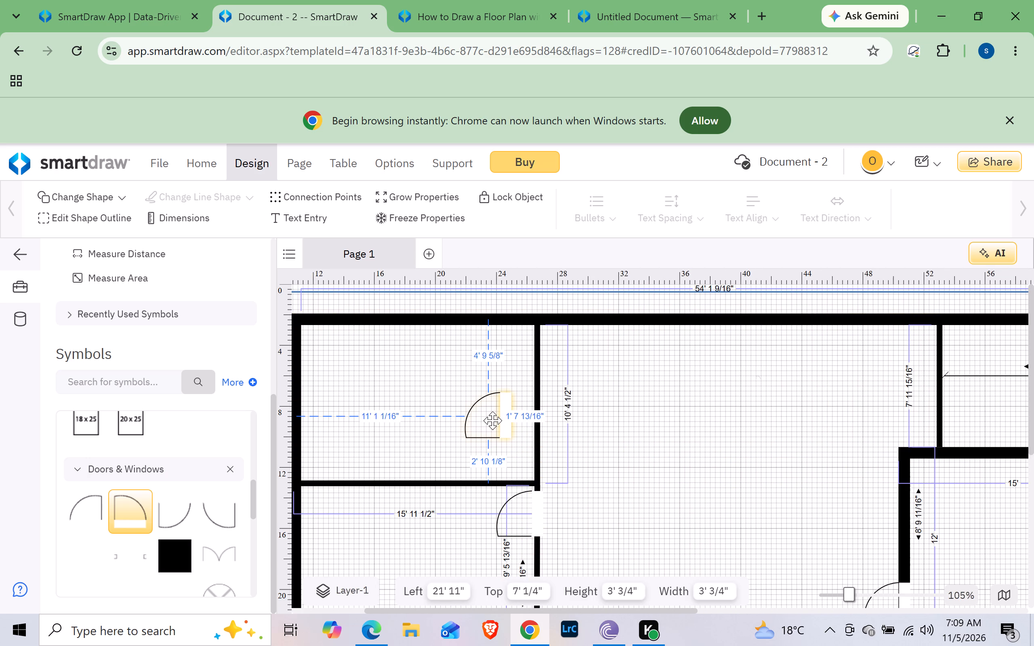
{"action": "left_click_drag", "start_coordinate": [492, 420], "coordinate": [493, 420], "text": "ctrl"}
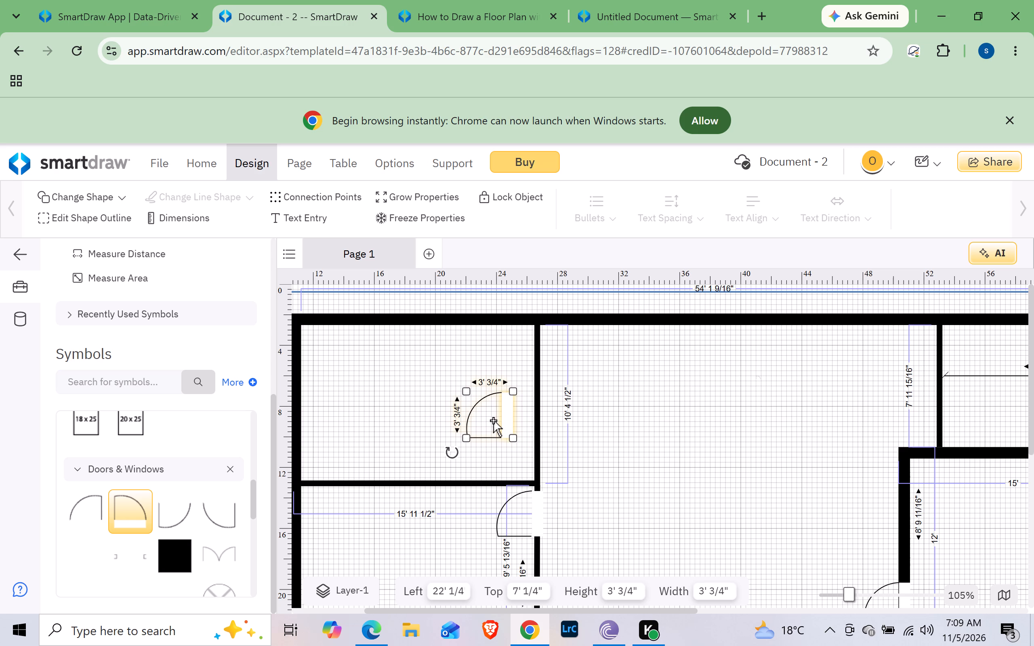
{"action": "left_click_drag", "start_coordinate": [493, 420], "coordinate": [508, 399]}
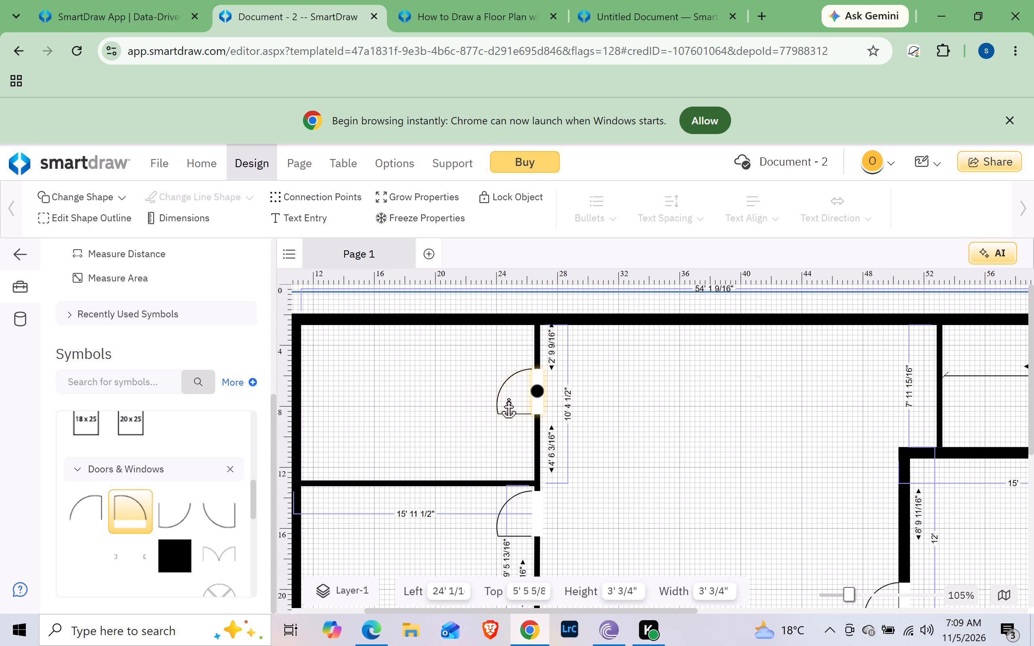
{"action": "left_click_drag", "start_coordinate": [508, 399], "coordinate": [513, 361]}
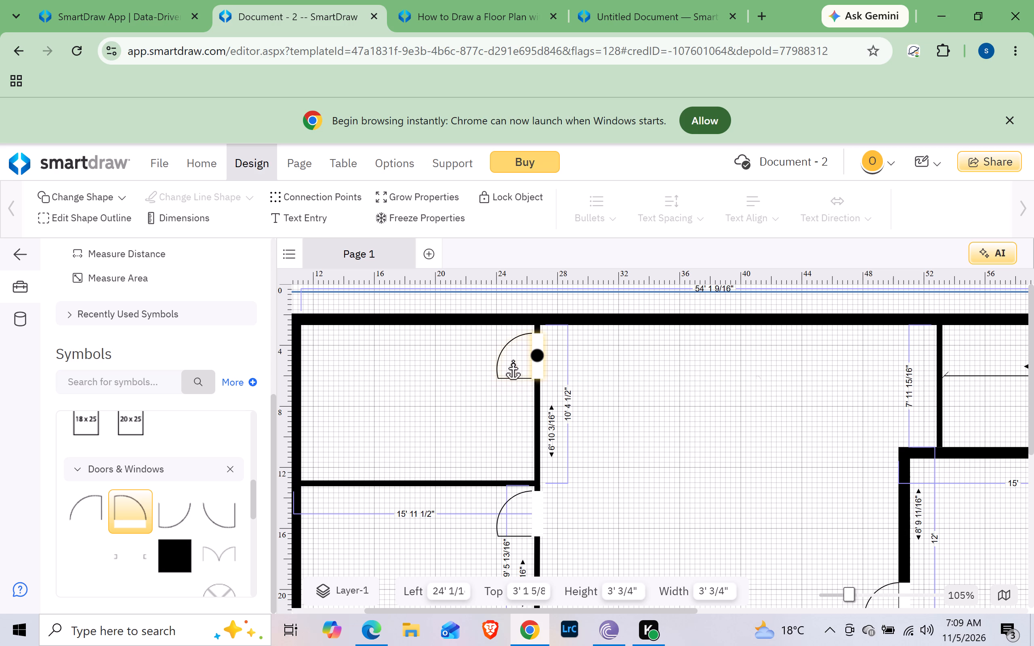
{"action": "left_click_drag", "start_coordinate": [513, 361], "coordinate": [507, 359]}
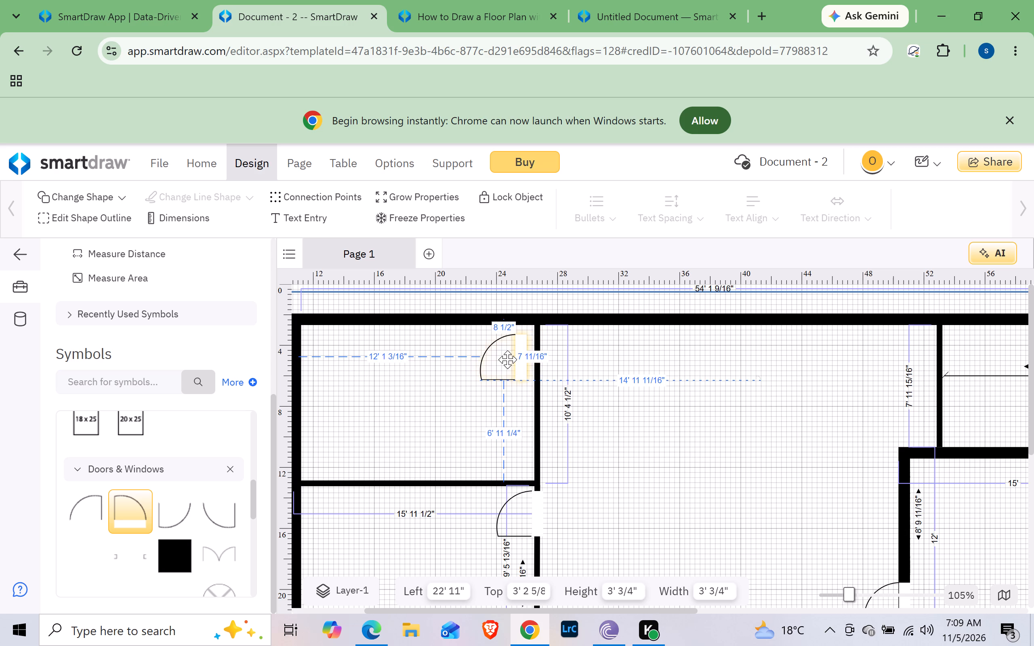
{"action": "left_click_drag", "start_coordinate": [507, 359], "coordinate": [512, 359]}
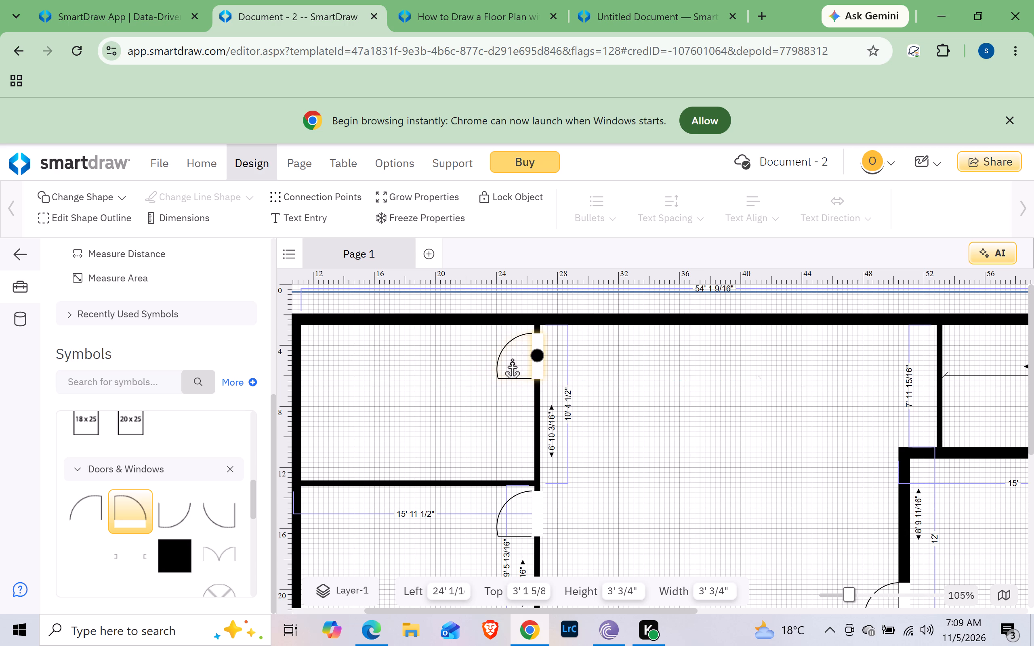
{"action": "left_click_drag", "start_coordinate": [512, 359], "coordinate": [511, 359]}
{"action": "left_click_drag", "start_coordinate": [511, 359], "coordinate": [513, 360]}
{"action": "left_click_drag", "start_coordinate": [513, 360], "coordinate": [513, 358]}
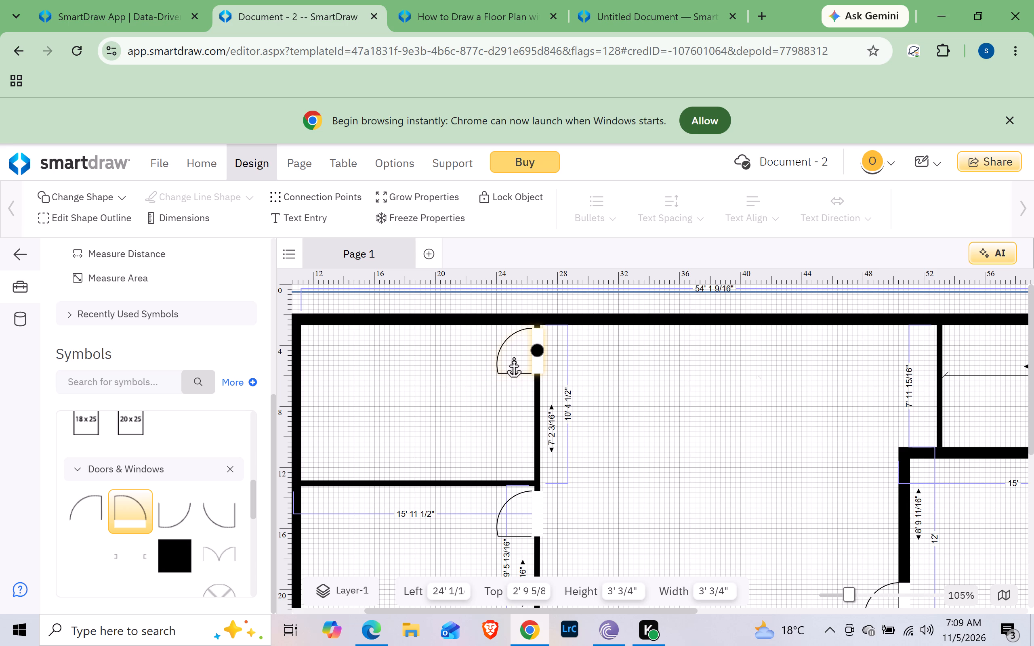
{"action": "left_click_drag", "start_coordinate": [513, 358], "coordinate": [513, 358]}
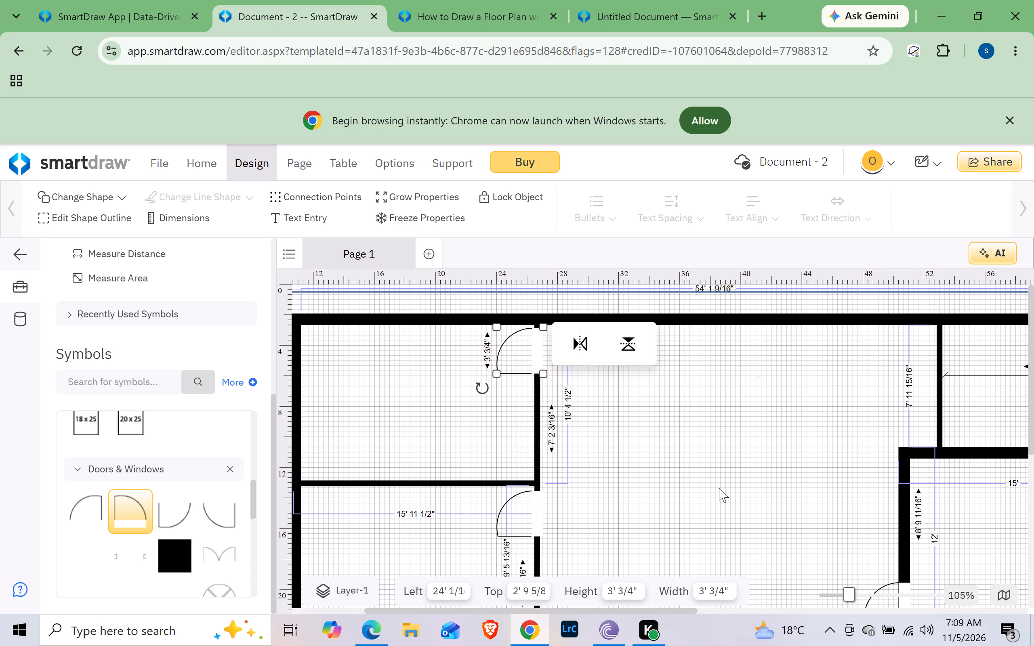
{"action": "left_click", "coordinate": [720, 488]}
{"action": "scroll", "coordinate": [720, 488], "scroll_direction": "down", "scroll_amount": 2}
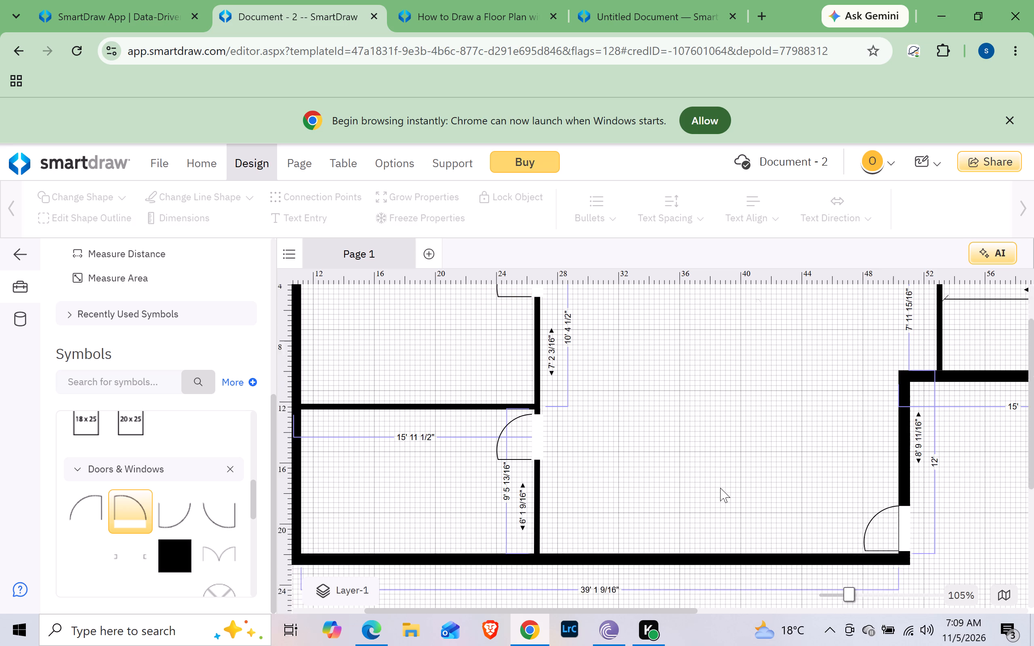
{"action": "scroll", "coordinate": [720, 488], "scroll_direction": "up", "scroll_amount": 7}
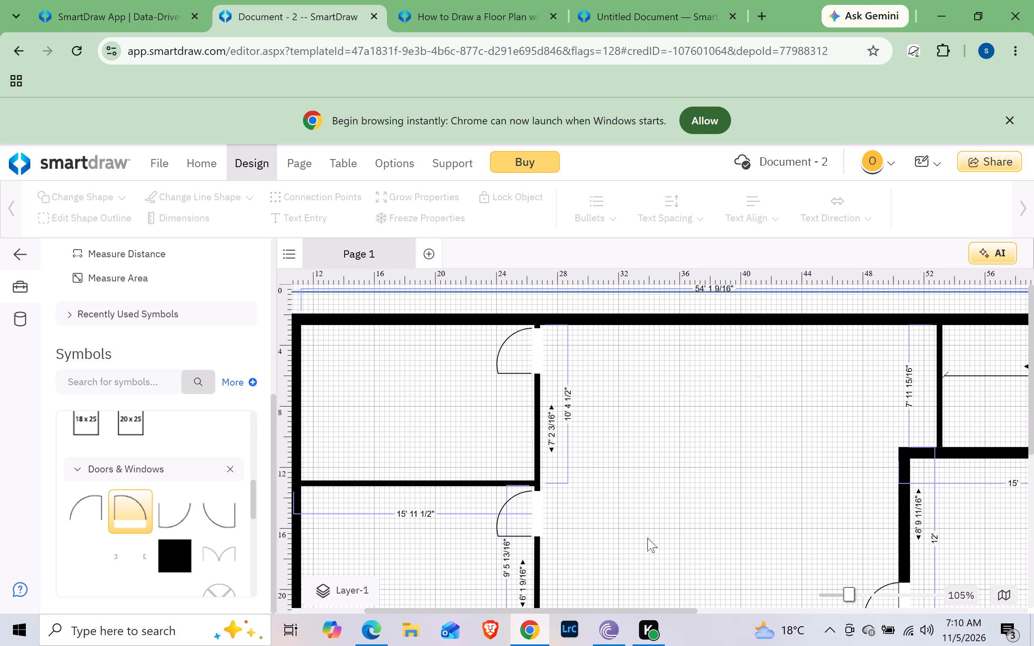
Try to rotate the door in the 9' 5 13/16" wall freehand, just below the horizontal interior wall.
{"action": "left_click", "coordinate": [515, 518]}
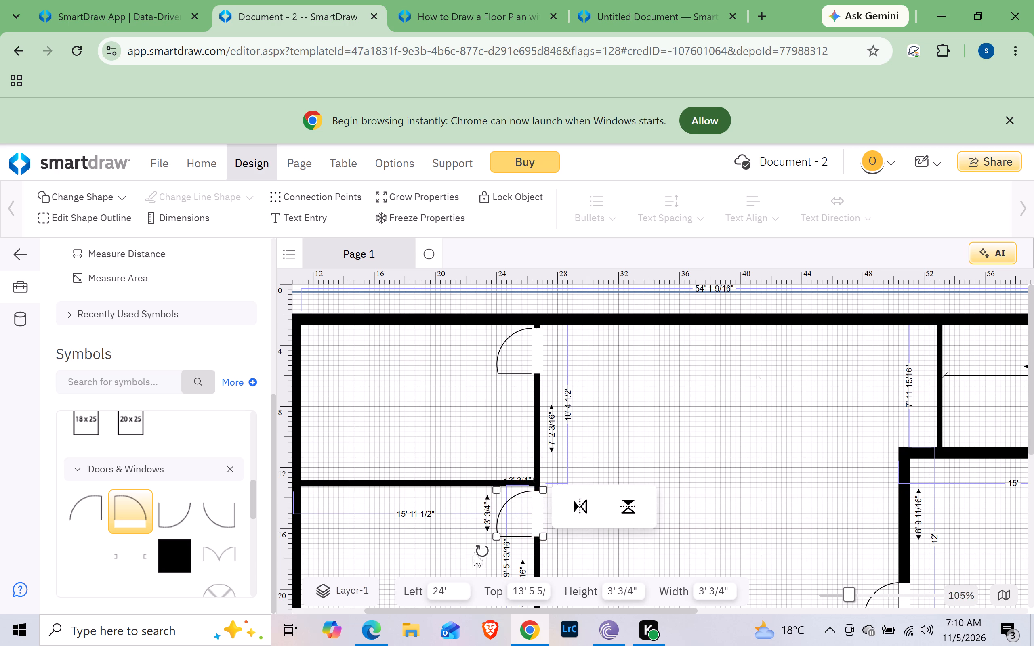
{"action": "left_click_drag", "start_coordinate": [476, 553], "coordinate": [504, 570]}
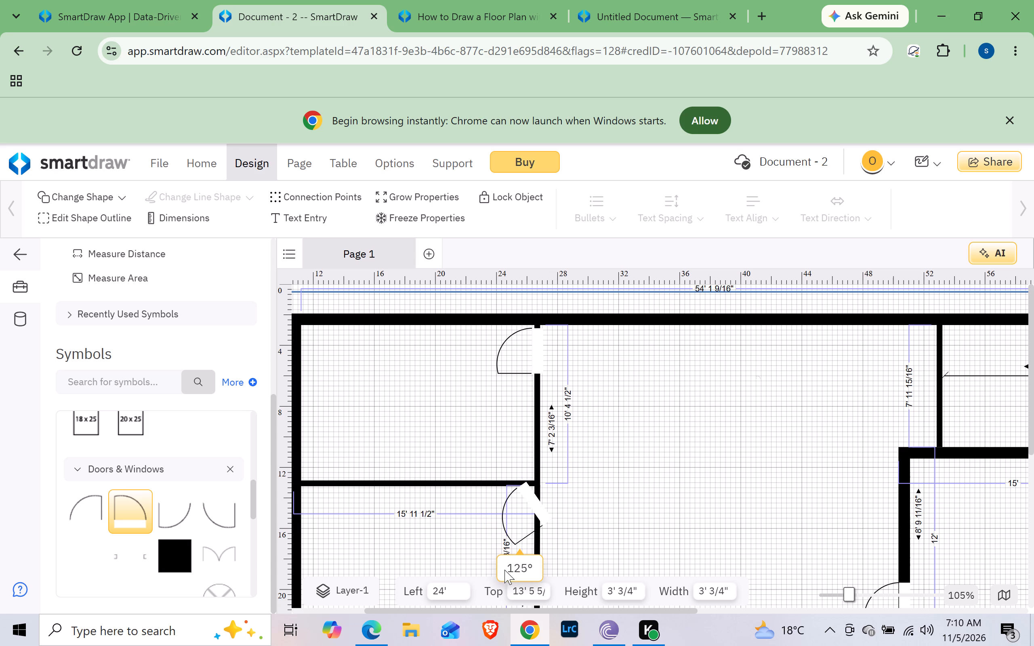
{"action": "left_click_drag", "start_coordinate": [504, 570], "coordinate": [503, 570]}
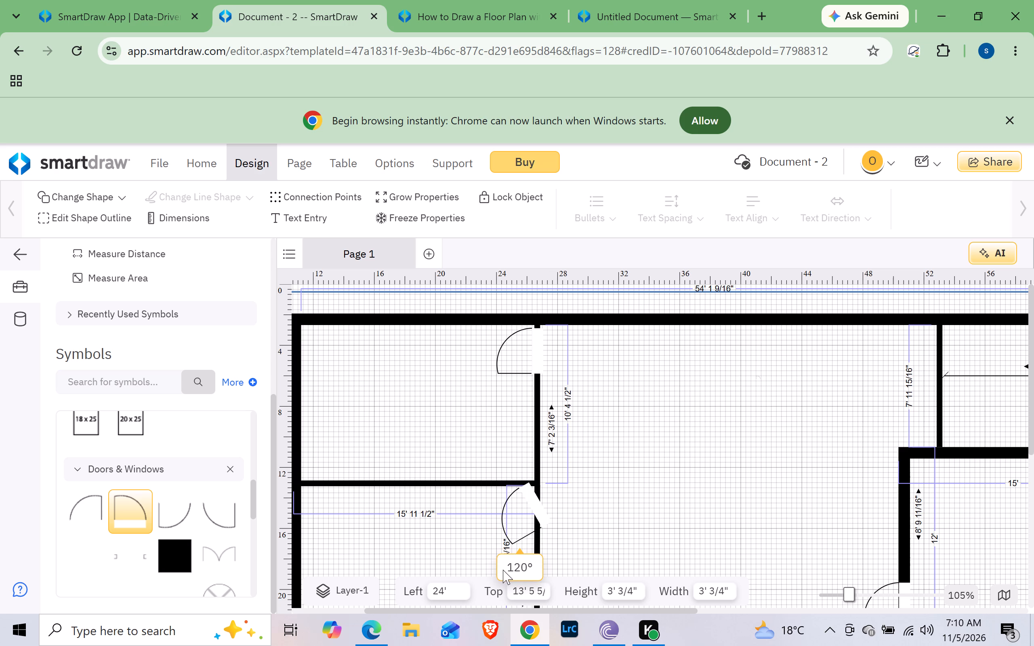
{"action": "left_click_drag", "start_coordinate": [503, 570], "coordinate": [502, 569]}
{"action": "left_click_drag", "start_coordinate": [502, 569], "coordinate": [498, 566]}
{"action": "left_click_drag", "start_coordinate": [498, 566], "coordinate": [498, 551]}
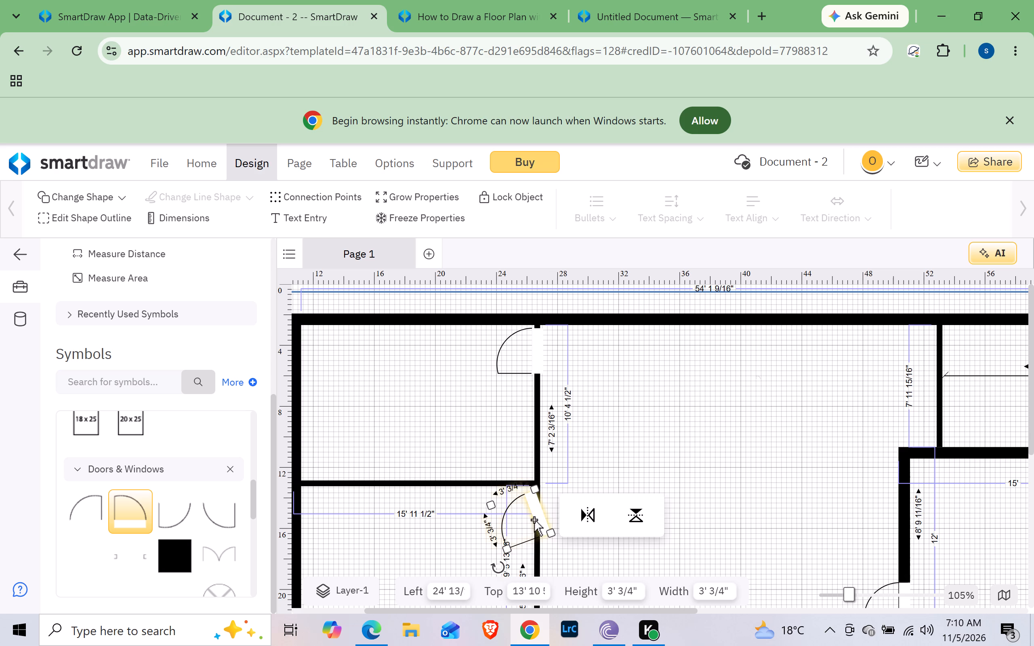
Move the lower room's door out of its wall into the open central room.
{"action": "left_click_drag", "start_coordinate": [534, 520], "coordinate": [713, 448]}
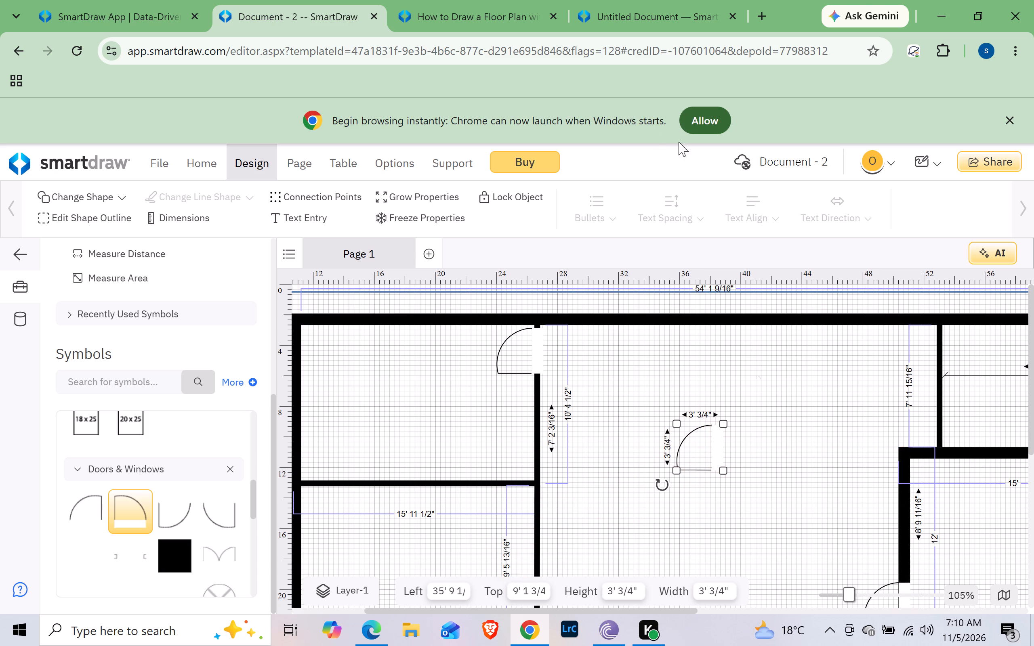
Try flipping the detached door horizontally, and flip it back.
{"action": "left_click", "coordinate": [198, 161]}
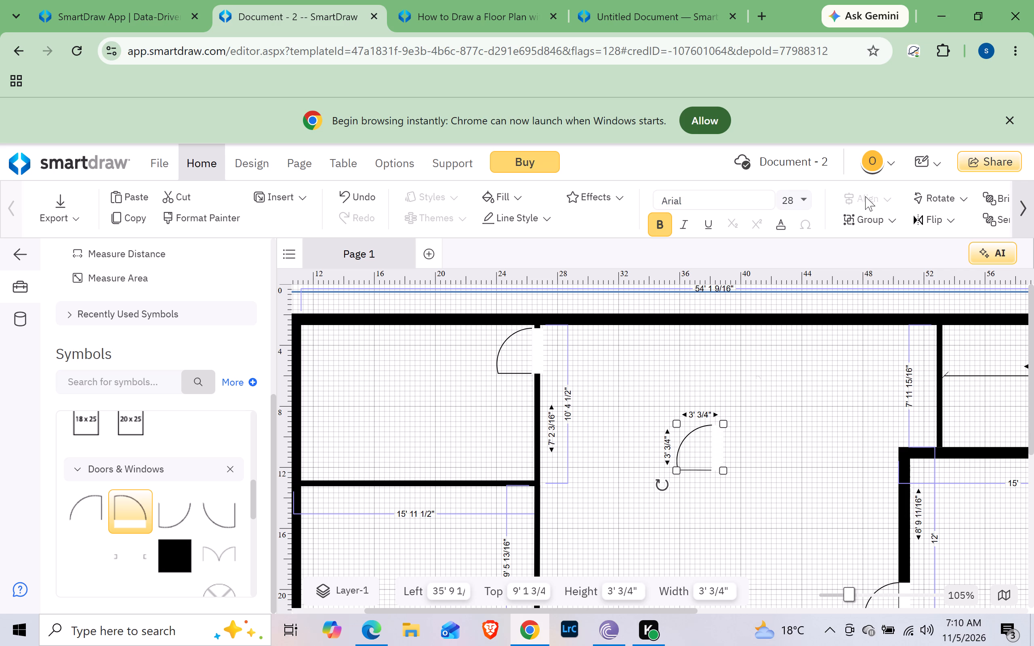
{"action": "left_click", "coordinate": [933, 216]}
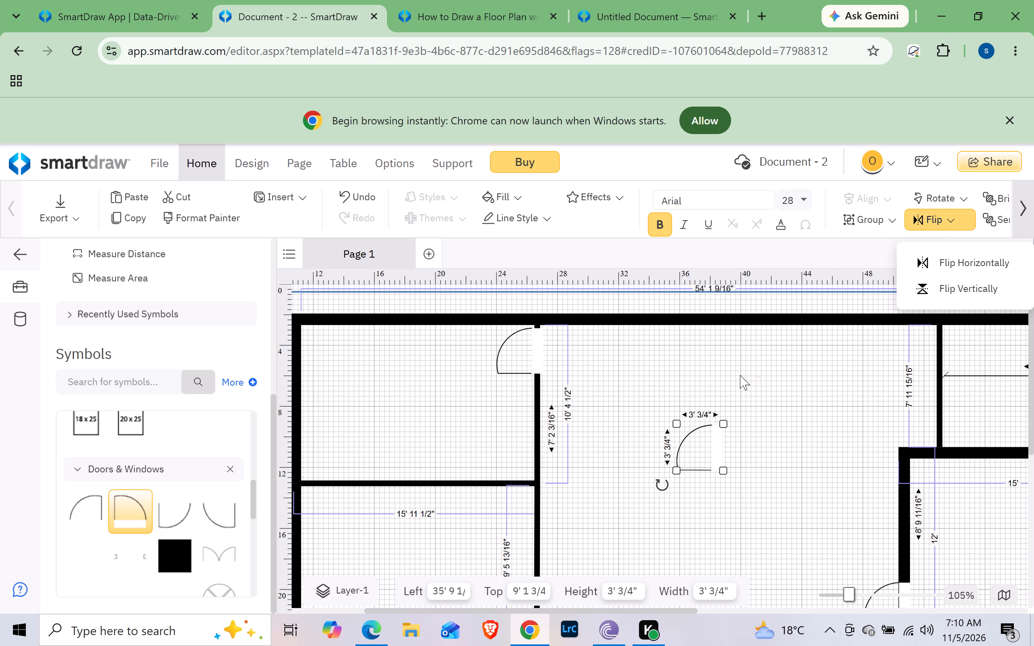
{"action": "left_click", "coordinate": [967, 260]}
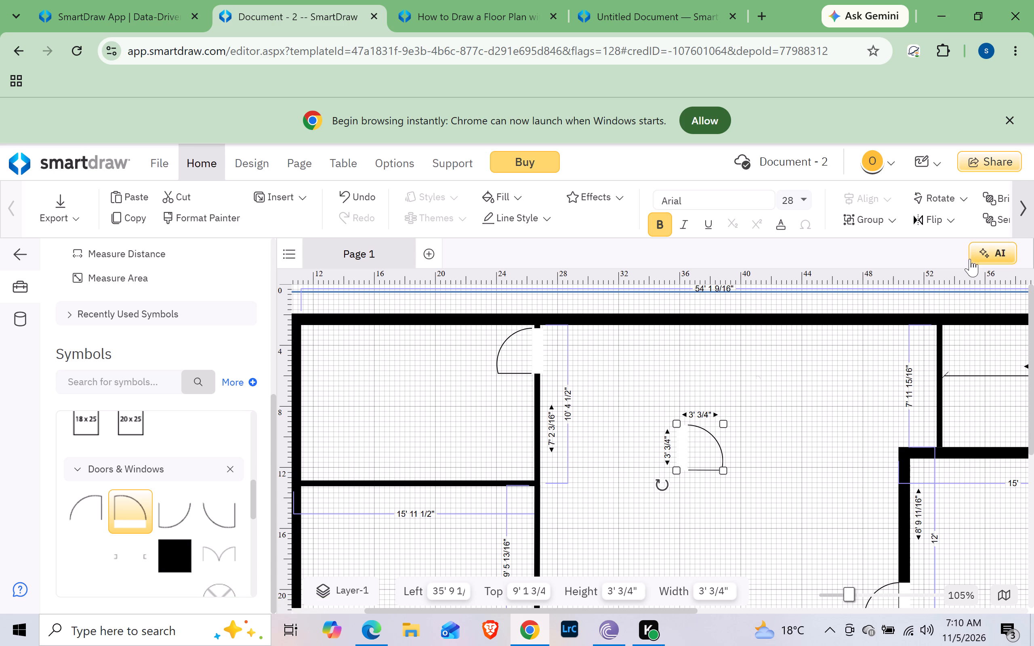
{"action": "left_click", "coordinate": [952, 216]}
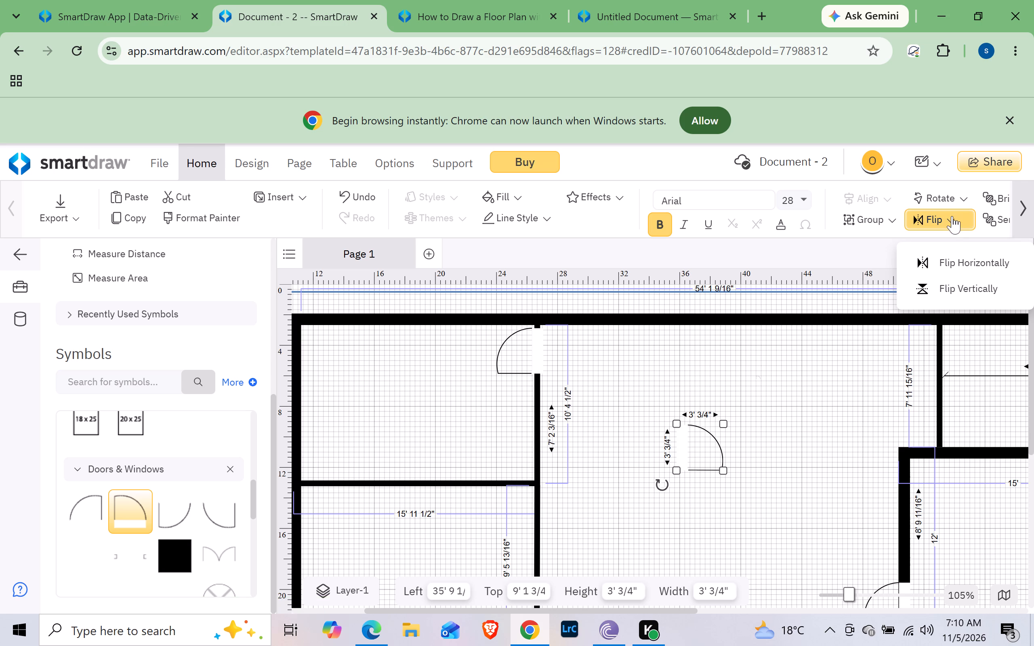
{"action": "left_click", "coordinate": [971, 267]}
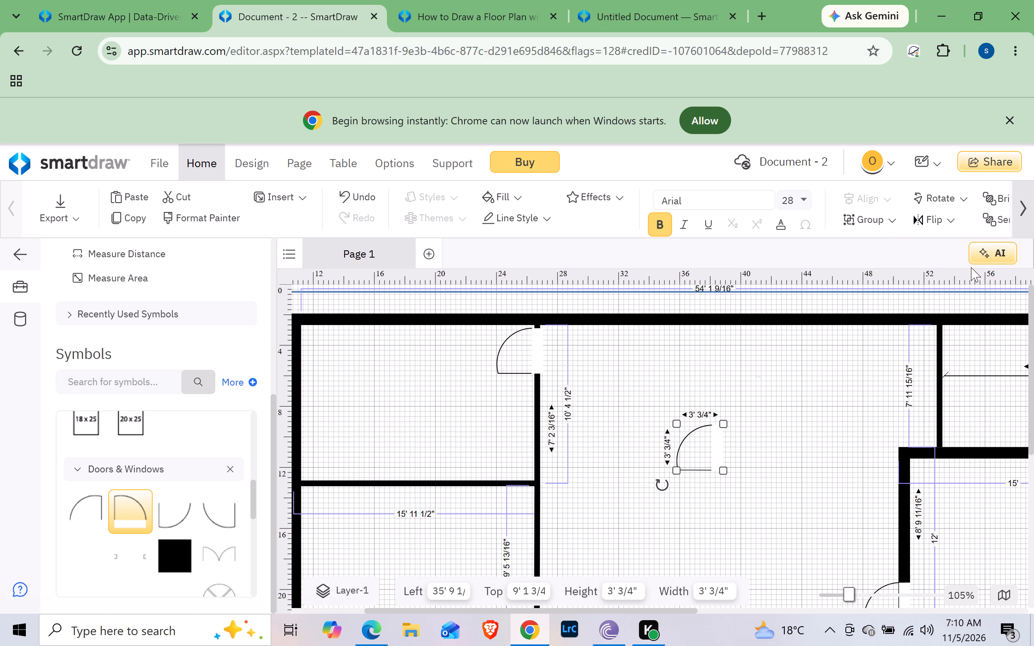
Flip the detached door in the central room vertically.
{"action": "left_click", "coordinate": [940, 204]}
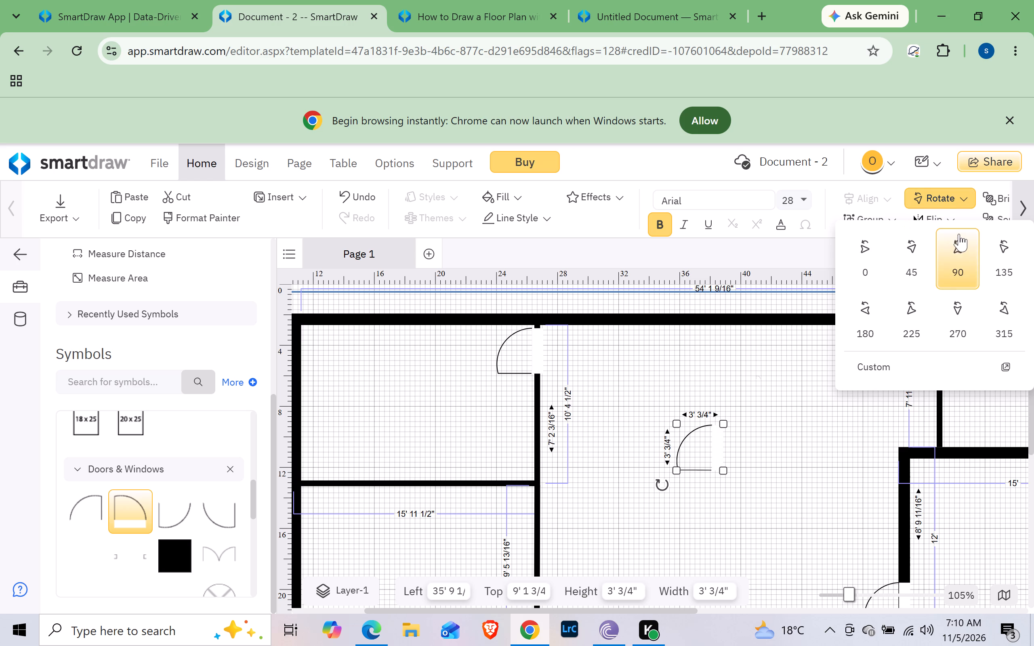
{"action": "left_click", "coordinate": [942, 203]}
{"action": "left_click", "coordinate": [951, 218]}
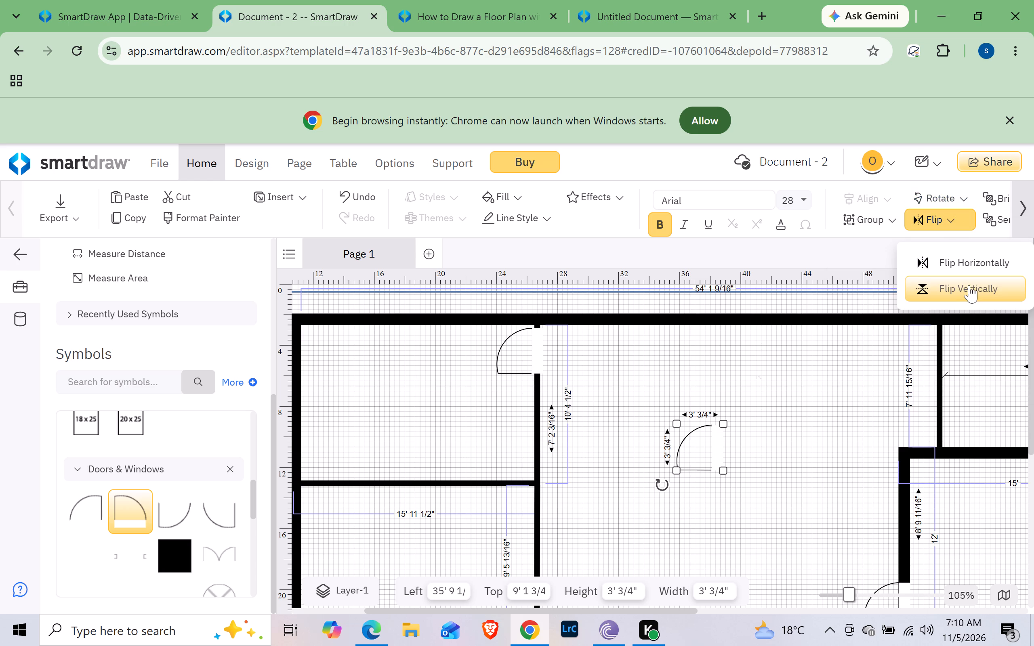
{"action": "left_click", "coordinate": [971, 285]}
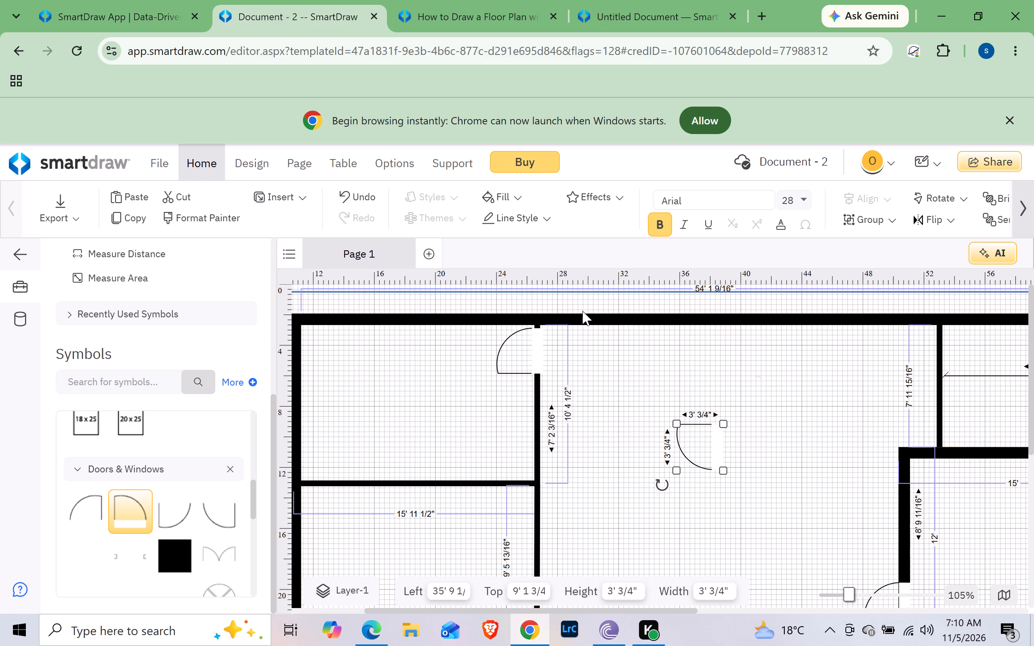
{"action": "right_click", "coordinate": [685, 450]}
{"action": "left_click", "coordinate": [685, 450]}
{"action": "right_click", "coordinate": [685, 450]}
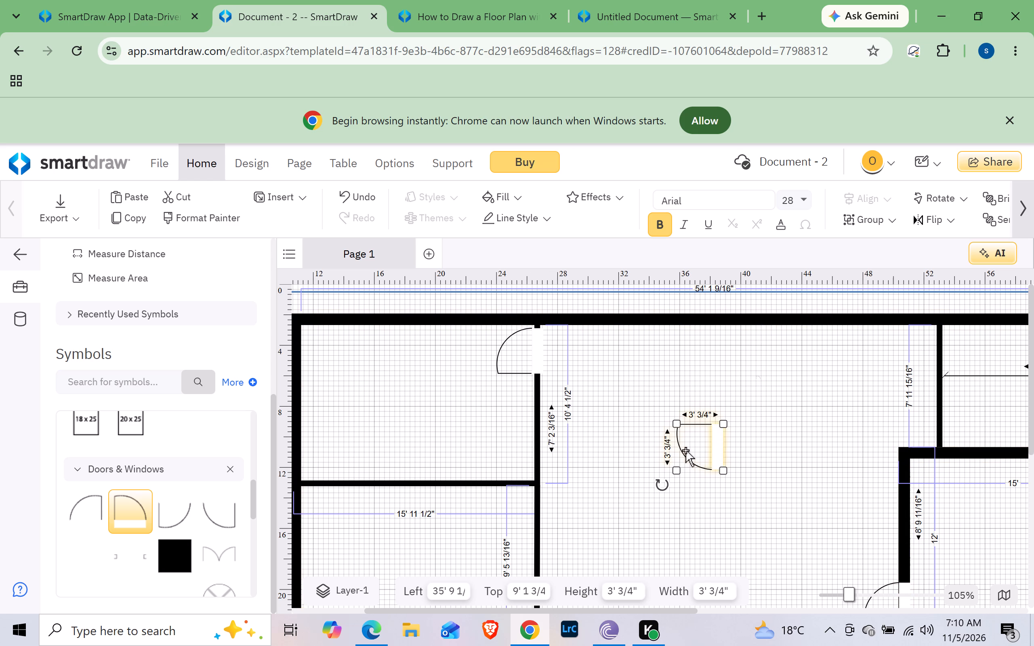
Move the flipped door back into the 9' 5 13/16" vertical interior wall, just below the horizontal wall.
{"action": "left_click_drag", "start_coordinate": [690, 450], "coordinate": [537, 522]}
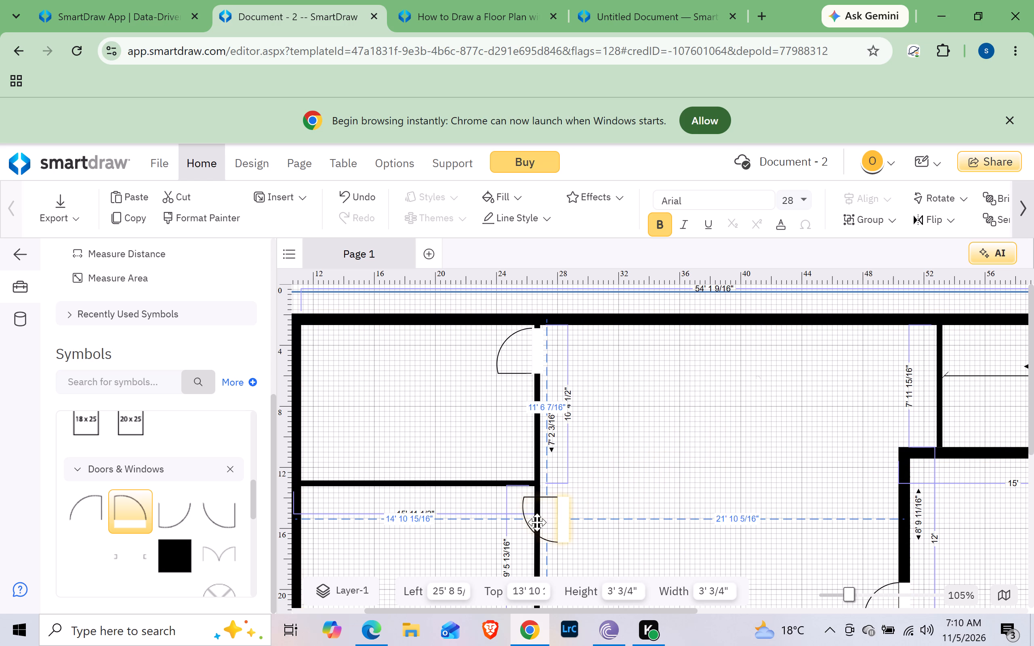
{"action": "left_click_drag", "start_coordinate": [537, 522], "coordinate": [510, 512]}
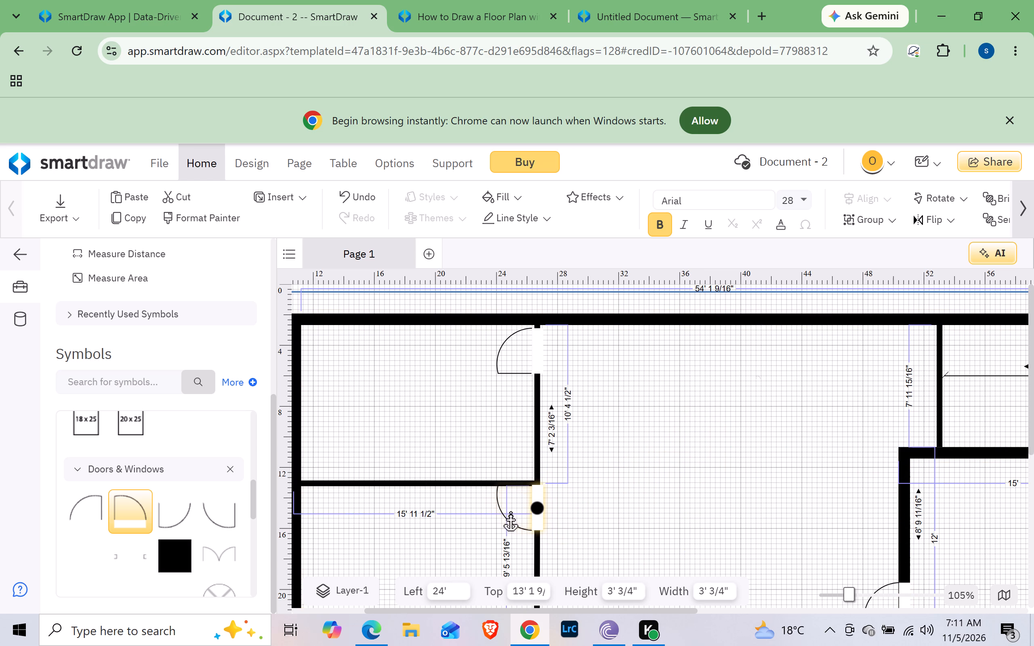
{"action": "left_click_drag", "start_coordinate": [510, 512], "coordinate": [507, 516]}
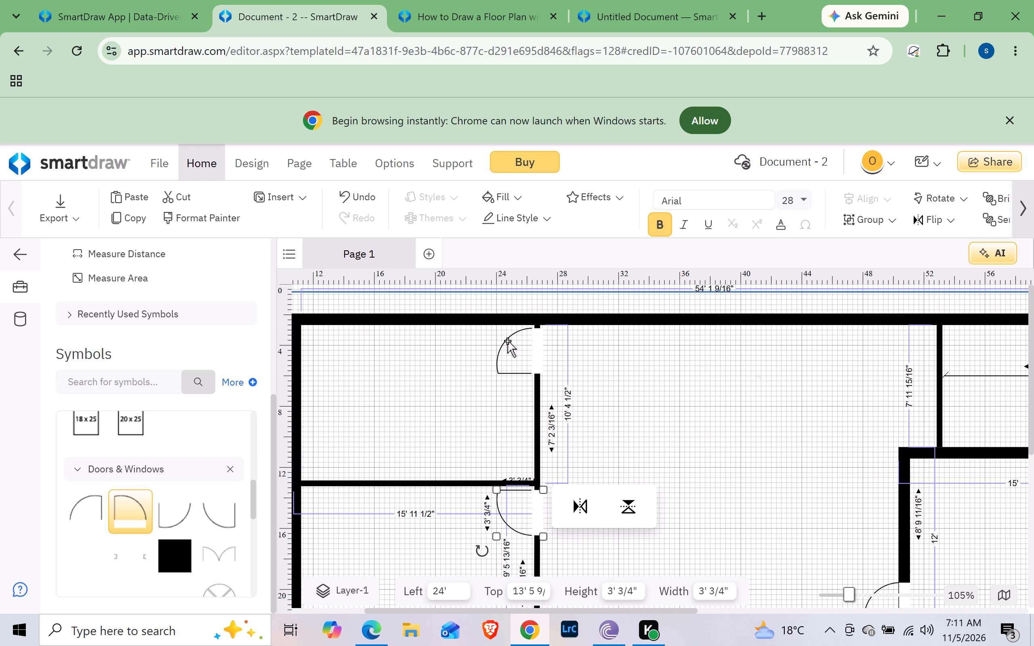
Flip the upper room's door in the 10' 4 1/2" wall vertically to match the lower room's door.
{"action": "left_click", "coordinate": [509, 352]}
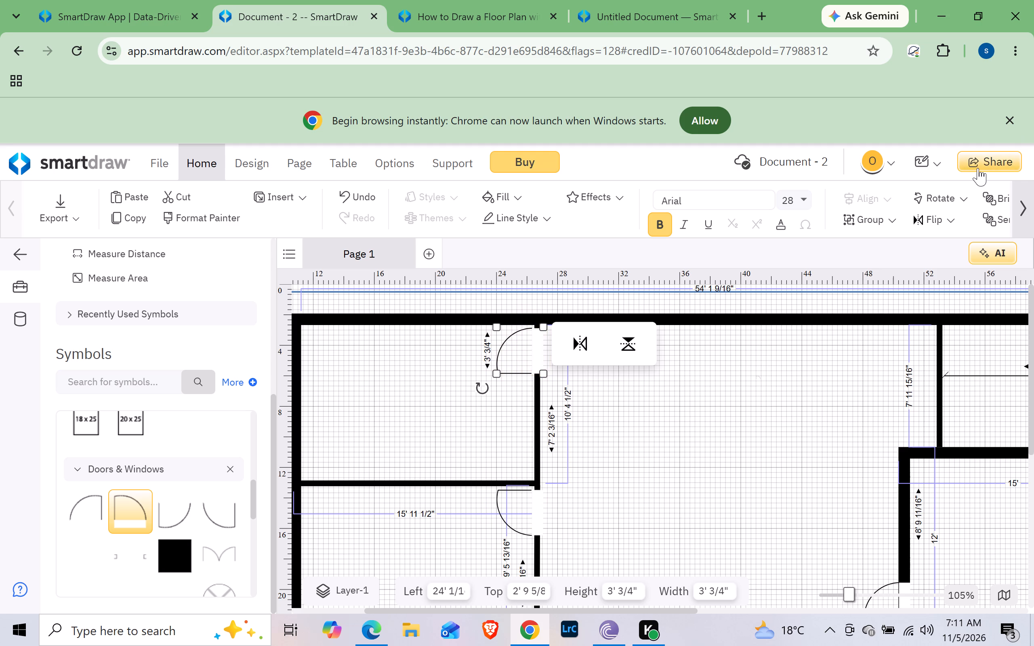
{"action": "left_click", "coordinate": [948, 218]}
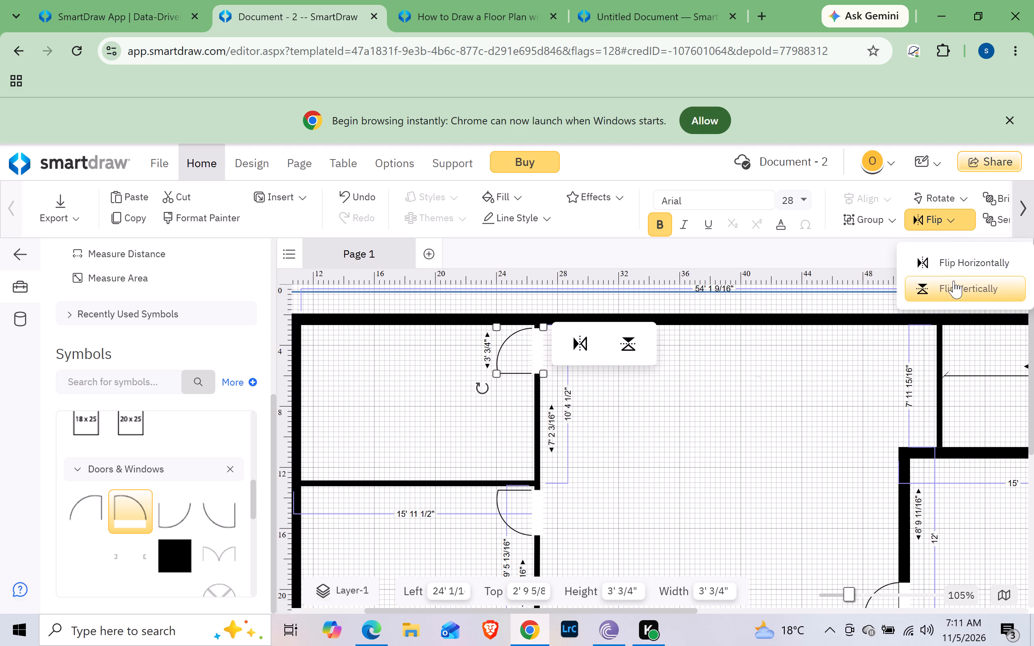
{"action": "left_click", "coordinate": [954, 281]}
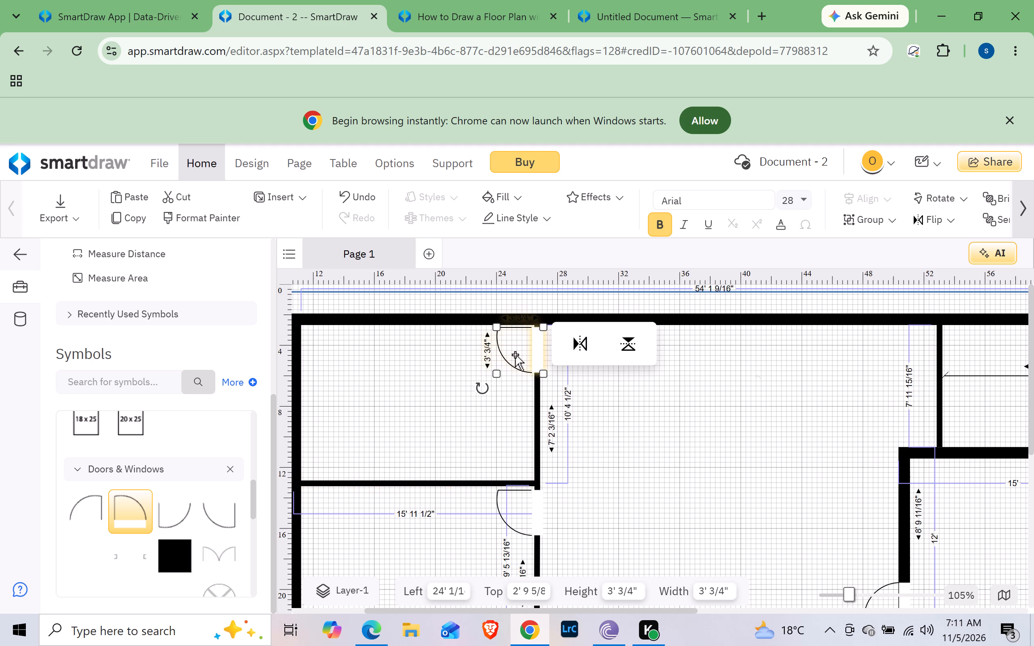
Shift the upper room's door slightly down the 10' 4 1/2" wall, leaving about 6' 10 3/16" of wall below it.
{"action": "left_click_drag", "start_coordinate": [515, 354], "coordinate": [515, 356]}
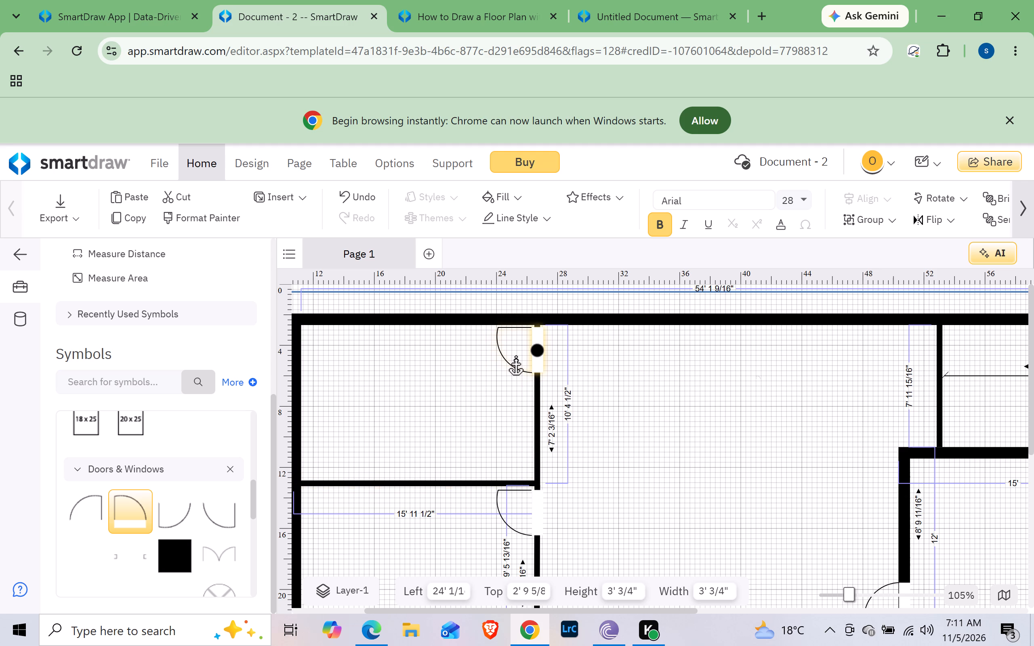
{"action": "left_click_drag", "start_coordinate": [515, 356], "coordinate": [515, 356]}
{"action": "left_click_drag", "start_coordinate": [515, 356], "coordinate": [515, 358]}
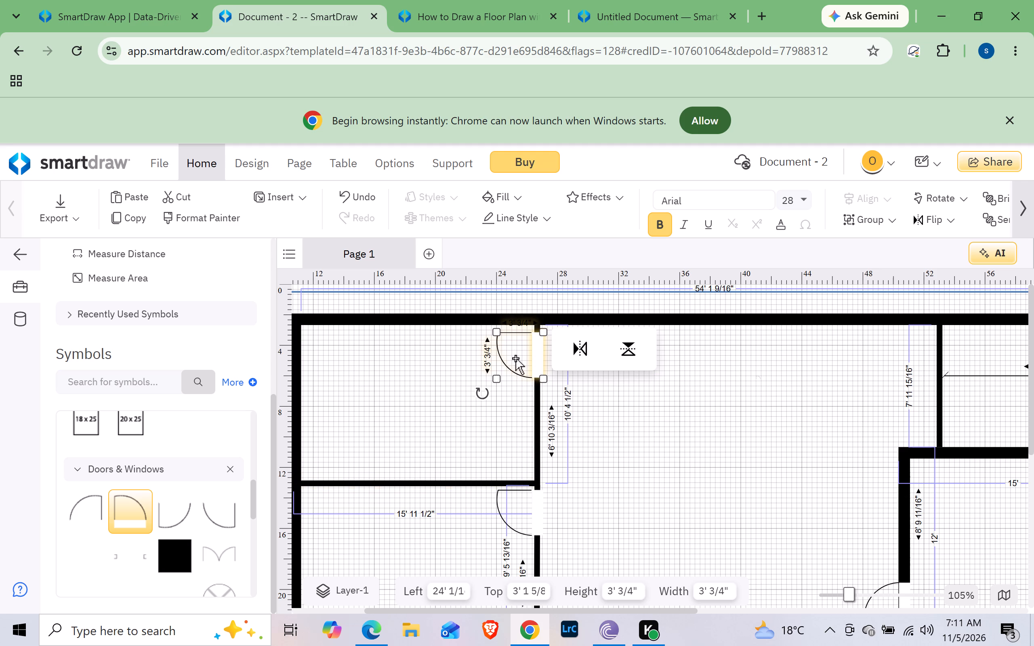
{"action": "left_click", "coordinate": [646, 433]}
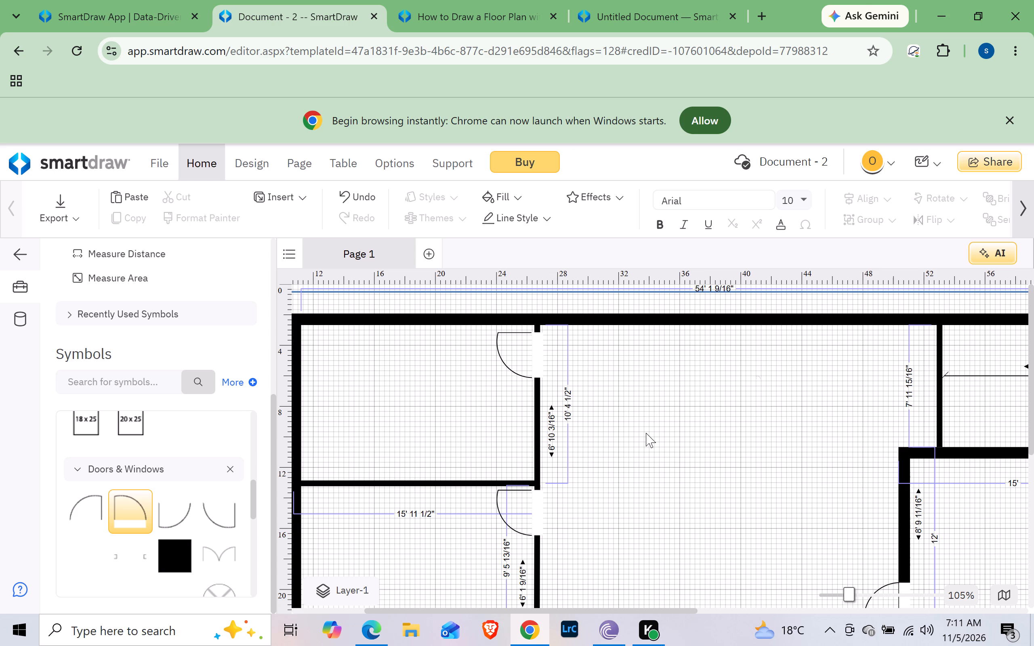
Copy the upper room's door into the open central room, about 5' 11" from the top of the page.
{"action": "left_click", "coordinate": [695, 428]}
{"action": "scroll", "coordinate": [695, 428], "scroll_direction": "up", "scroll_amount": 4}
{"action": "scroll", "coordinate": [695, 428], "scroll_direction": "down", "scroll_amount": 6}
{"action": "scroll", "coordinate": [695, 428], "scroll_direction": "up", "scroll_amount": 4}
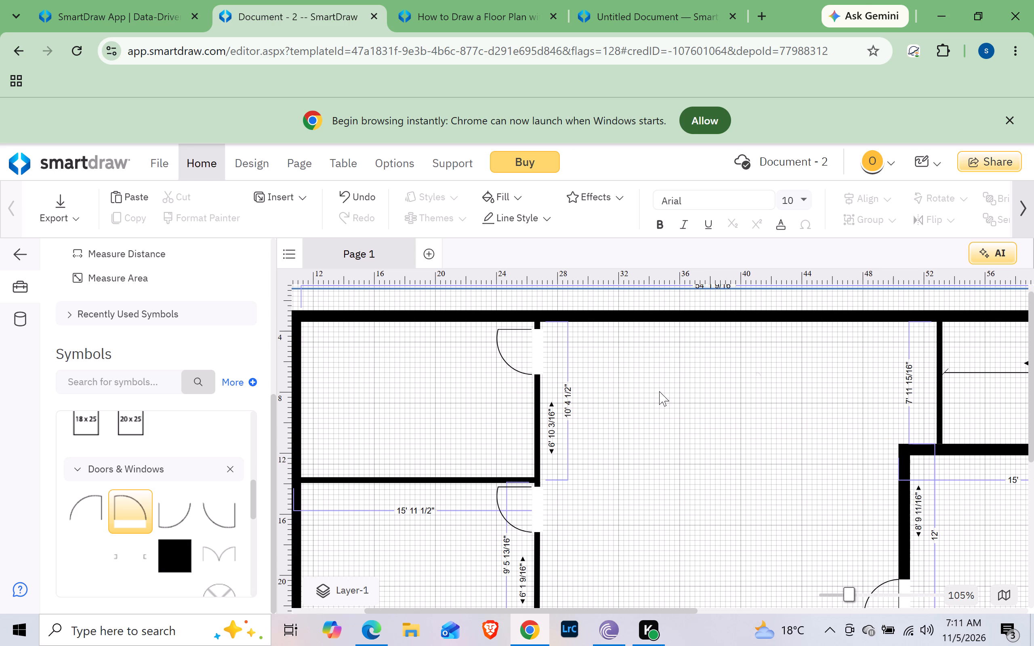
{"action": "left_click_drag", "start_coordinate": [509, 342], "coordinate": [631, 369], "text": "ctrl"}
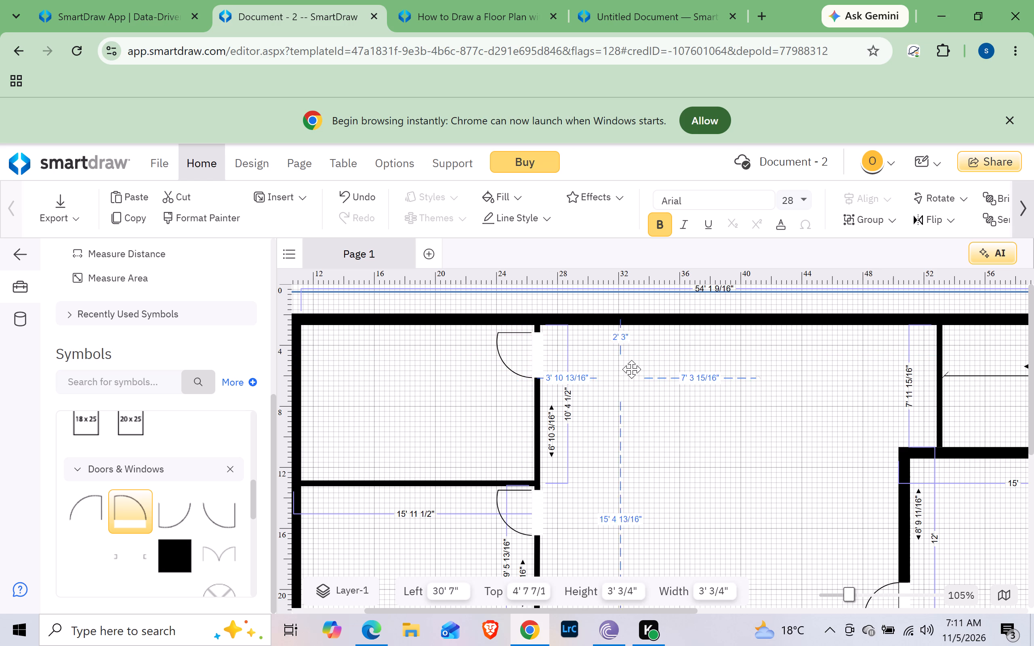
{"action": "left_click_drag", "start_coordinate": [631, 369], "coordinate": [724, 385], "text": "ctrl"}
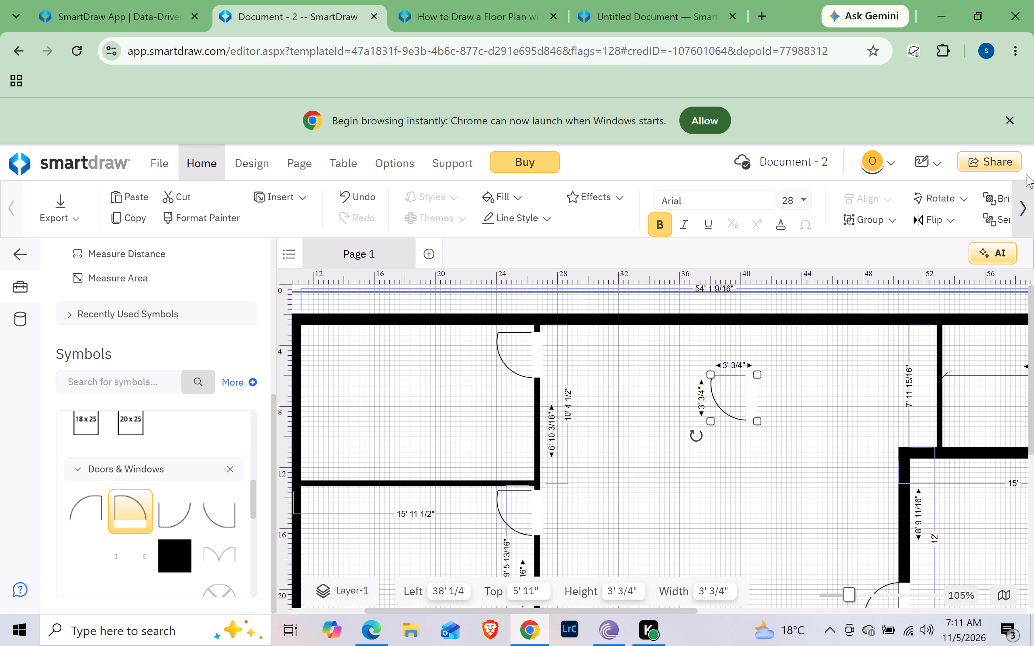
Flip the copied door in the central room vertically.
{"action": "left_click", "coordinate": [927, 222]}
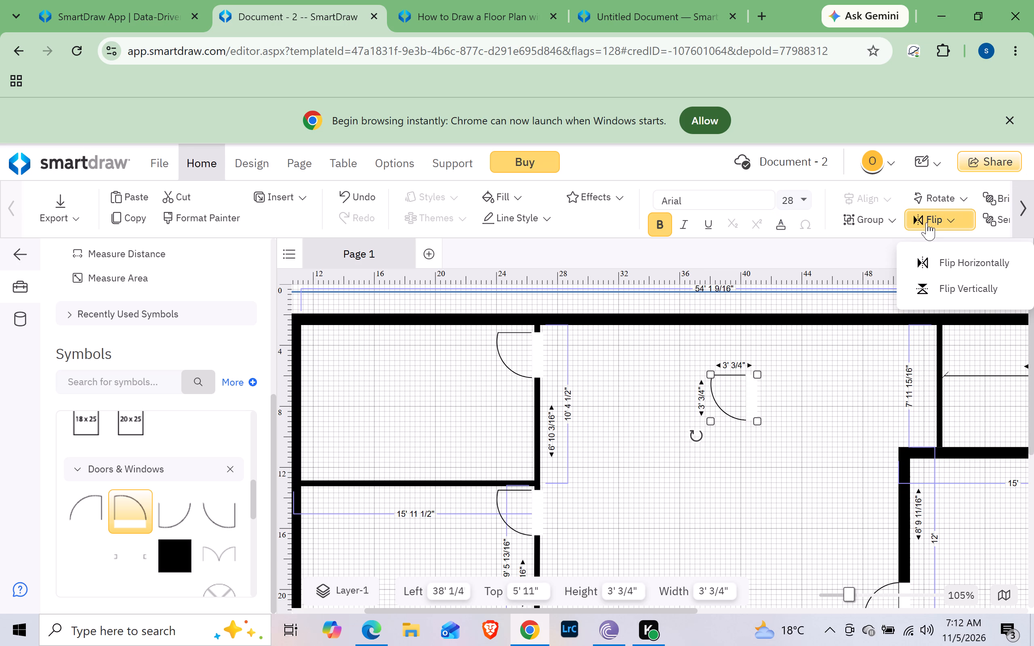
{"action": "left_click", "coordinate": [954, 286]}
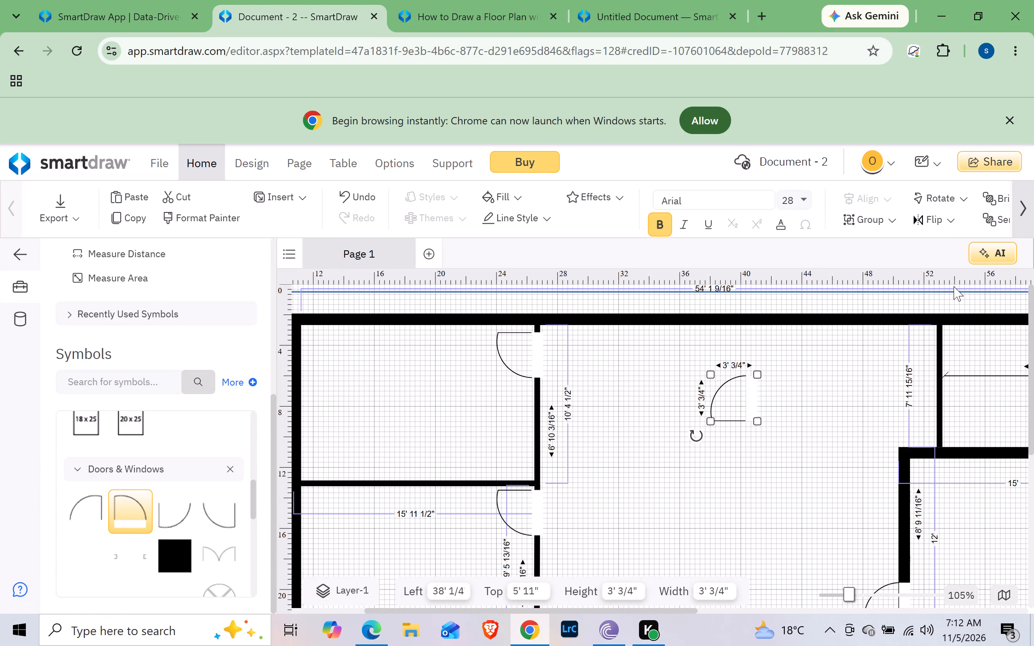
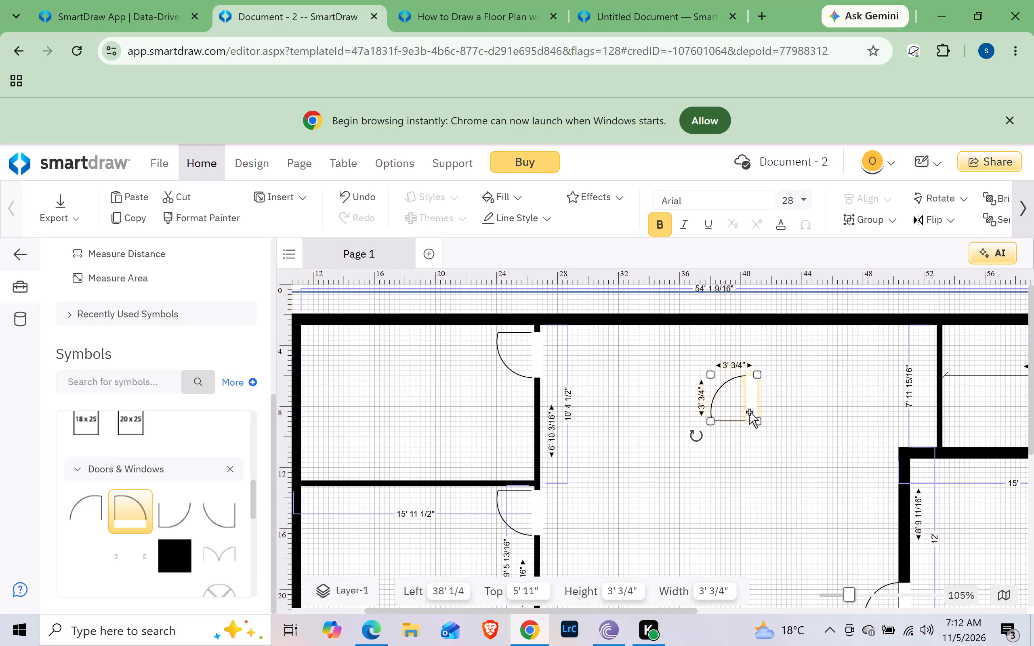
Flip the copied door in the central room vertically and horizontally.
{"action": "left_click", "coordinate": [724, 398]}
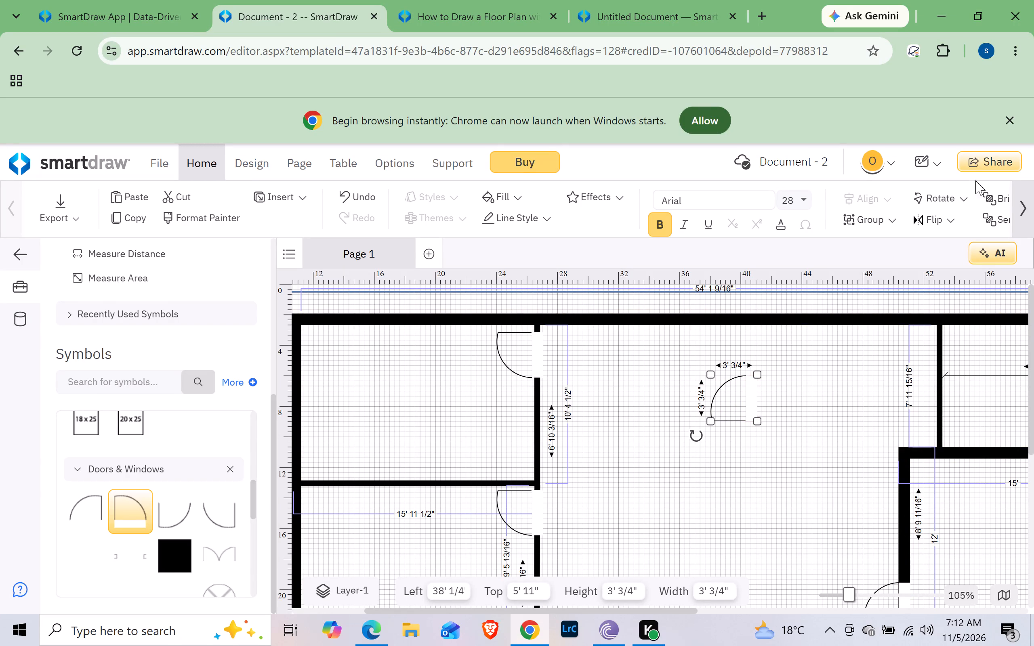
{"action": "left_click", "coordinate": [952, 220]}
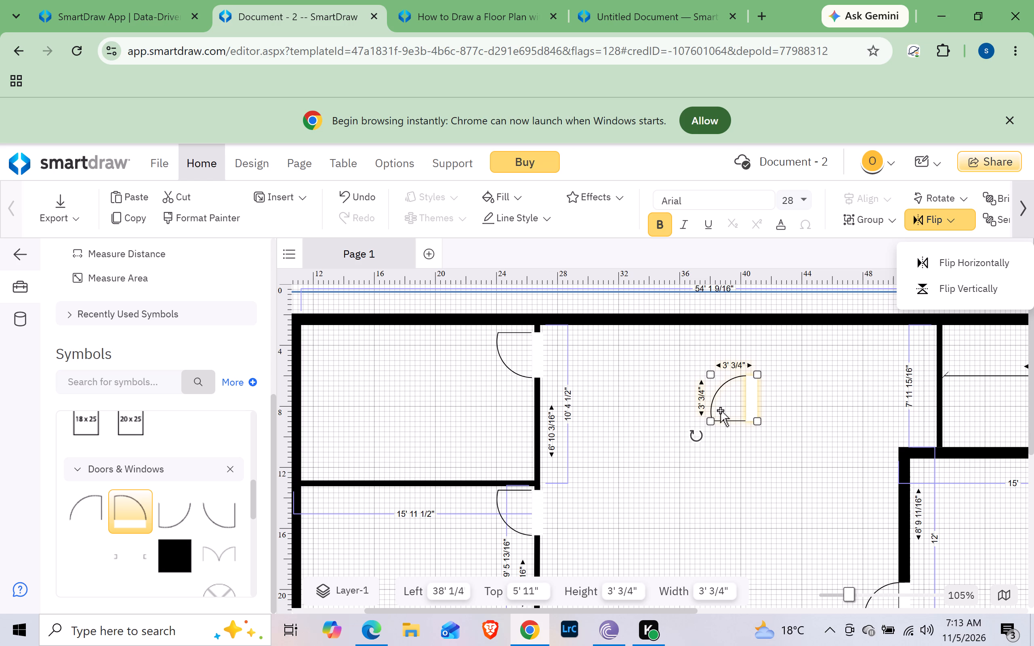
{"action": "left_click", "coordinate": [964, 277]}
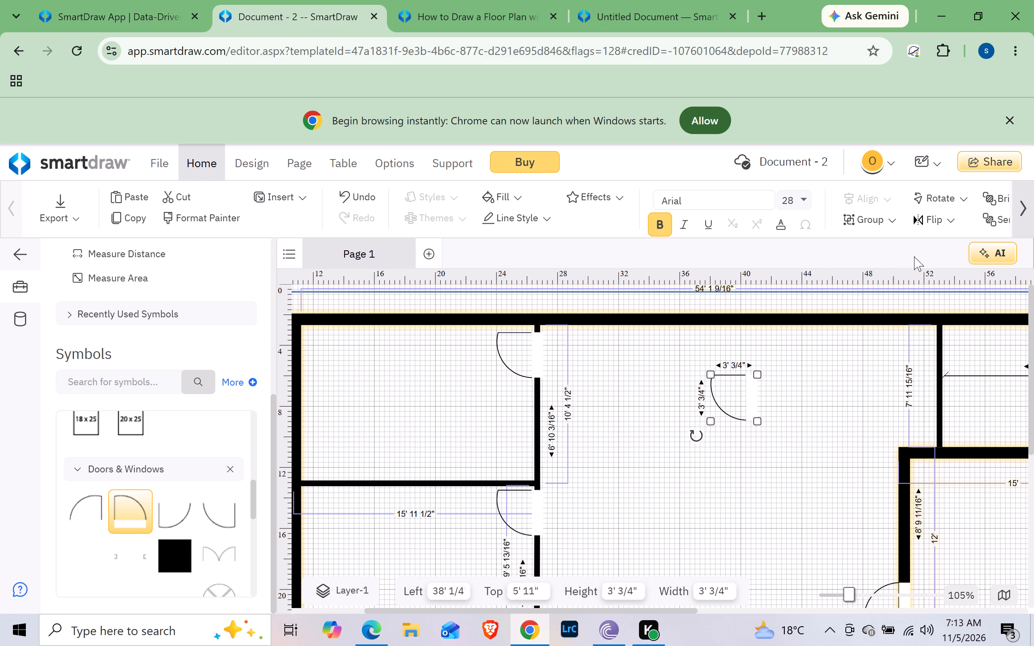
{"action": "left_click", "coordinate": [947, 220]}
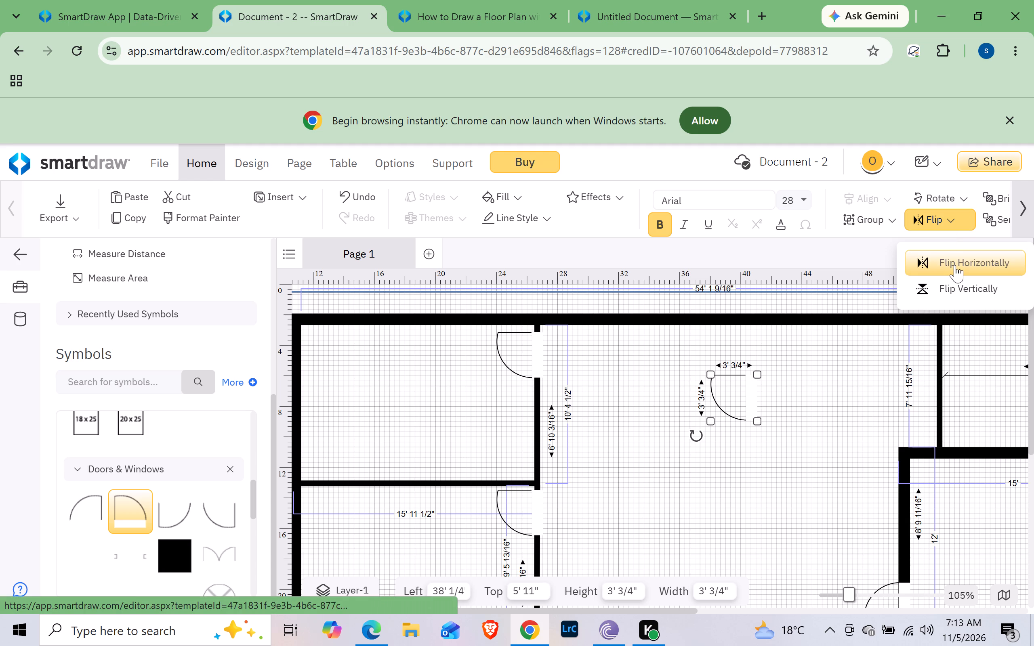
{"action": "left_click", "coordinate": [955, 265]}
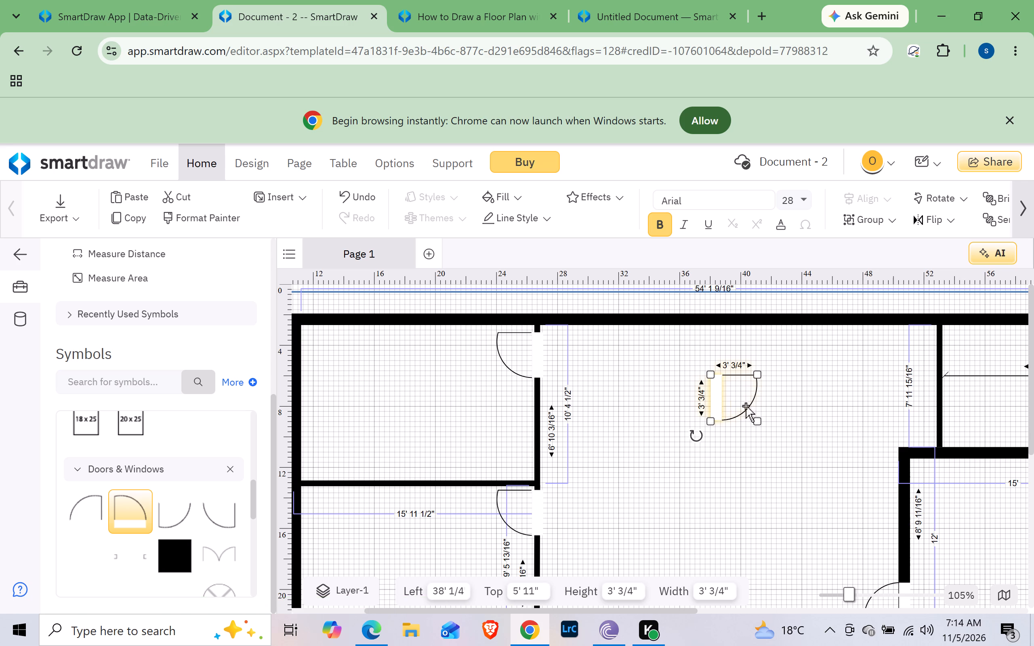
Move the copied door into the small right-hand room's interior wall, near its top, leaving about 4' 9 5/8" of wall below it.
{"action": "left_click_drag", "start_coordinate": [741, 396], "coordinate": [946, 354]}
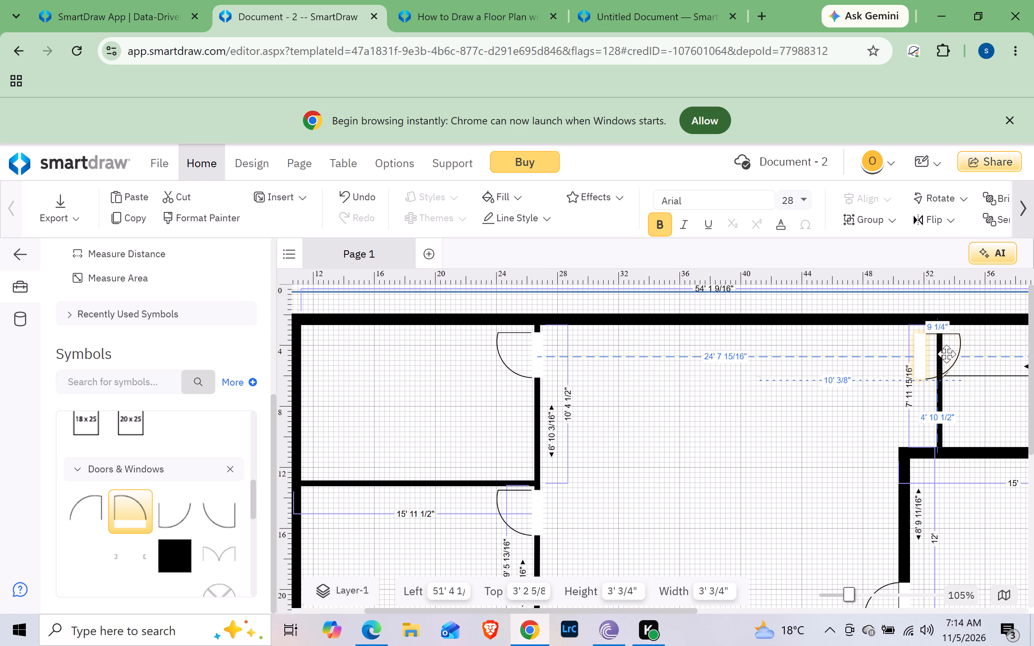
{"action": "left_click_drag", "start_coordinate": [946, 354], "coordinate": [952, 353]}
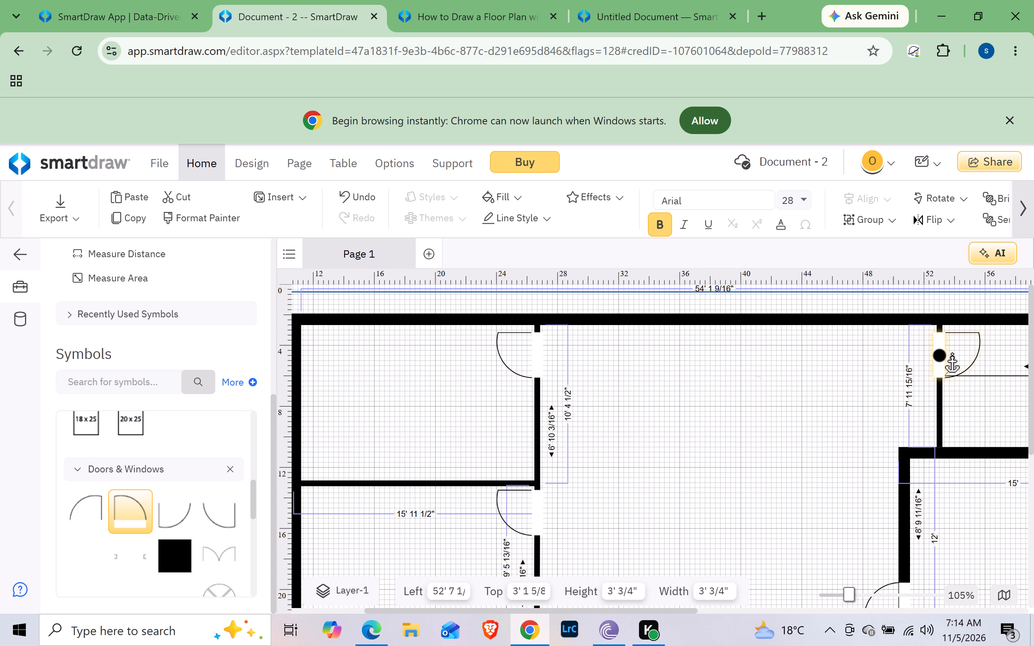
{"action": "left_click_drag", "start_coordinate": [952, 353], "coordinate": [950, 351]}
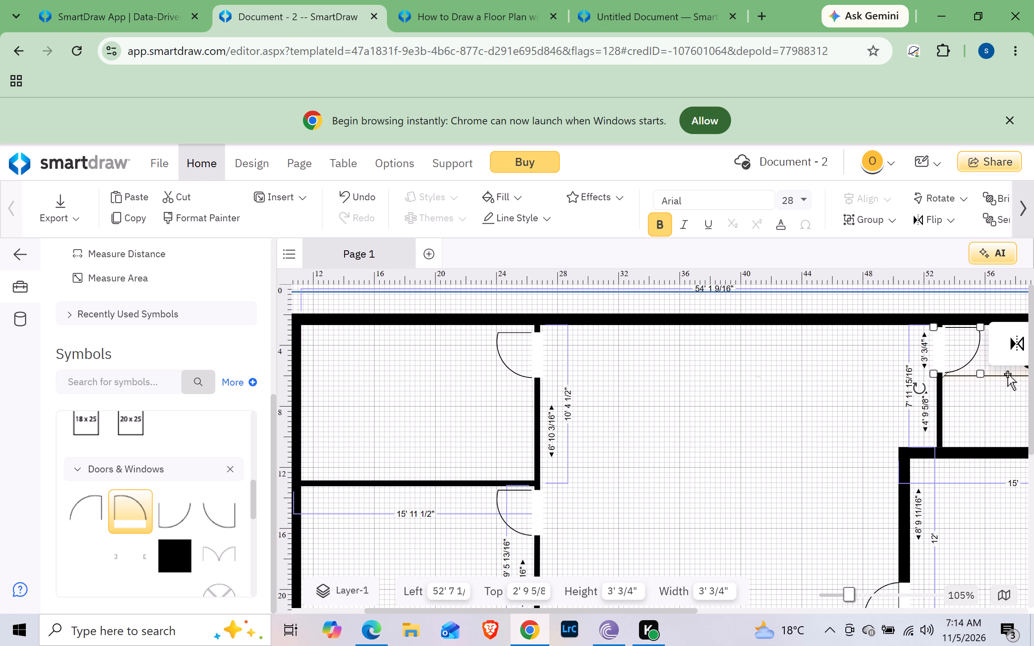
Turn off the display of dimensions on the floor plan.
{"action": "scroll", "coordinate": [922, 385], "scroll_direction": "right", "scroll_amount": 7}
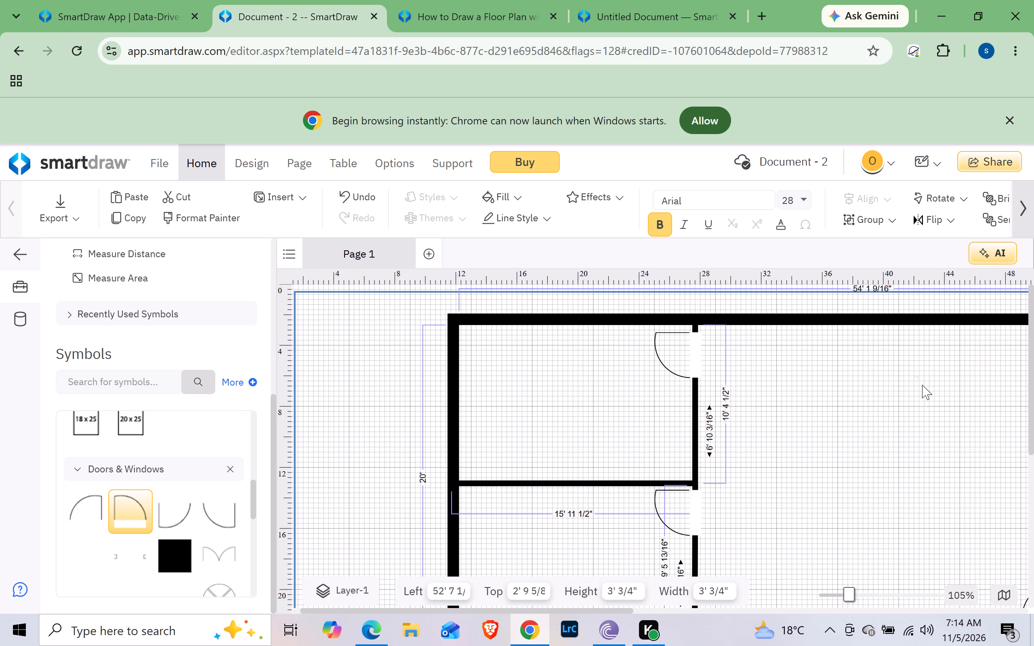
{"action": "scroll", "coordinate": [922, 385], "scroll_direction": "left", "scroll_amount": 5}
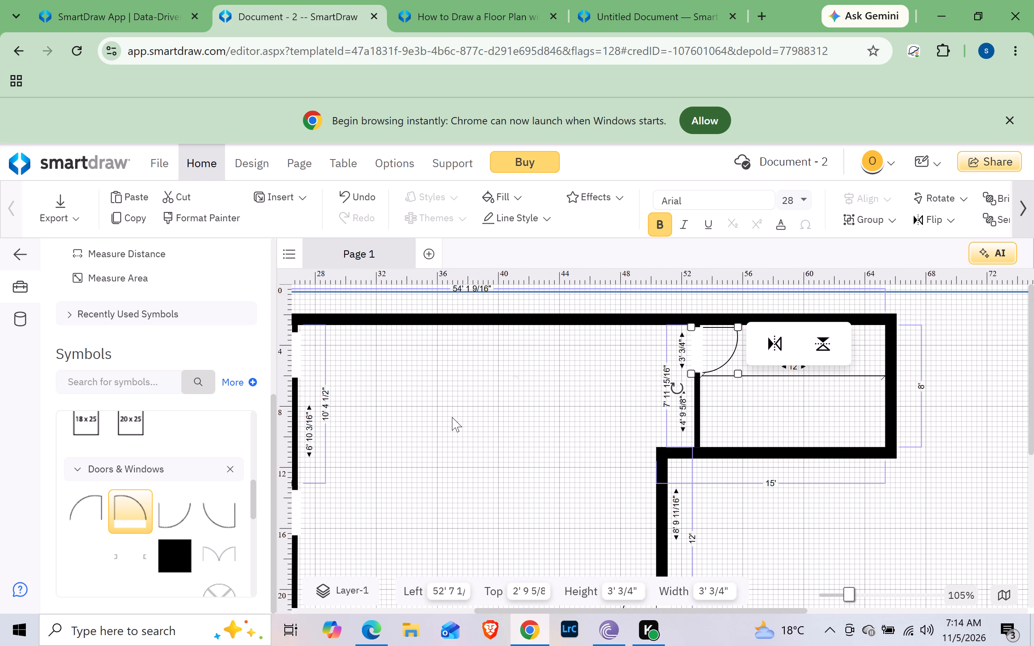
{"action": "scroll", "coordinate": [154, 360], "scroll_direction": "up", "scroll_amount": 5}
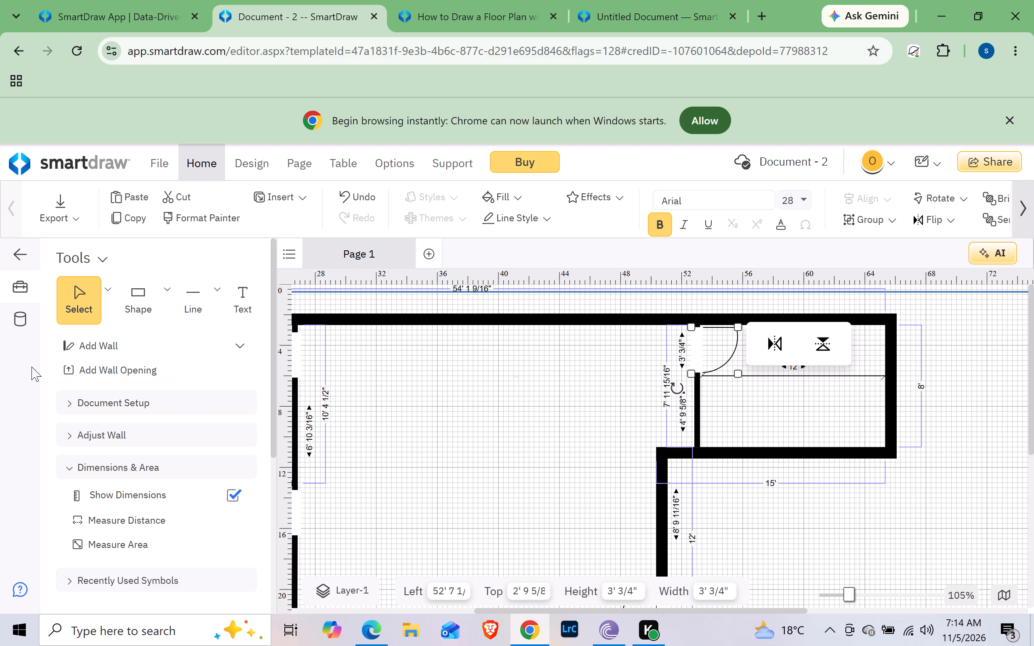
{"action": "left_click", "coordinate": [238, 489]}
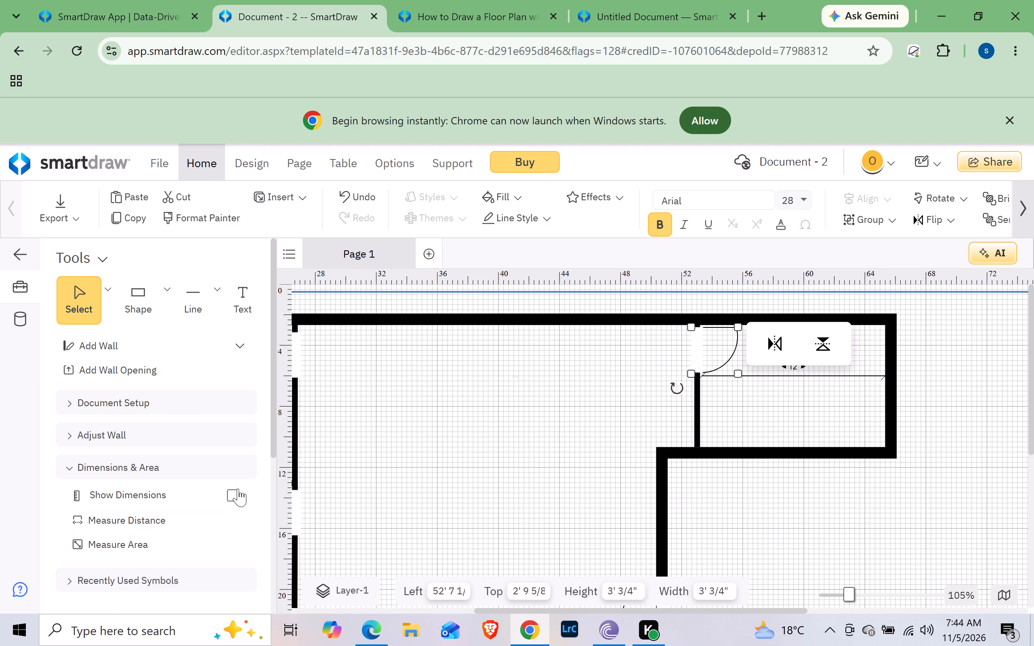
{"action": "left_click", "coordinate": [595, 461]}
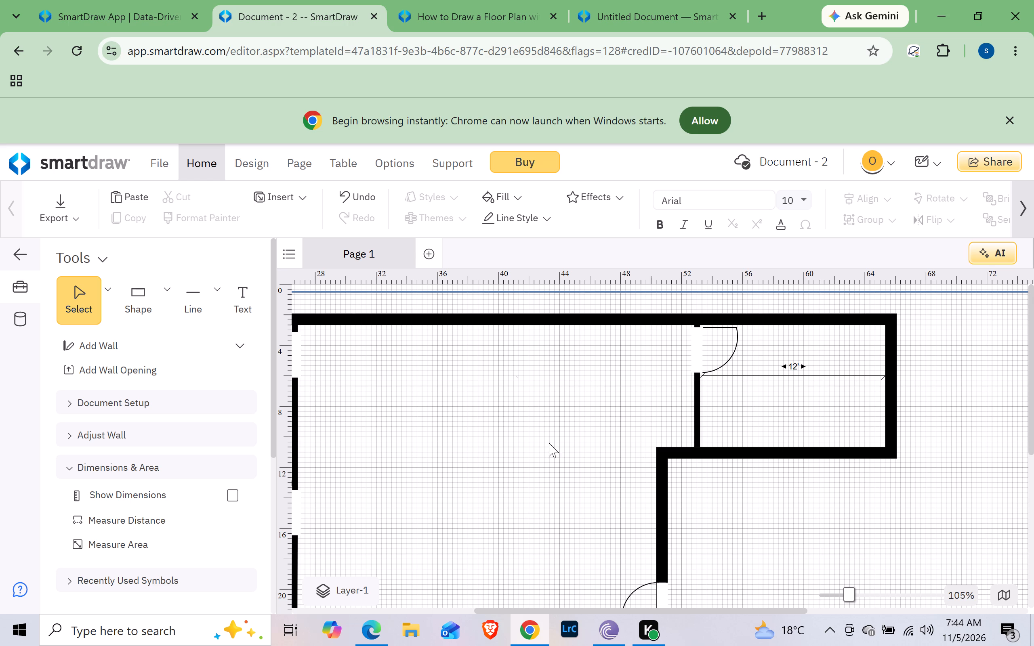
Delete the 12' measurement line across the small room at the plan's right end.
{"action": "scroll", "coordinate": [549, 441], "scroll_direction": "left", "scroll_amount": 5}
{"action": "scroll", "coordinate": [549, 441], "scroll_direction": "right", "scroll_amount": 6}
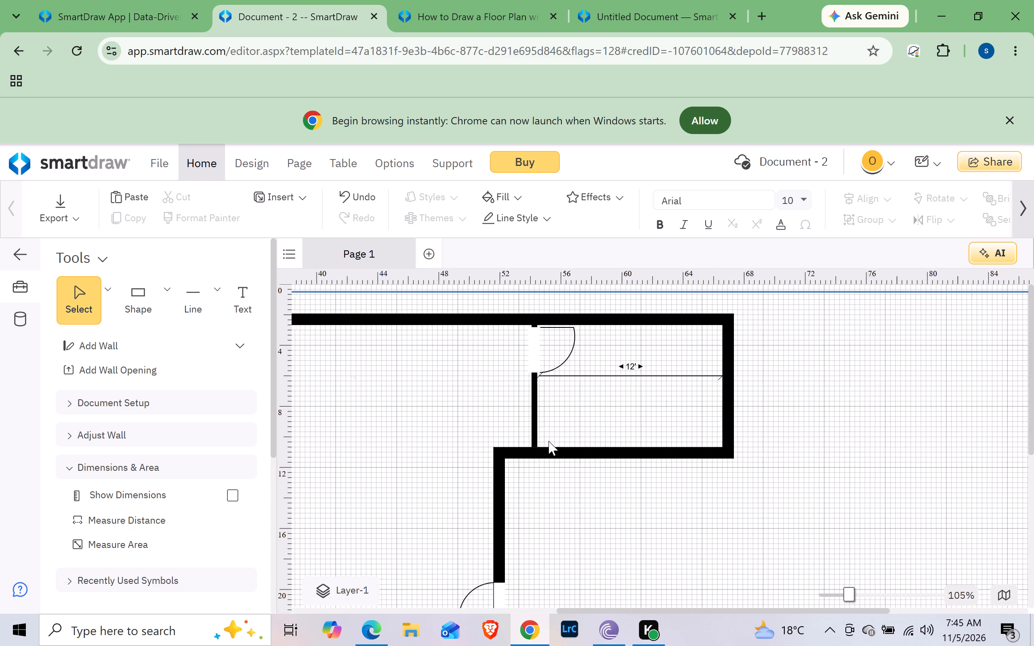
{"action": "scroll", "coordinate": [549, 441], "scroll_direction": "right", "scroll_amount": 3}
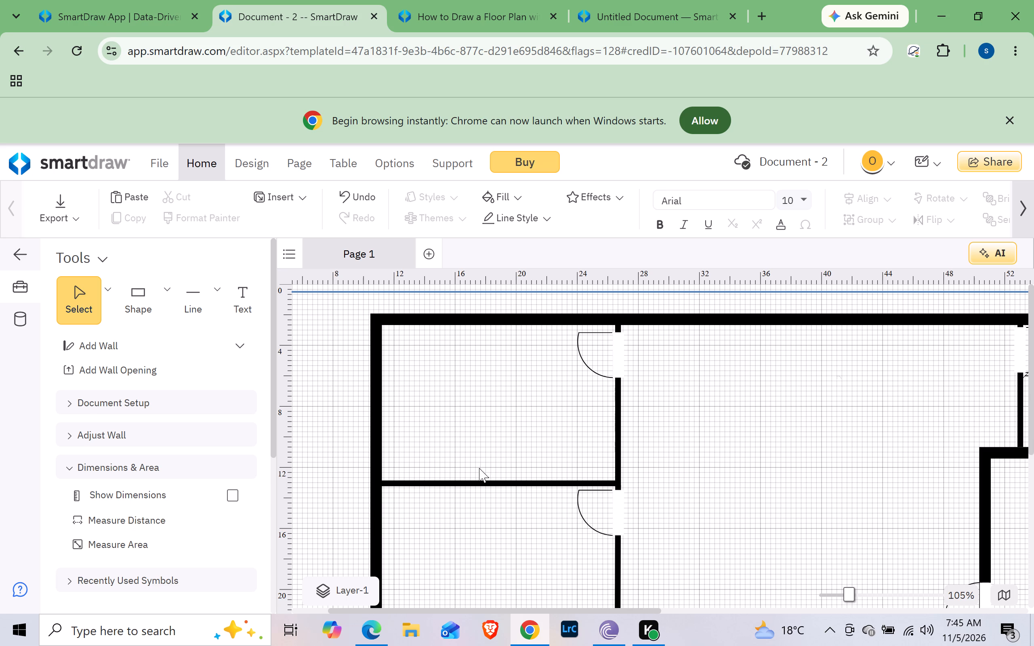
{"action": "scroll", "coordinate": [492, 464], "scroll_direction": "left", "scroll_amount": 2}
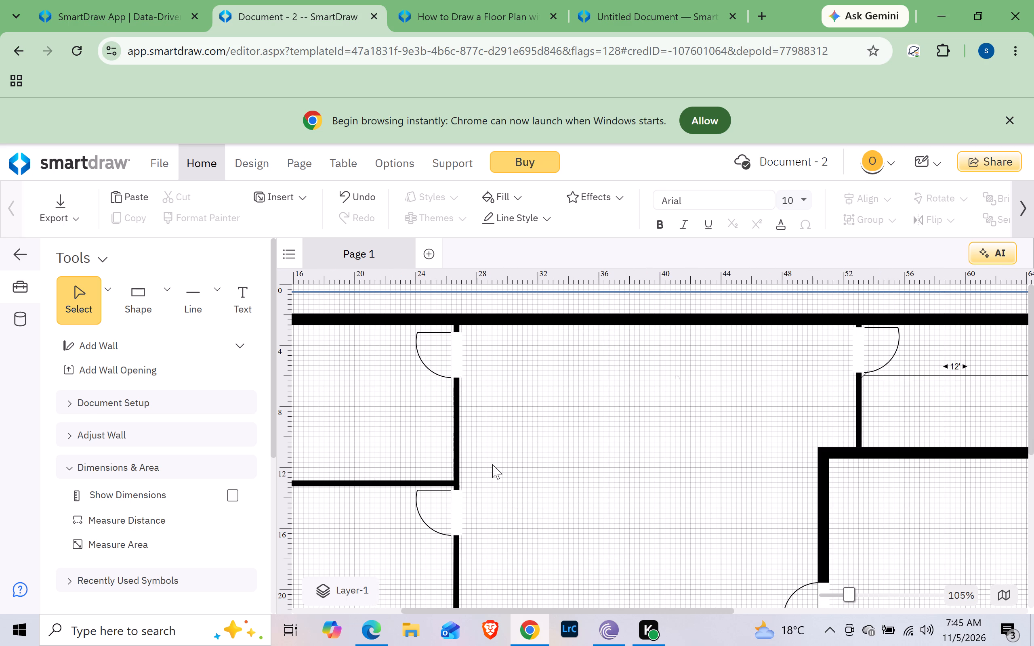
{"action": "scroll", "coordinate": [435, 440], "scroll_direction": "left", "scroll_amount": 9}
{"action": "scroll", "coordinate": [435, 440], "scroll_direction": "right", "scroll_amount": 11}
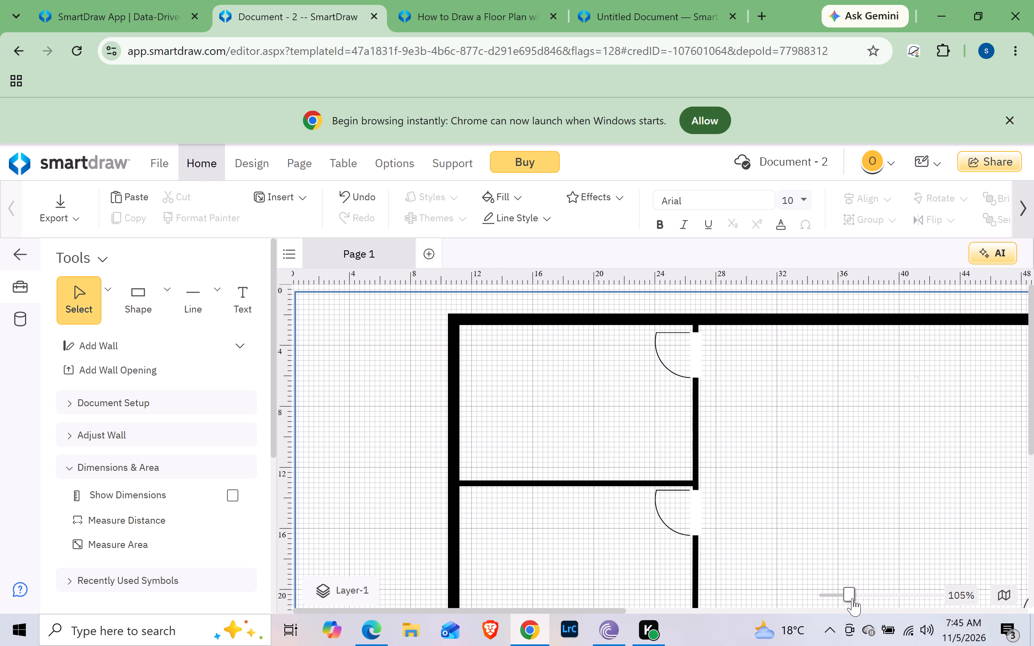
{"action": "left_click_drag", "start_coordinate": [848, 595], "coordinate": [843, 596]}
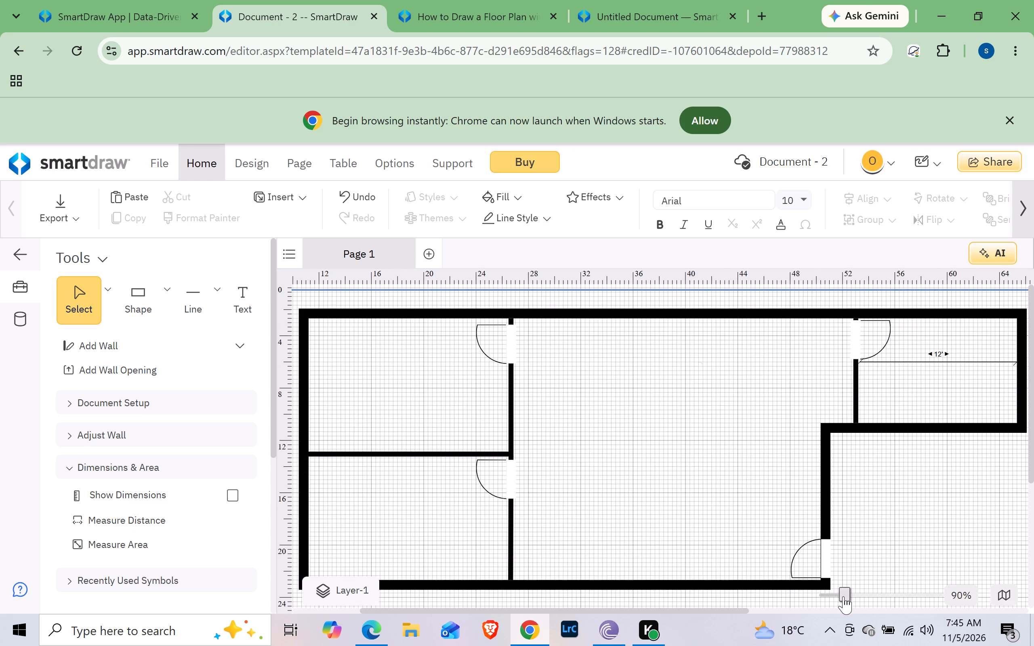
{"action": "left_click_drag", "start_coordinate": [843, 596], "coordinate": [843, 597]}
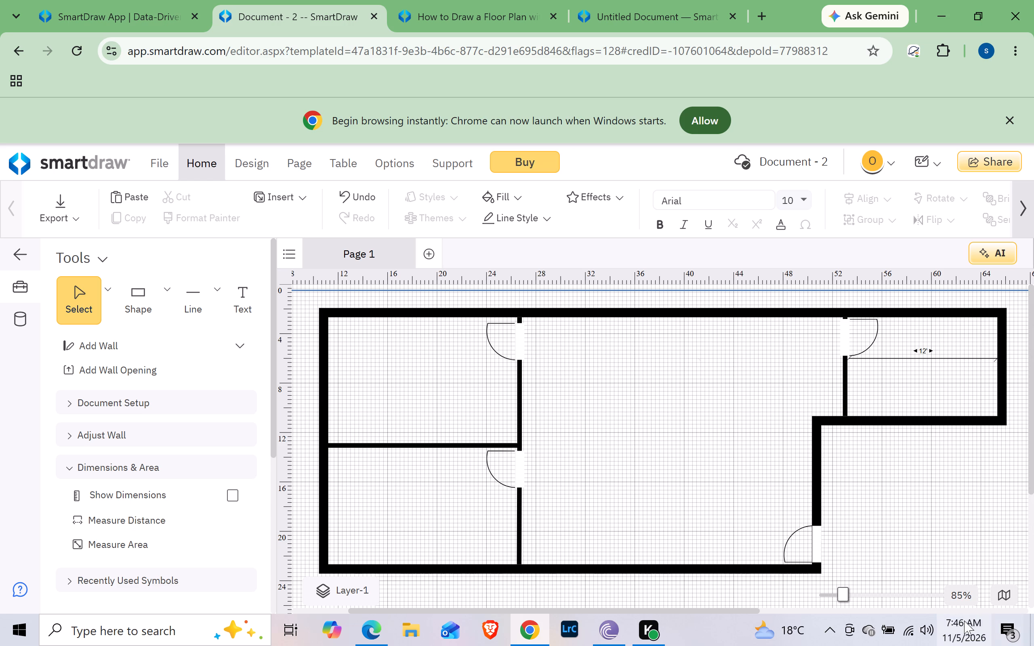
{"action": "left_click", "coordinate": [915, 353]}
{"action": "left_click", "coordinate": [894, 354]}
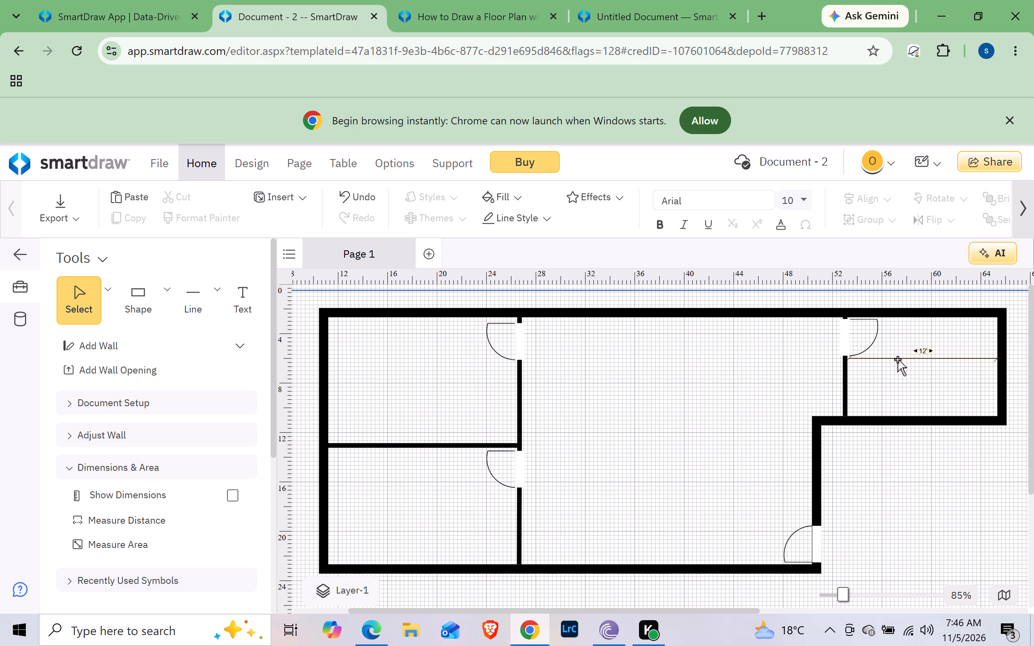
{"action": "left_click", "coordinate": [897, 359]}
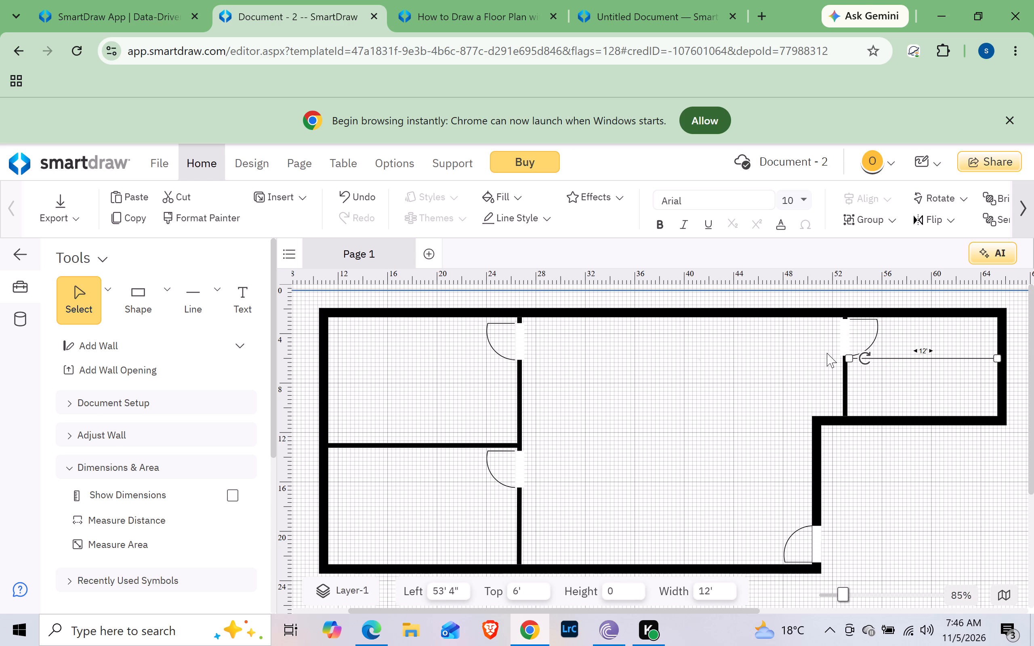
{"action": "key", "text": "BackSpace"}
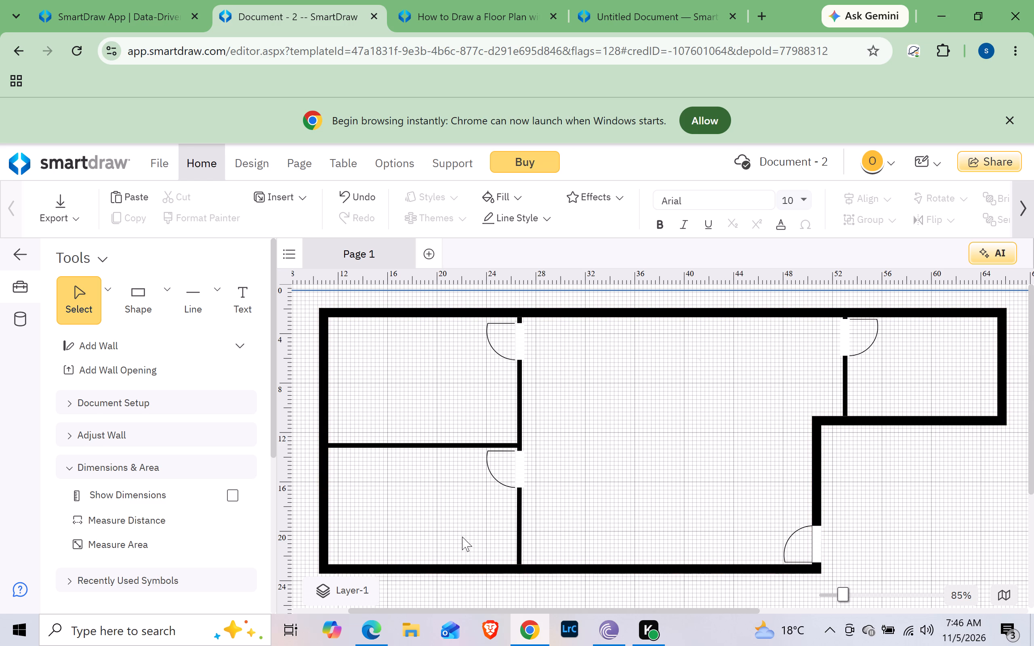
Insert a Window (36") from Doors & Windows into the small right-hand room's top exterior wall, about 58' 10" from the page's left edge.
{"action": "scroll", "coordinate": [157, 572], "scroll_direction": "up", "scroll_amount": 8}
{"action": "scroll", "coordinate": [121, 524], "scroll_direction": "down", "scroll_amount": 5}
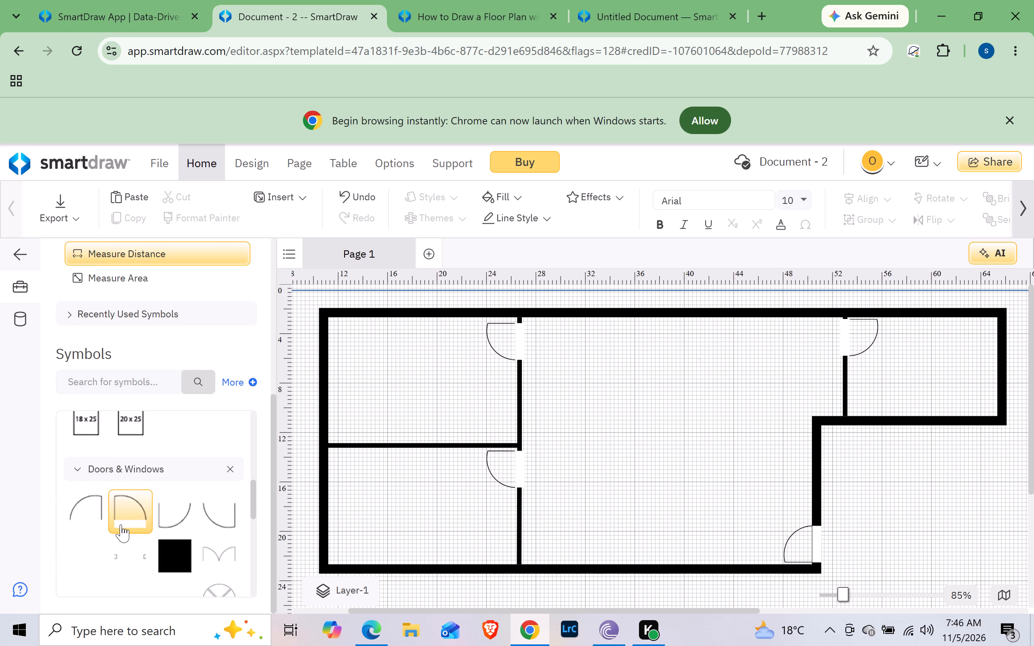
{"action": "scroll", "coordinate": [121, 524], "scroll_direction": "down", "scroll_amount": 1}
{"action": "scroll", "coordinate": [121, 524], "scroll_direction": "up", "scroll_amount": 5}
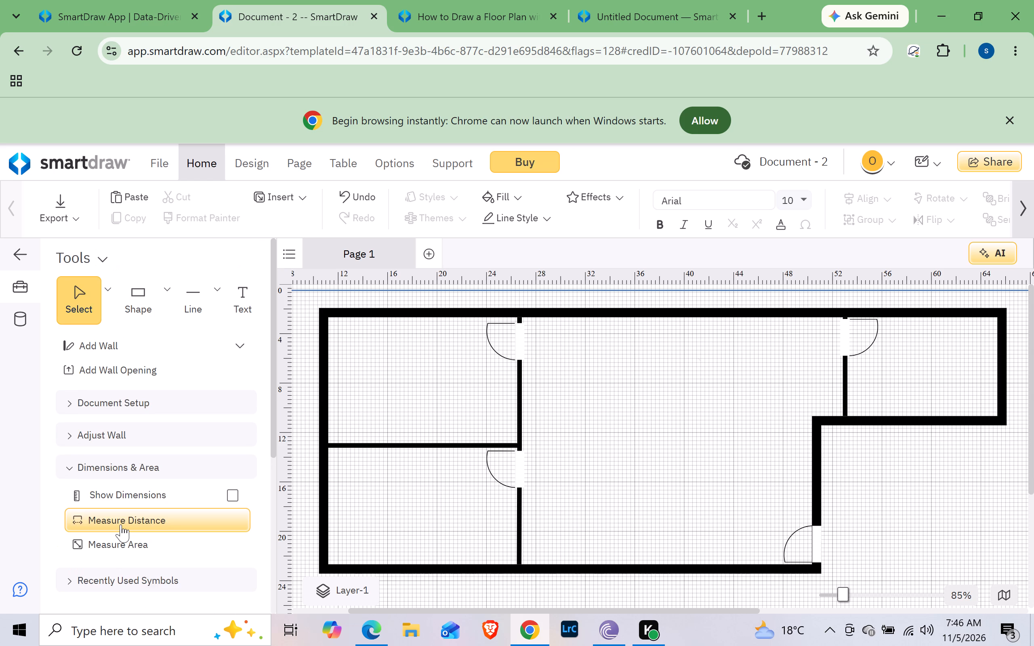
{"action": "scroll", "coordinate": [121, 524], "scroll_direction": "down", "scroll_amount": 3}
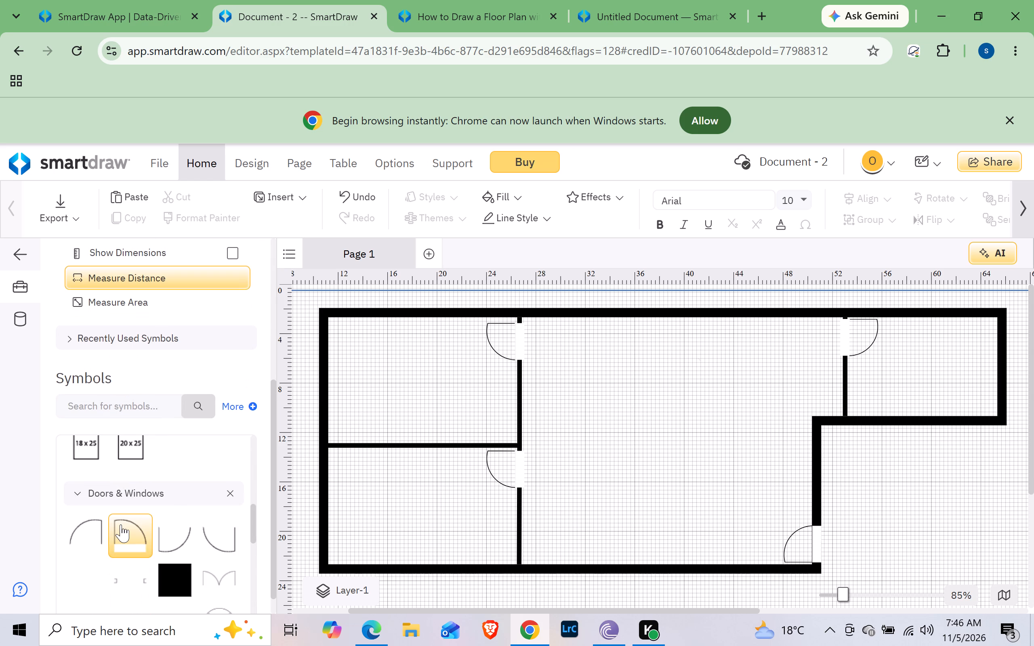
{"action": "scroll", "coordinate": [121, 524], "scroll_direction": "down", "scroll_amount": 3}
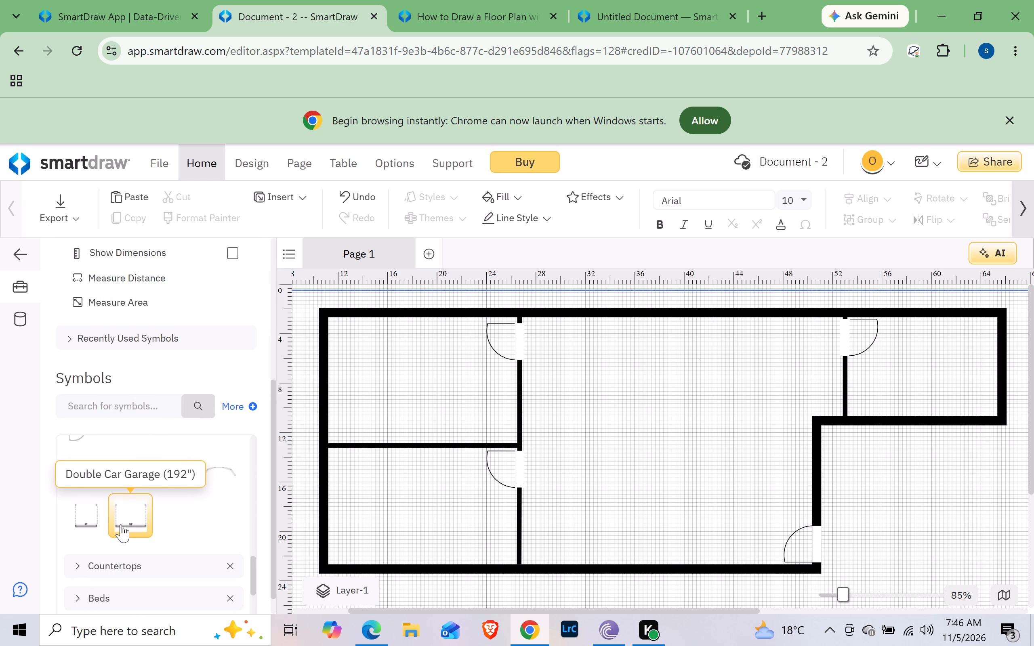
{"action": "scroll", "coordinate": [121, 524], "scroll_direction": "up", "scroll_amount": 5}
{"action": "scroll", "coordinate": [121, 524], "scroll_direction": "down", "scroll_amount": 4}
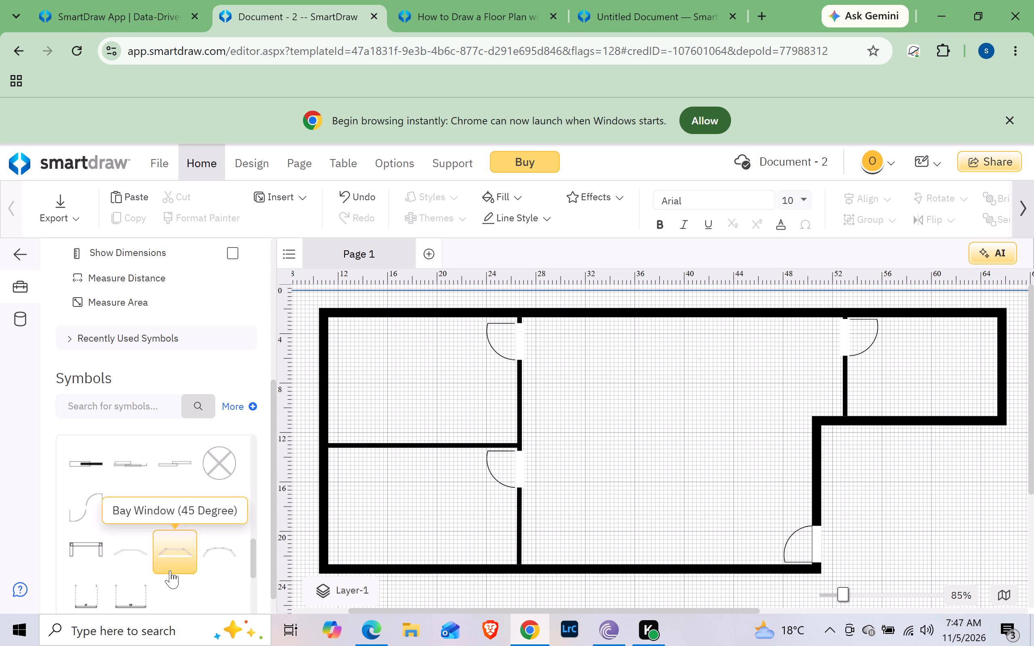
{"action": "scroll", "coordinate": [131, 597], "scroll_direction": "down", "scroll_amount": 1}
{"action": "scroll", "coordinate": [131, 597], "scroll_direction": "up", "scroll_amount": 2}
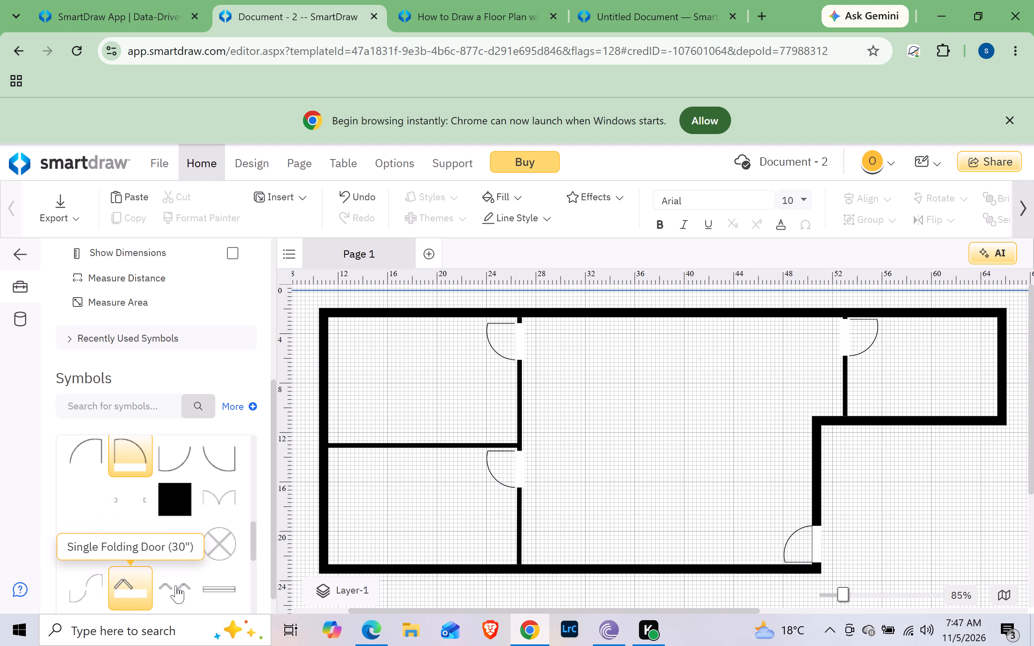
{"action": "left_click_drag", "start_coordinate": [217, 579], "coordinate": [637, 408]}
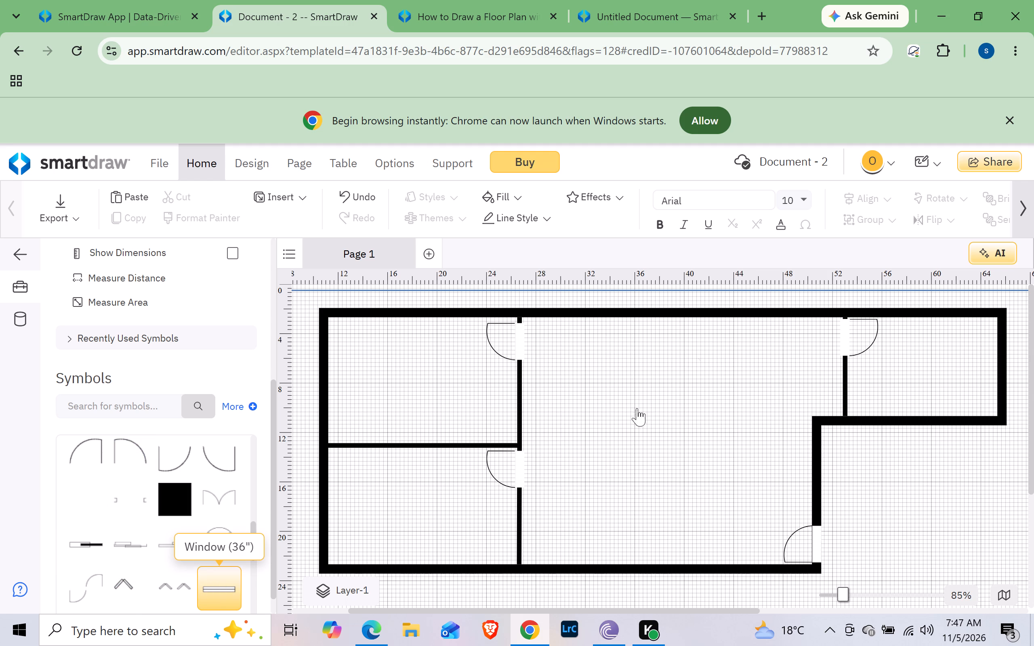
{"action": "left_click_drag", "start_coordinate": [637, 408], "coordinate": [660, 417]}
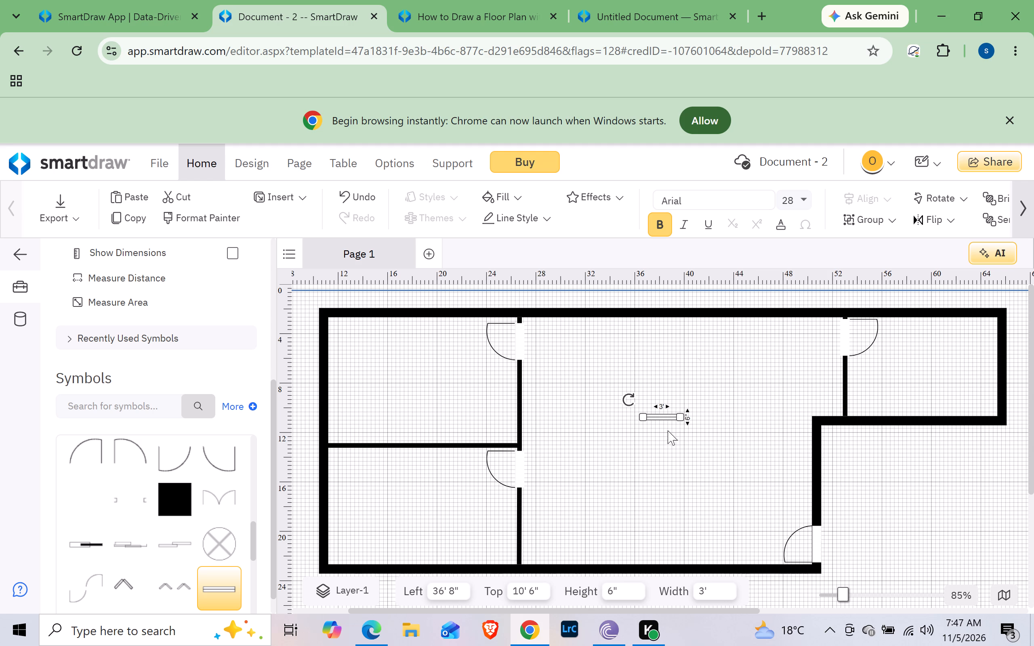
{"action": "left_click_drag", "start_coordinate": [667, 419], "coordinate": [900, 359]}
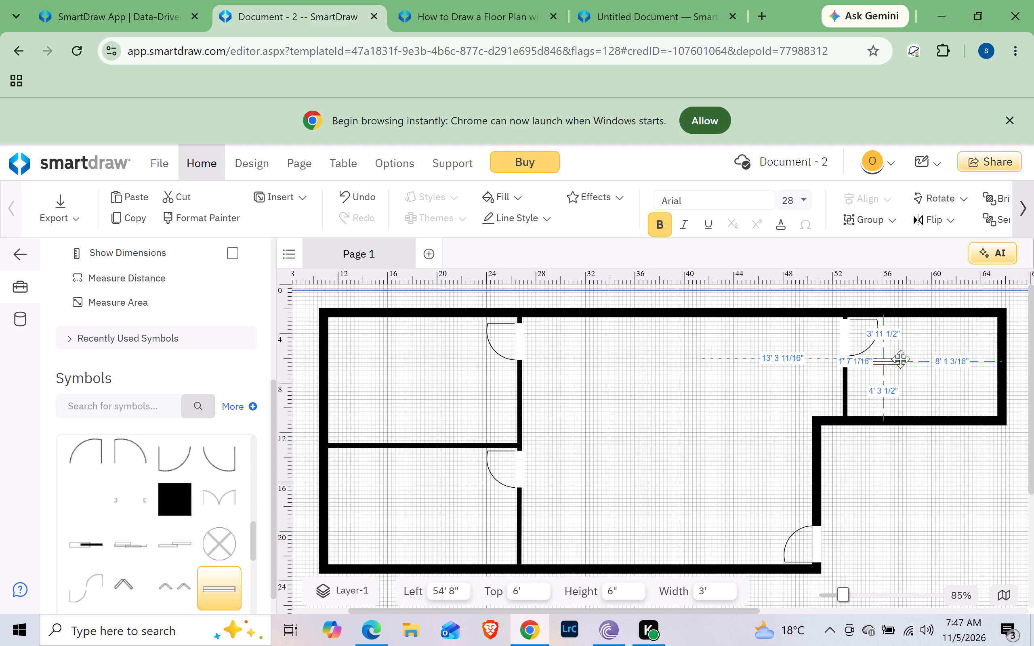
{"action": "left_click_drag", "start_coordinate": [900, 359], "coordinate": [942, 322]}
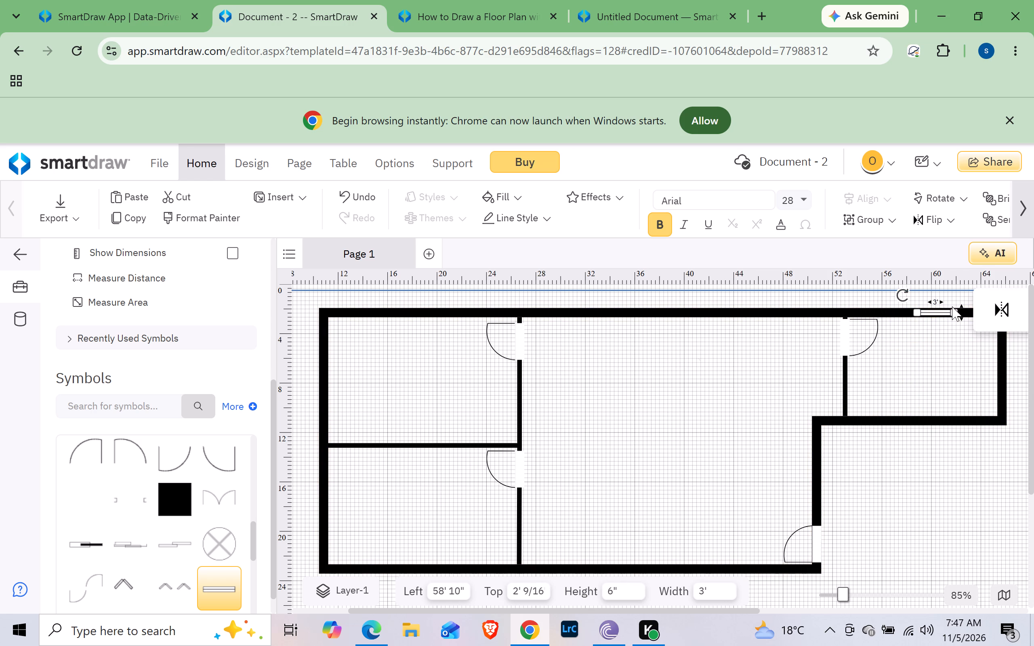
Copy the 36" window into the upper-left room's top exterior wall, about 16' 6" from the page's left edge.
{"action": "left_click_drag", "start_coordinate": [937, 312], "coordinate": [591, 321], "text": "ctrl"}
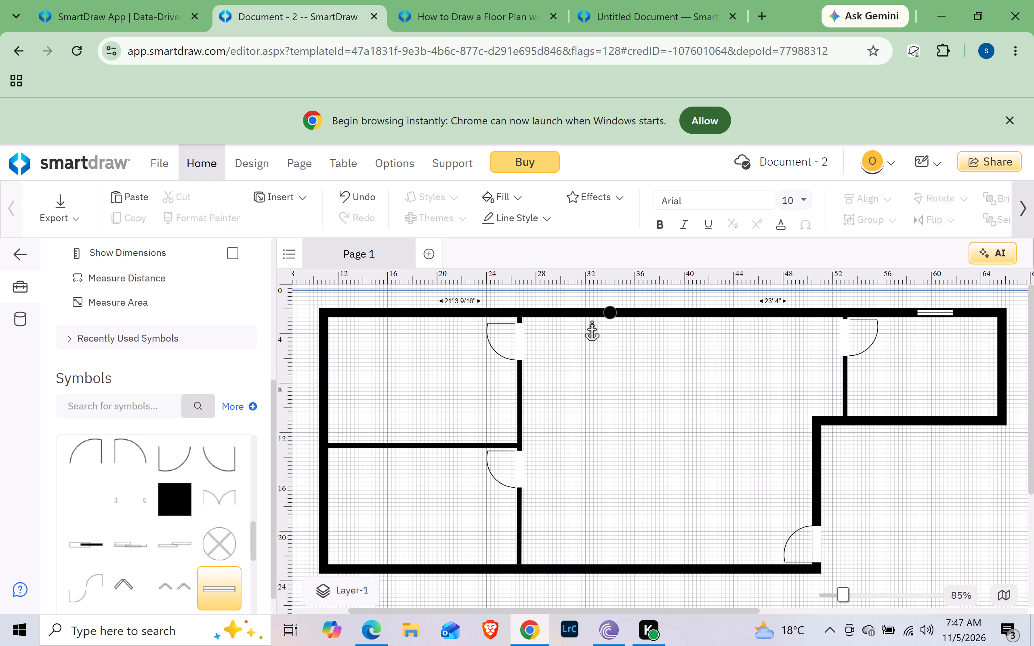
{"action": "left_click_drag", "start_coordinate": [591, 321], "coordinate": [700, 312], "text": "ctrl"}
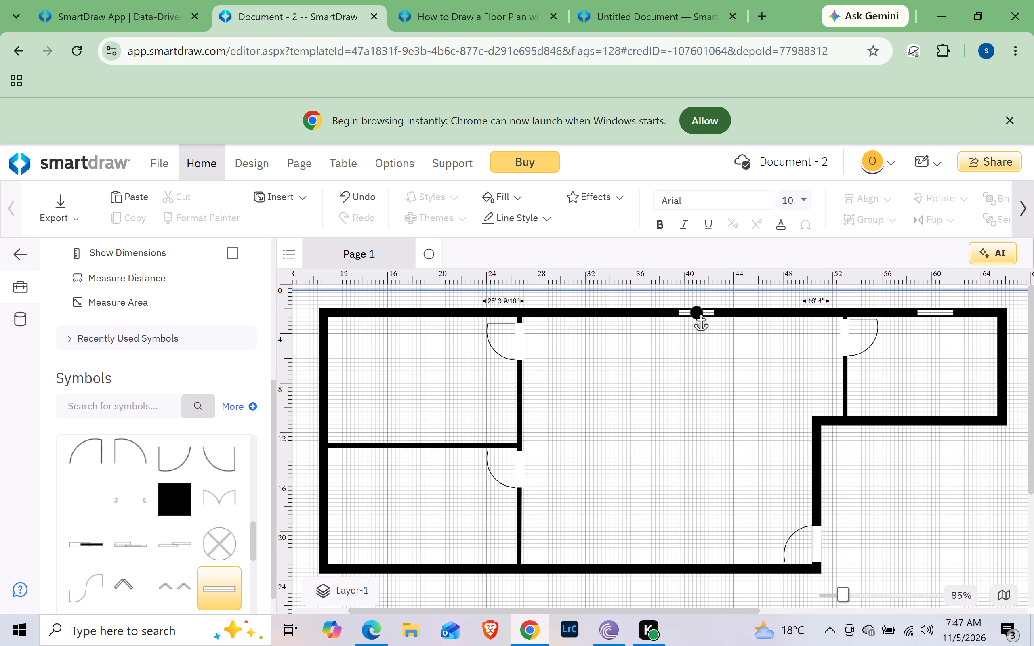
{"action": "left_click_drag", "start_coordinate": [700, 312], "coordinate": [430, 306], "text": "ctrl"}
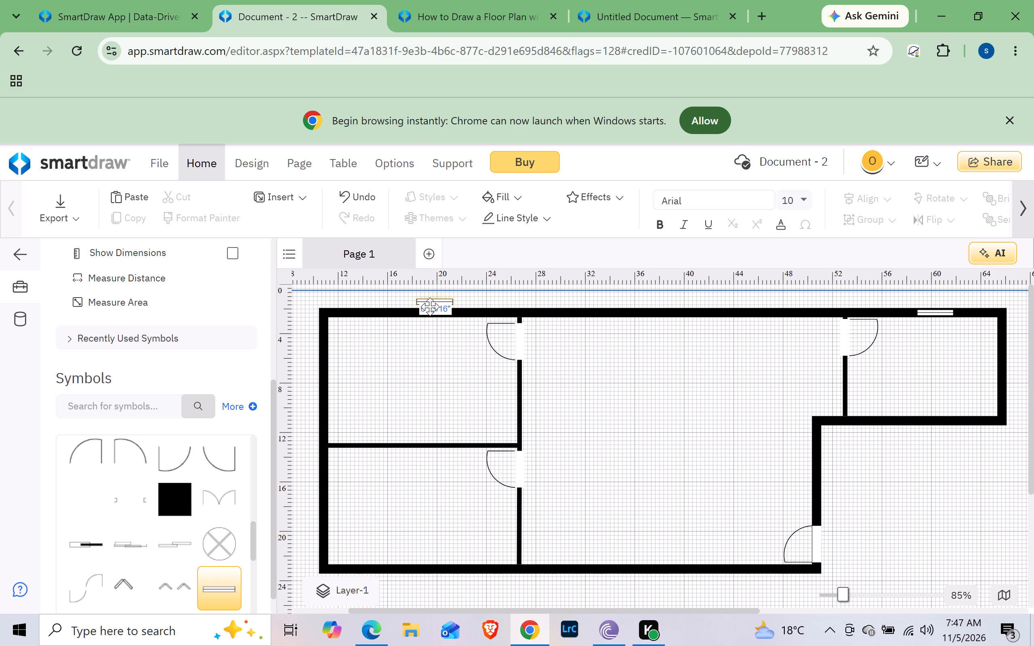
{"action": "left_click_drag", "start_coordinate": [430, 306], "coordinate": [418, 313], "text": "ctrl"}
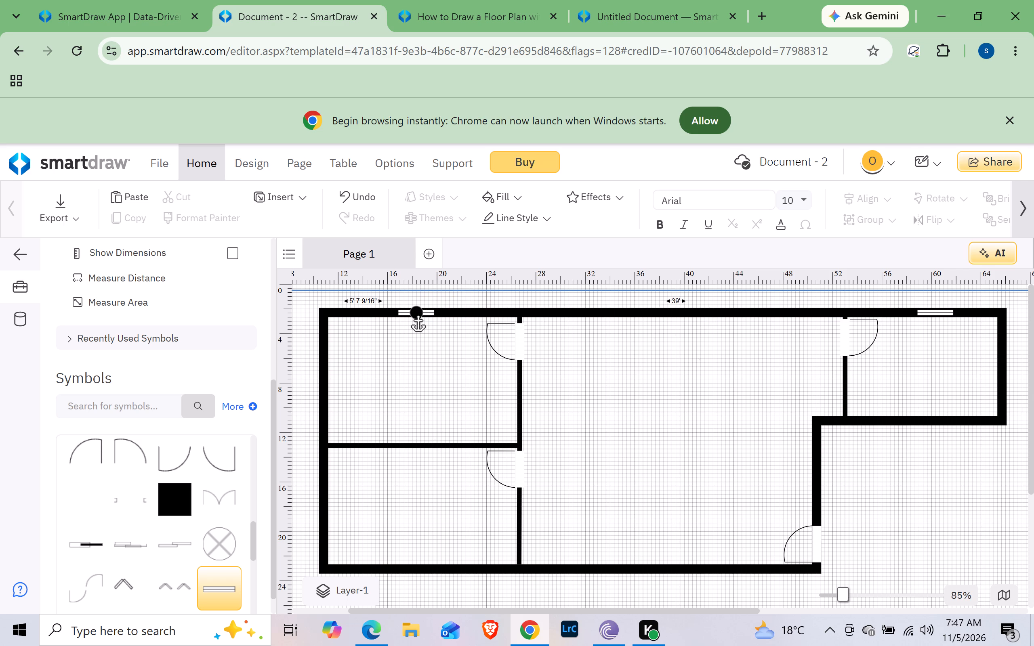
{"action": "left_click_drag", "start_coordinate": [418, 313], "coordinate": [414, 311], "text": "ctrl"}
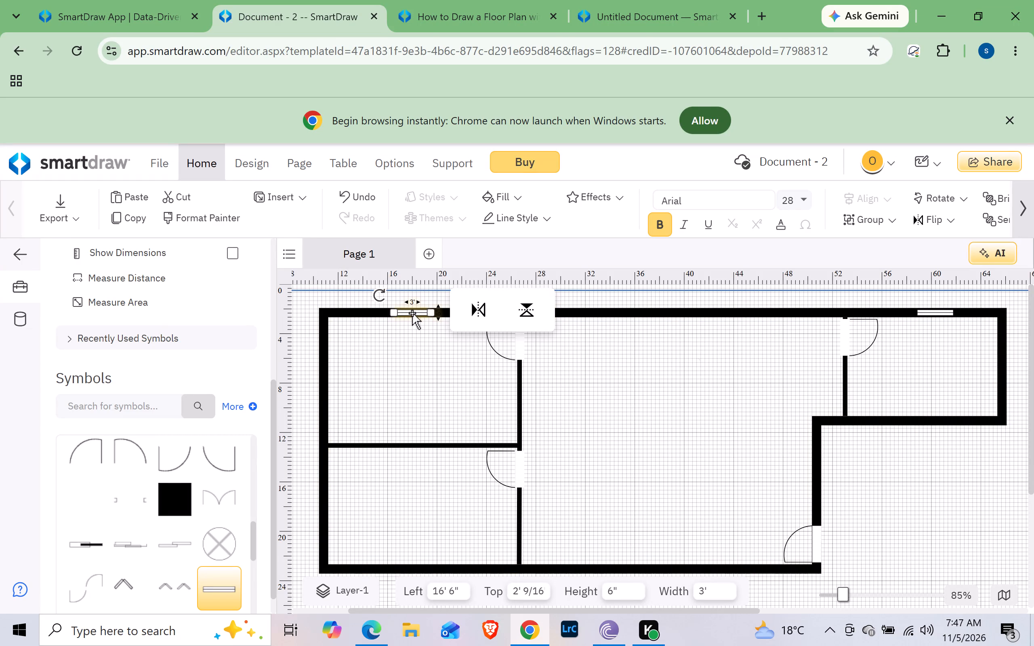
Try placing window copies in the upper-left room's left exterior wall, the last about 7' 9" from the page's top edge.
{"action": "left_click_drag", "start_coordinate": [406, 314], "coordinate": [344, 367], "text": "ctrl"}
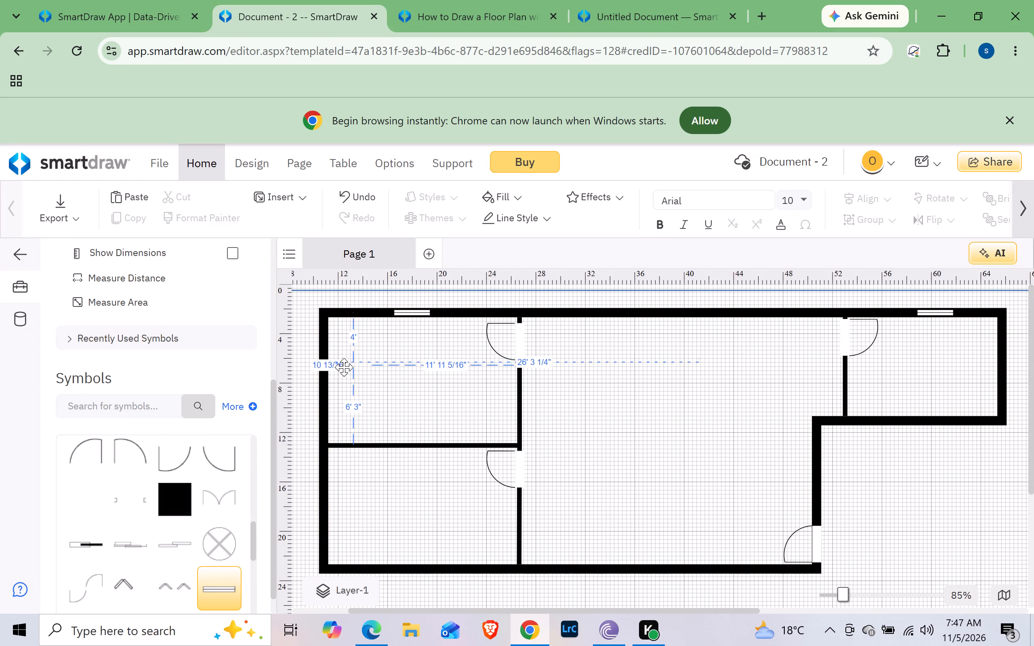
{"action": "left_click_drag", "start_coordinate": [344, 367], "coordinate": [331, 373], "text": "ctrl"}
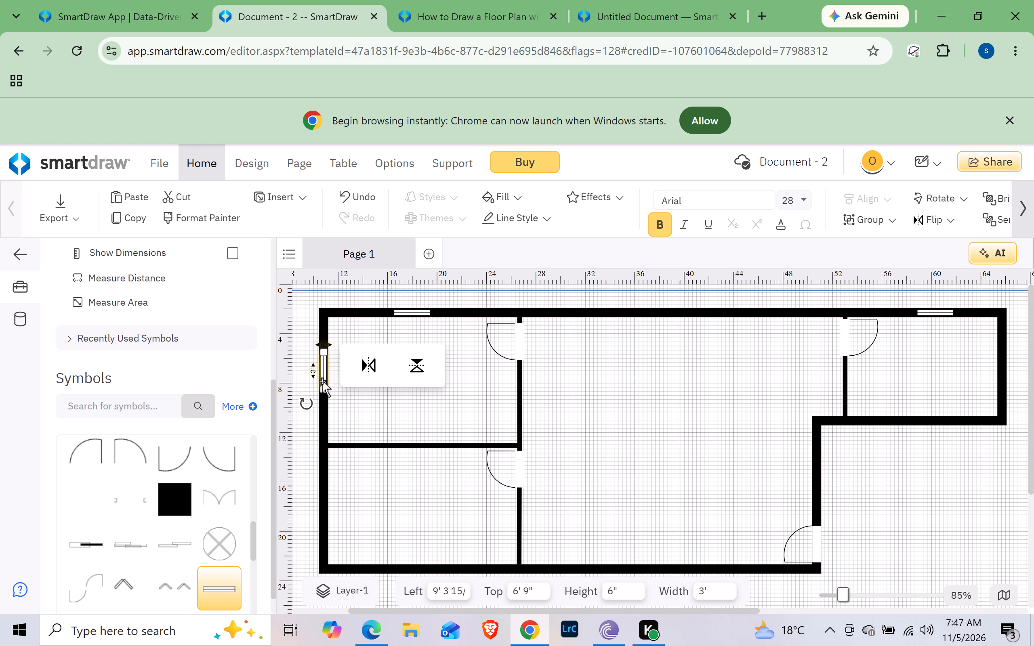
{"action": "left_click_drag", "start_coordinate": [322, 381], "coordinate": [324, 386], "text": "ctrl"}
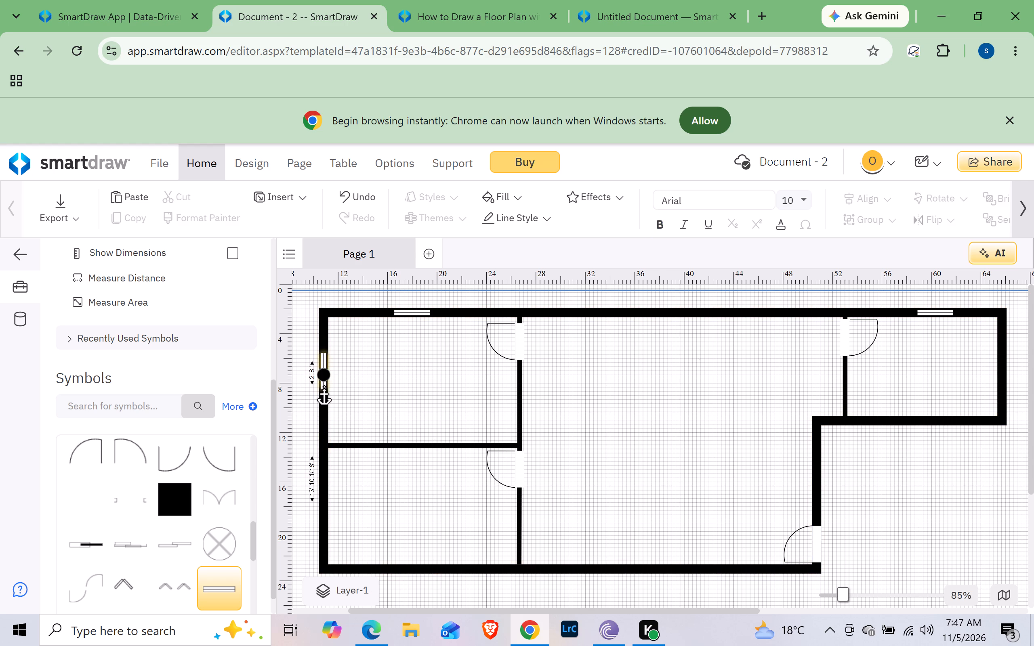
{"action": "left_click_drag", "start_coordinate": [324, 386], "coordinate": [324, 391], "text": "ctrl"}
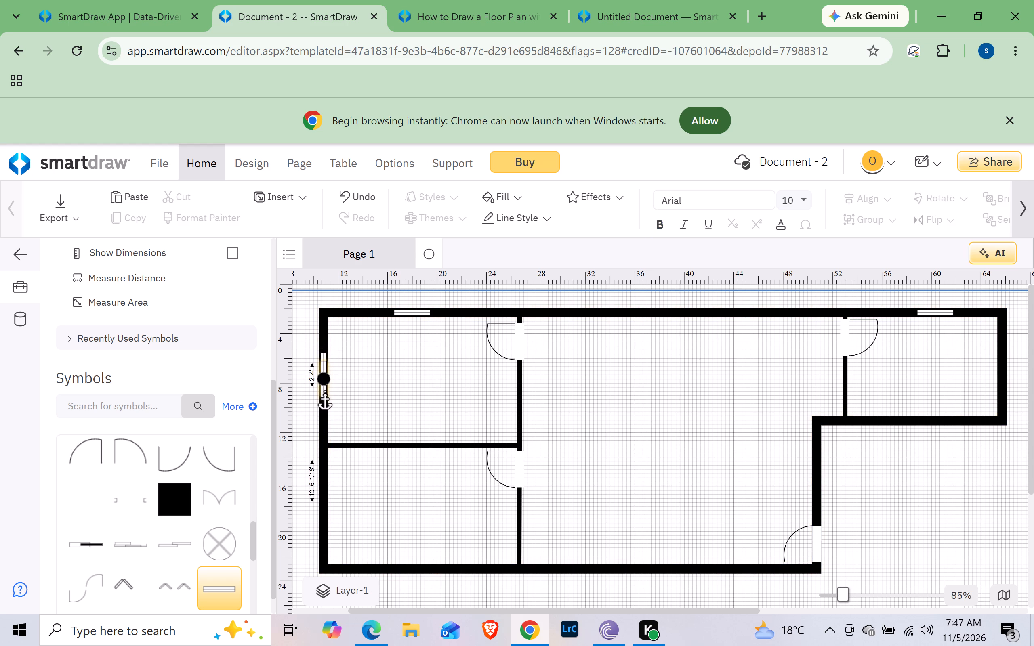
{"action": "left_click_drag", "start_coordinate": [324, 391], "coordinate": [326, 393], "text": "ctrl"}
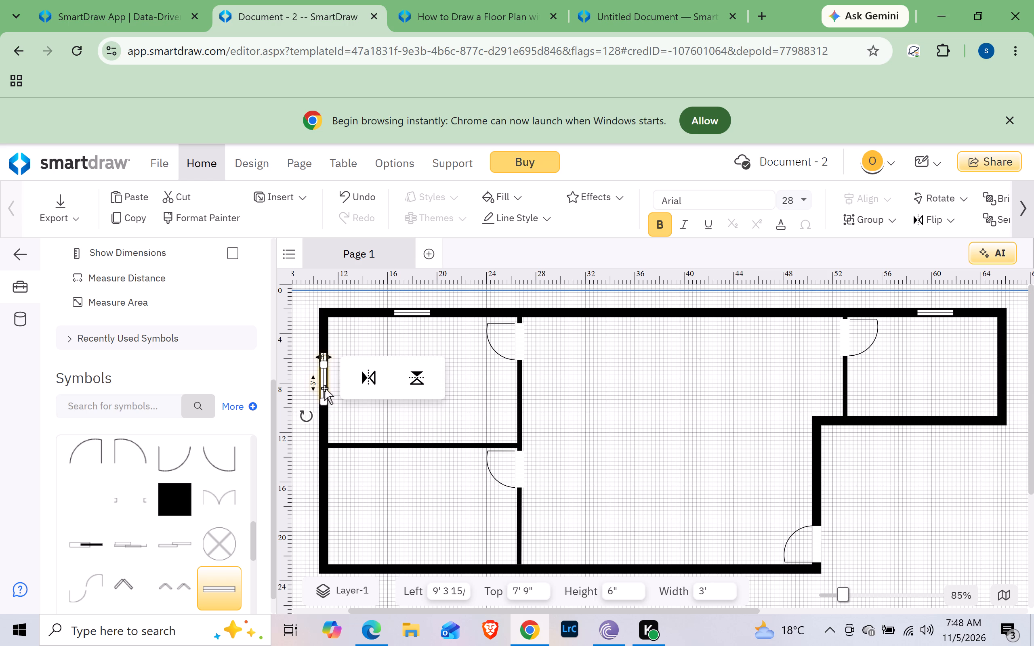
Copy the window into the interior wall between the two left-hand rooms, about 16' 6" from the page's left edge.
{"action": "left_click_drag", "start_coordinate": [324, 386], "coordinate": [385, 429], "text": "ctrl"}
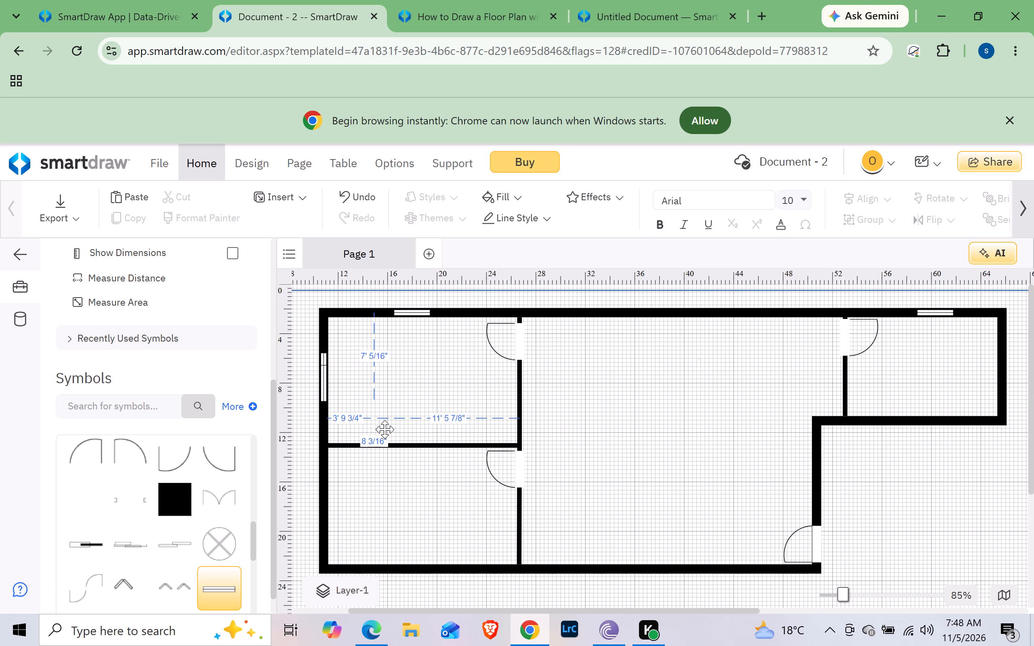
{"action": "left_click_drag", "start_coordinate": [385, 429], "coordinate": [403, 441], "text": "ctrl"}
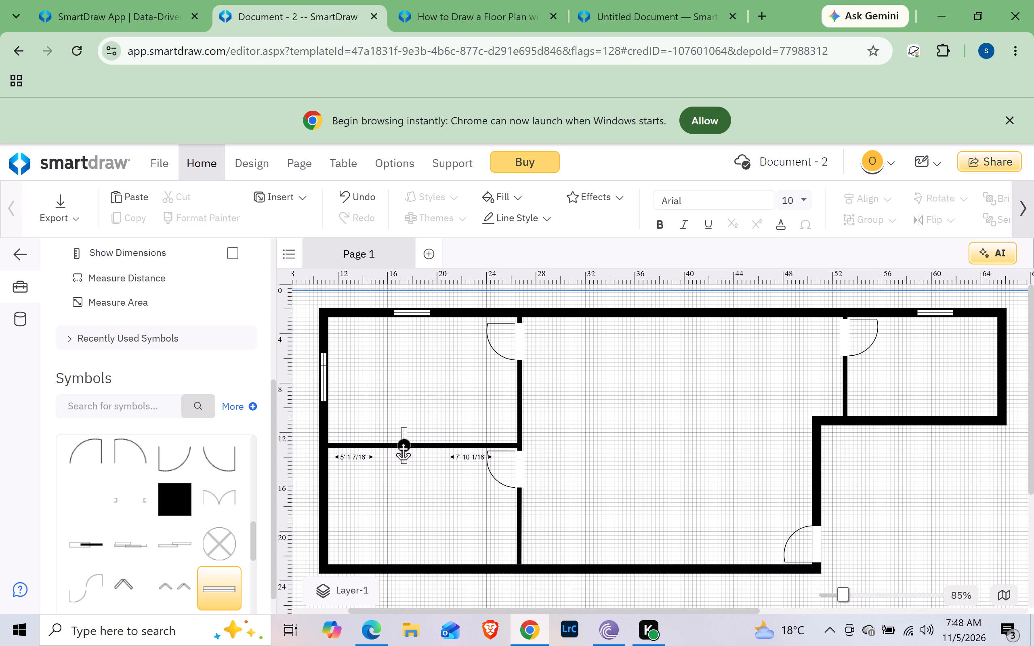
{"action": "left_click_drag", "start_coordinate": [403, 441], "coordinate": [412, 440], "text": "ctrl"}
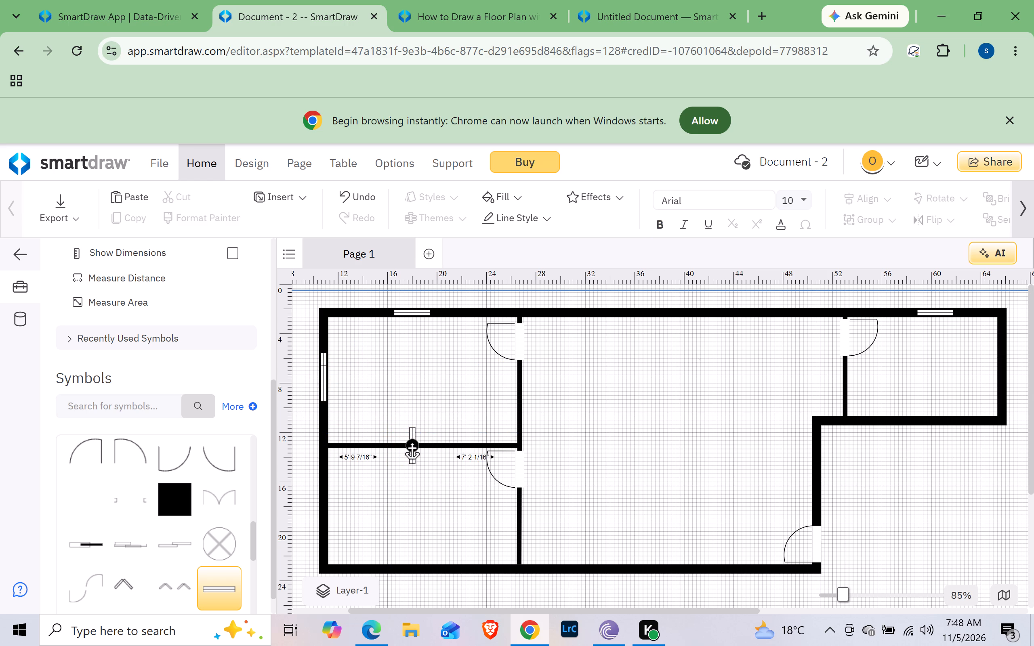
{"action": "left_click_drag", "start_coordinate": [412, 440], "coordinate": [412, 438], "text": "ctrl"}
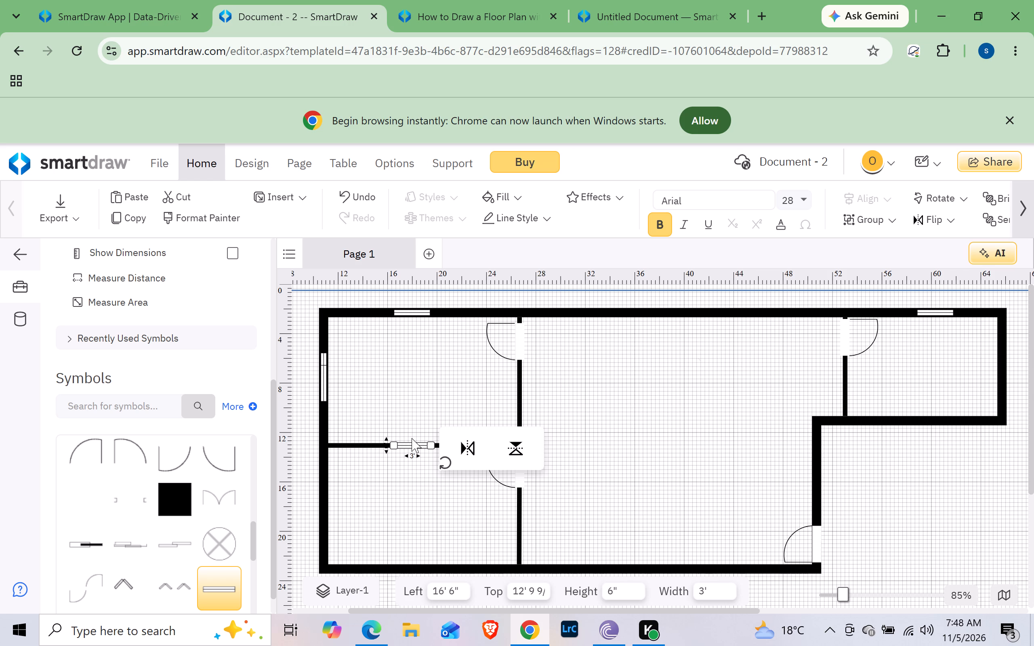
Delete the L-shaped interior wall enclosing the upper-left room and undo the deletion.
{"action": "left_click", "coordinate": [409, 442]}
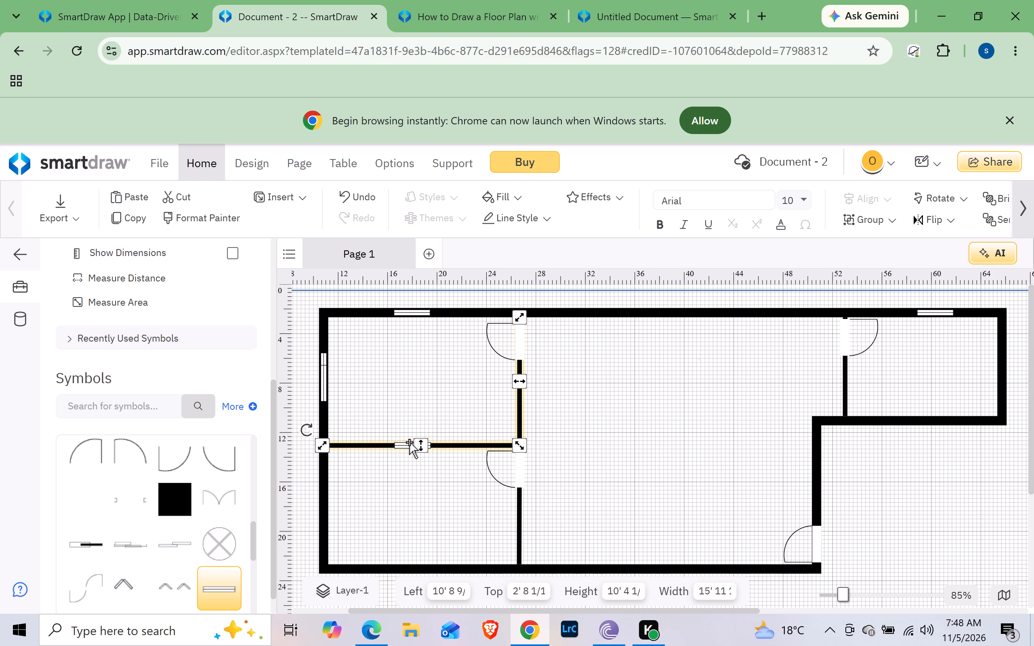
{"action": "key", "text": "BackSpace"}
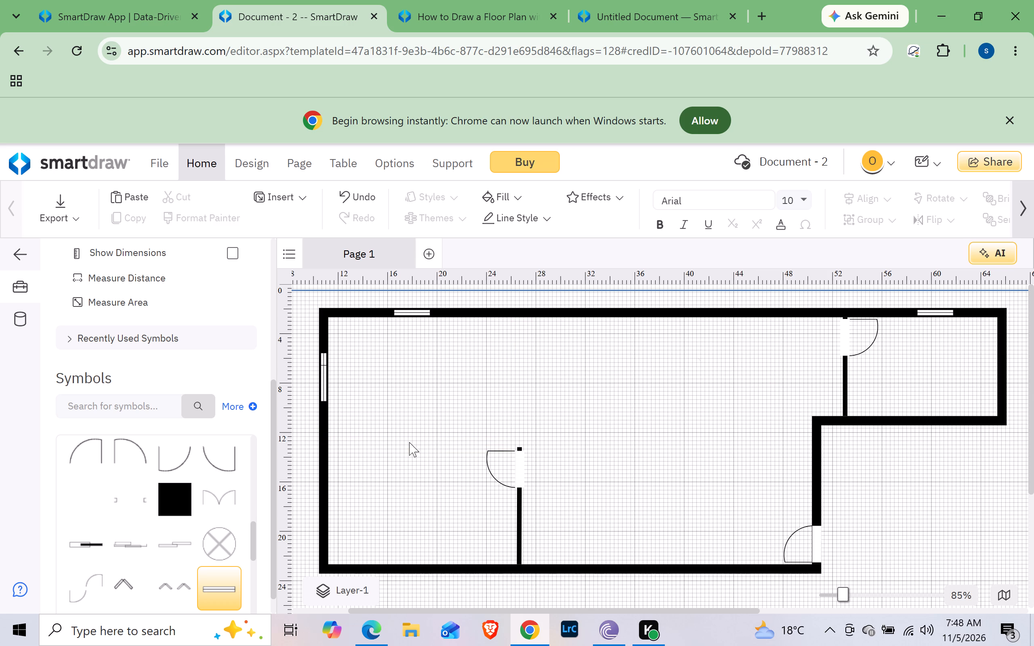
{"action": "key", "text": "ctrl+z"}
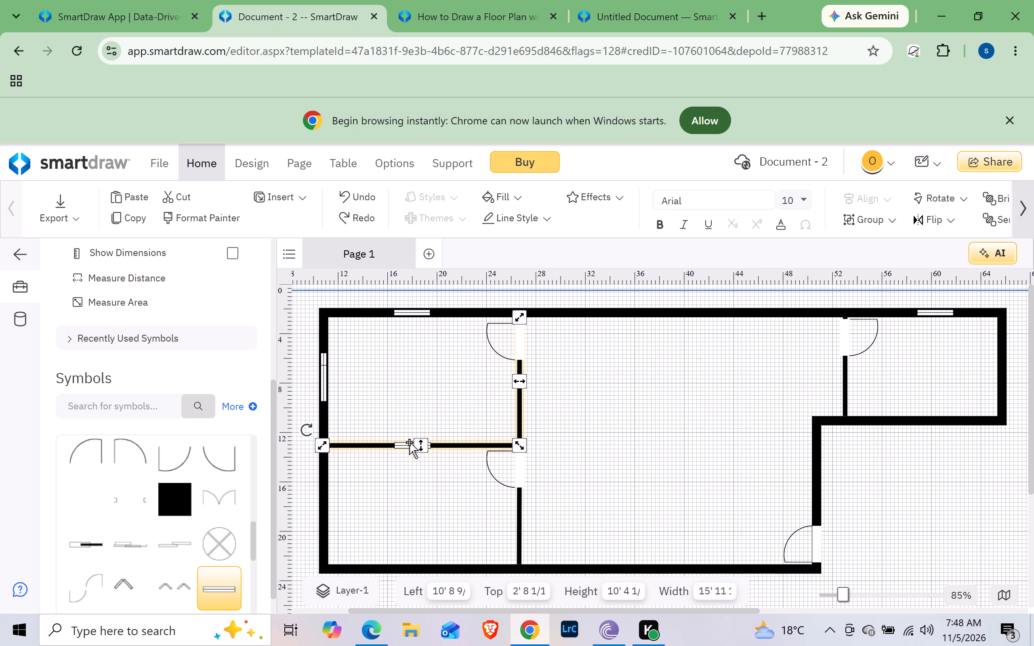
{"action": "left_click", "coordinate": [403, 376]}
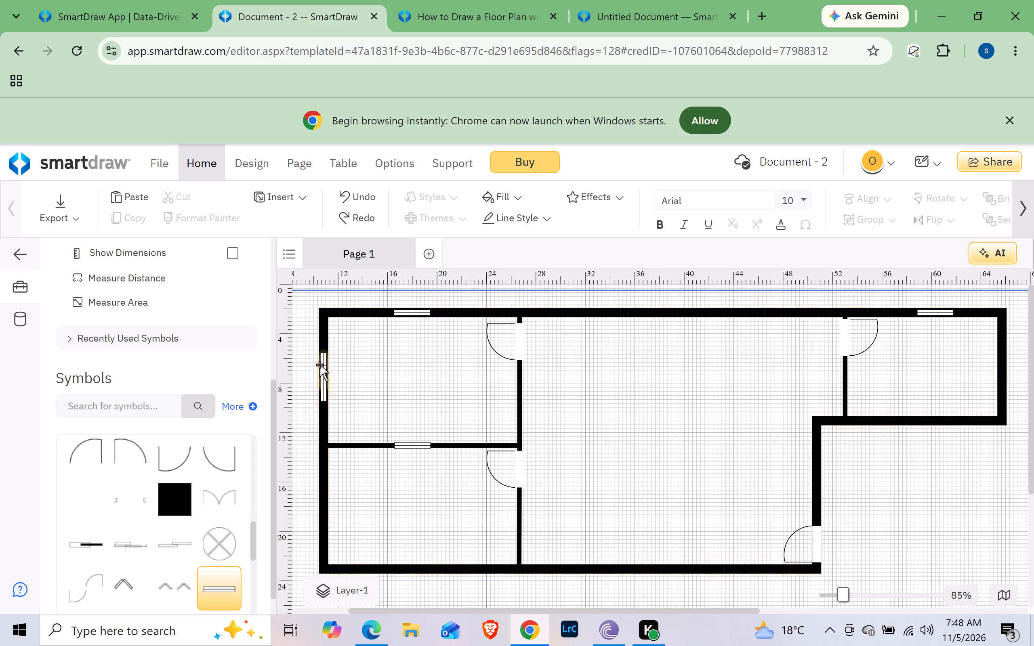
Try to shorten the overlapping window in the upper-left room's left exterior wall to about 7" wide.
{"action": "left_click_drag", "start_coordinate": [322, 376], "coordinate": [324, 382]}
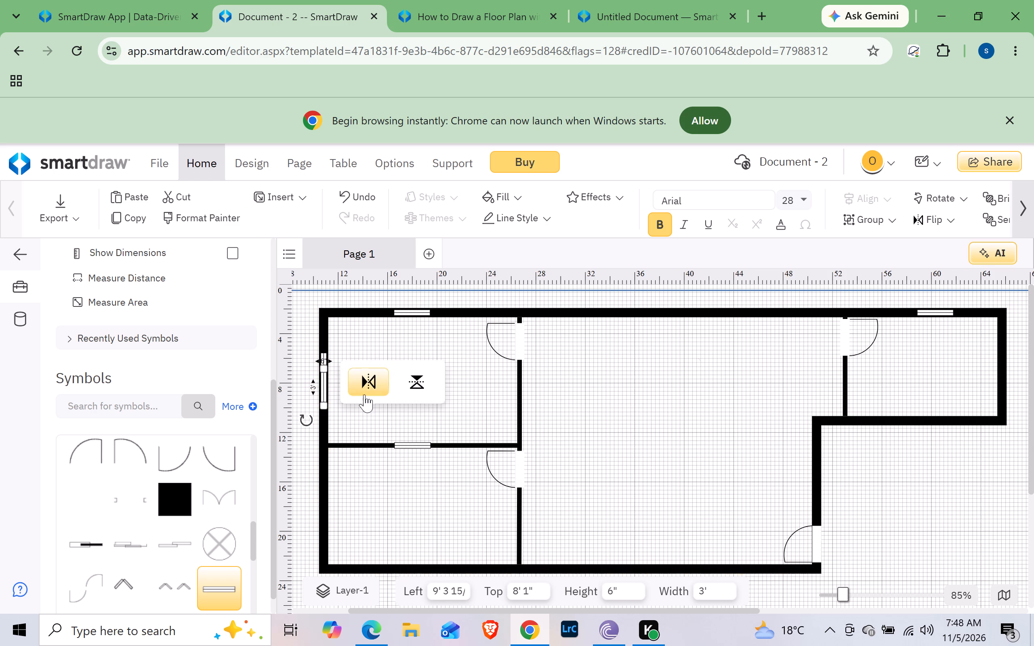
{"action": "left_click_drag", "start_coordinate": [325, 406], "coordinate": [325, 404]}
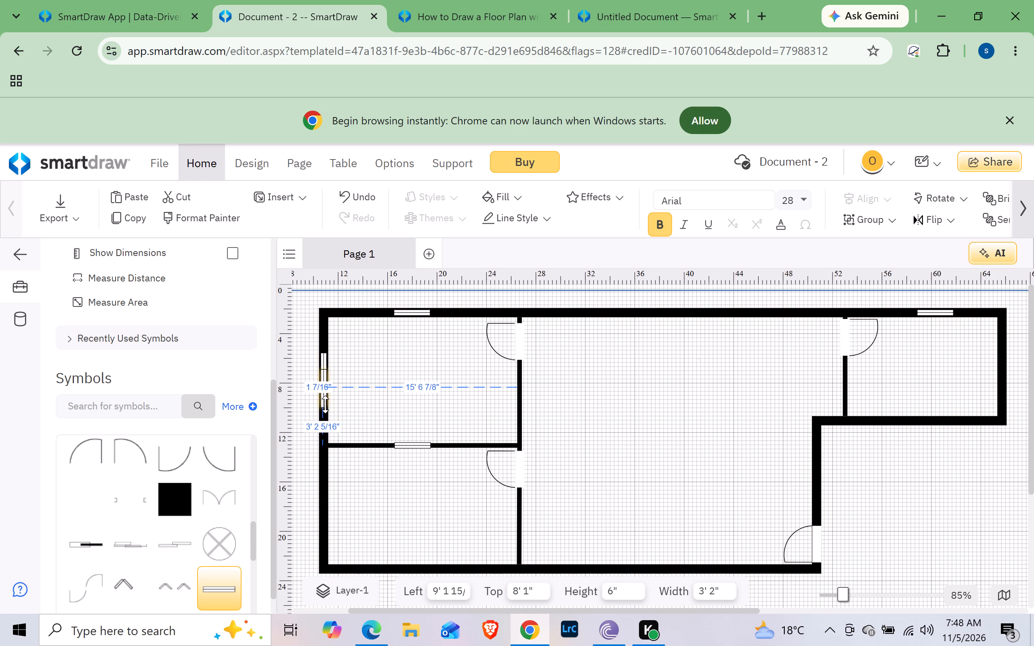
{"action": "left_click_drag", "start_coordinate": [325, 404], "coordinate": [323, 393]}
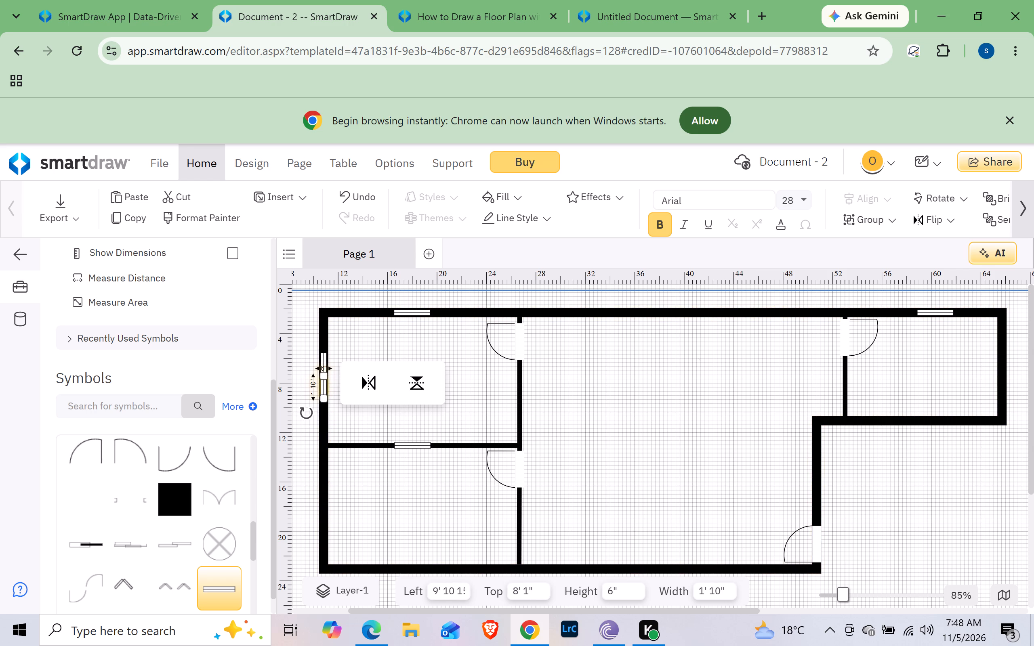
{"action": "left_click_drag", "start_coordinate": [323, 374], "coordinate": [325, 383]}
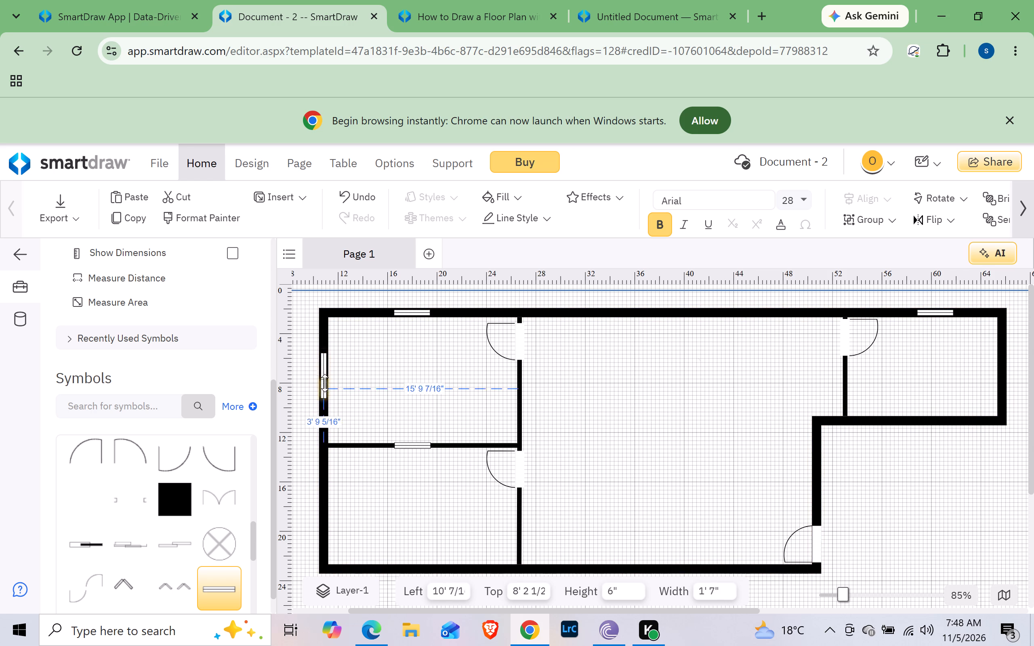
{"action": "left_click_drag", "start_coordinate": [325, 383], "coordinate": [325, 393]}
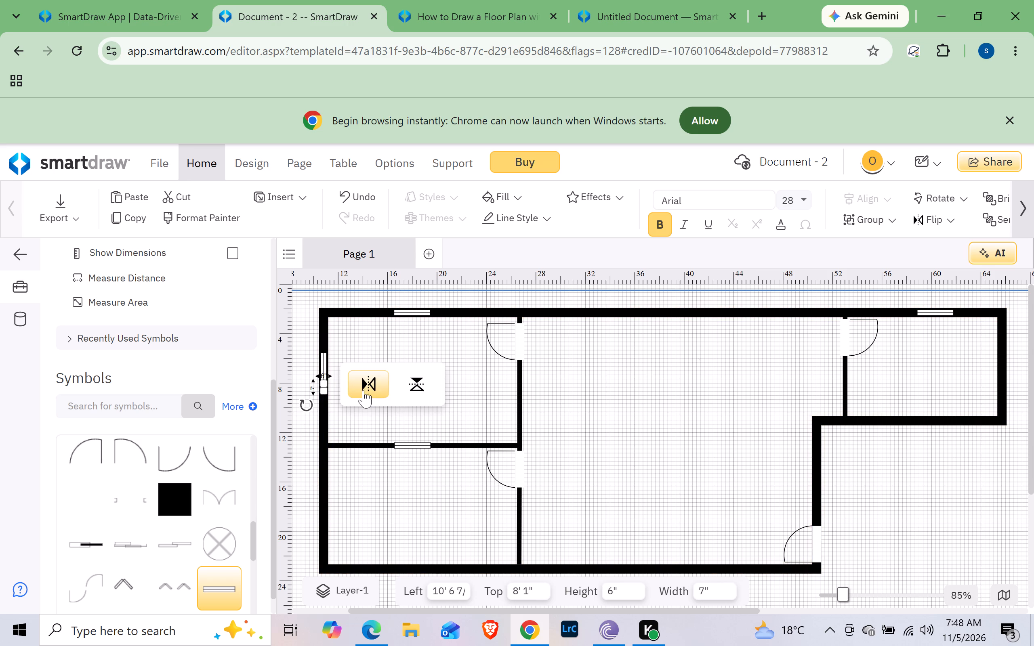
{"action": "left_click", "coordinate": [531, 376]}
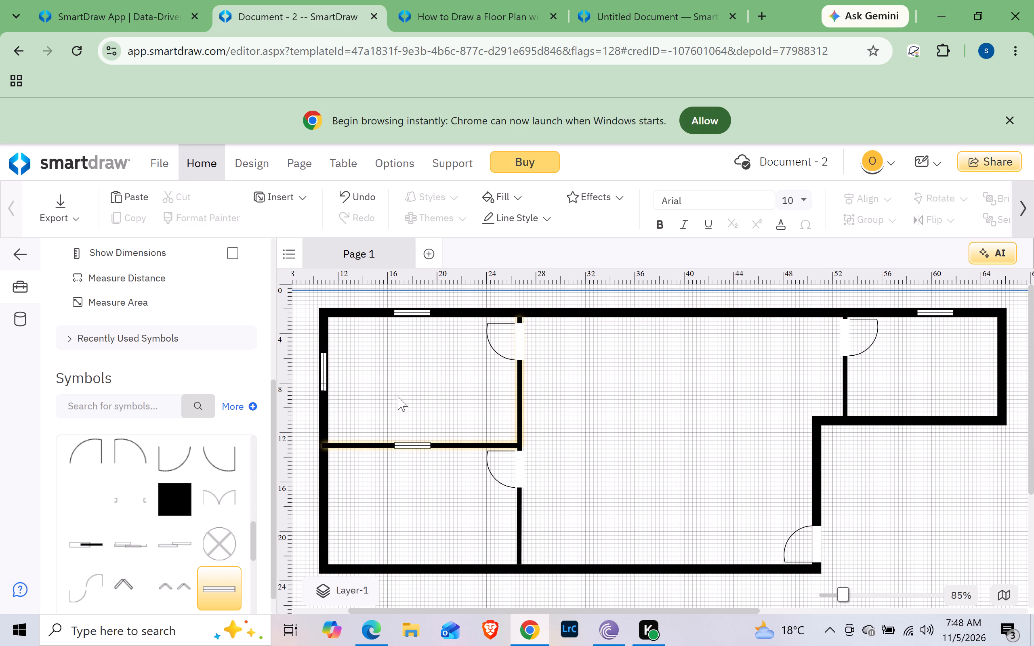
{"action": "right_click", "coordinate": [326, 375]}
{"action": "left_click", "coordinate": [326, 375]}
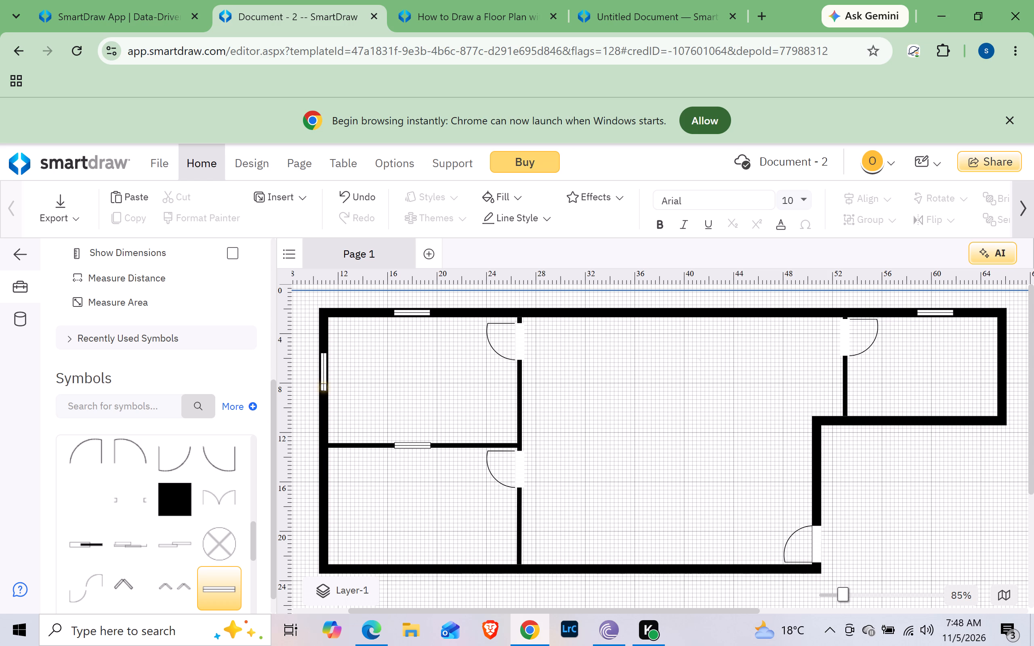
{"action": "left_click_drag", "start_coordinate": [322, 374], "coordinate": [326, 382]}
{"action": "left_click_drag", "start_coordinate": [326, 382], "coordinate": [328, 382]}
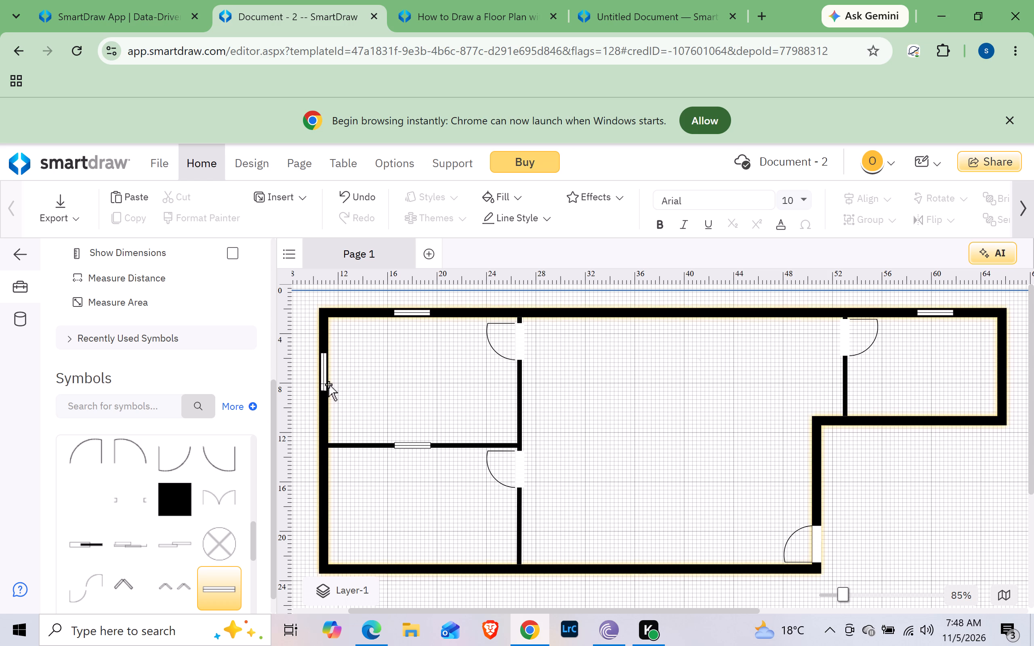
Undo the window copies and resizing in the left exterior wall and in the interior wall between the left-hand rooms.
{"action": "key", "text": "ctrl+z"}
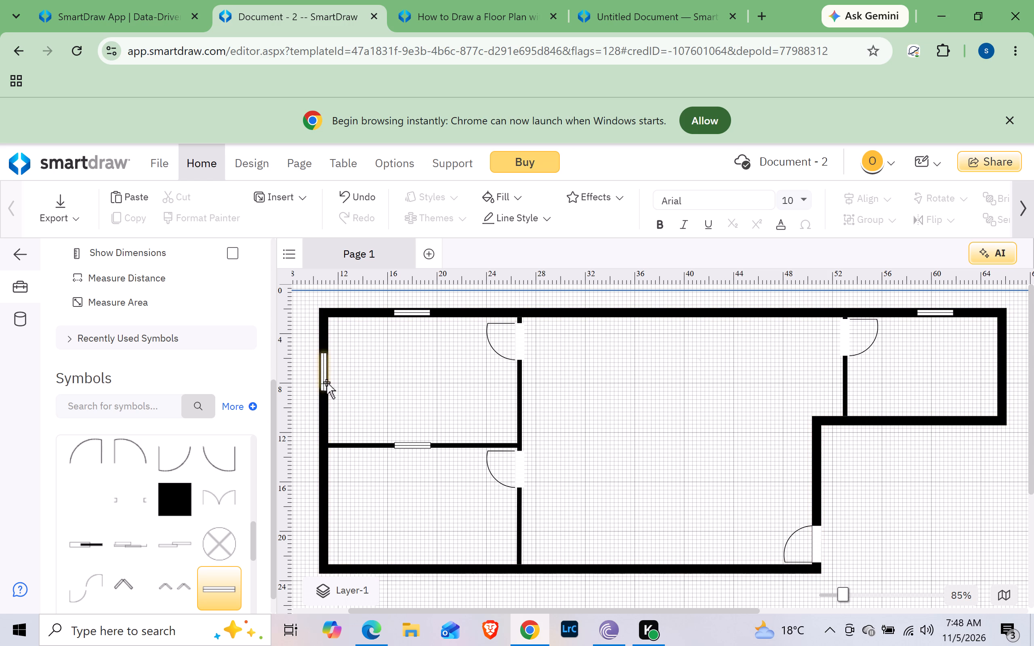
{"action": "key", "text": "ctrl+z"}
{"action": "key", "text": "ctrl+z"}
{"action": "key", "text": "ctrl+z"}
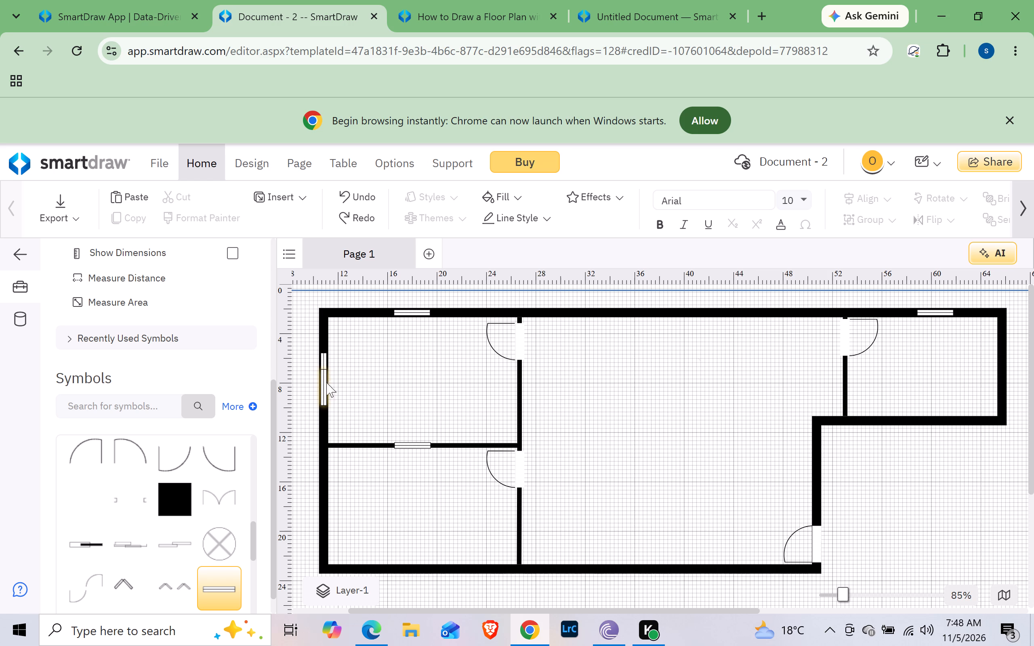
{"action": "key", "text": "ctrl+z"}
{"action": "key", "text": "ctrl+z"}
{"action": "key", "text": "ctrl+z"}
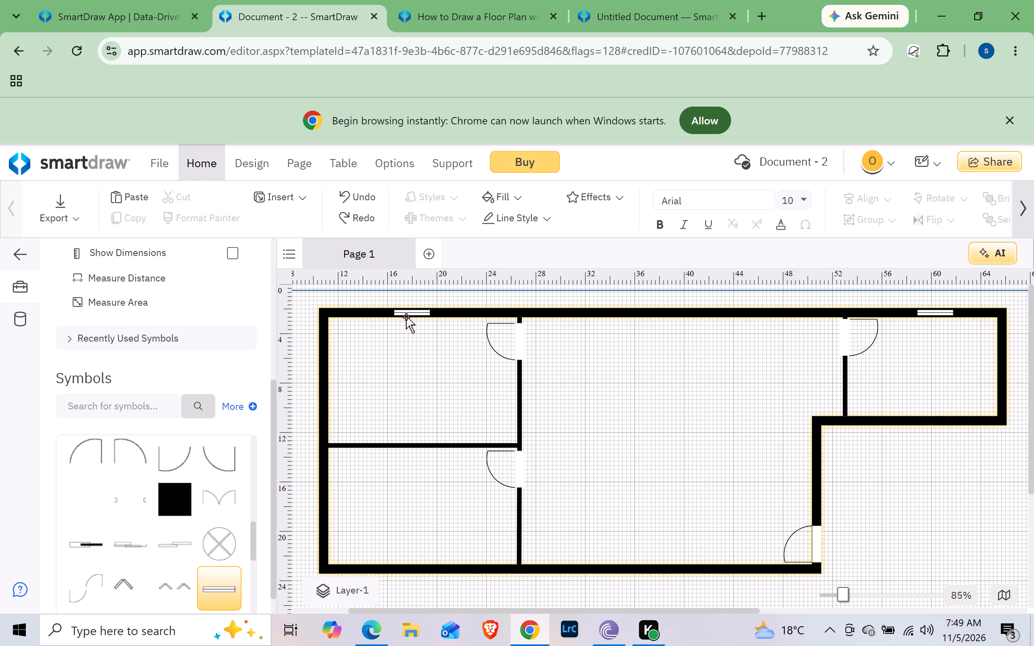
Copy the top-wall window into the upper-left room's left exterior wall, about 7' 9" from the page's top edge.
{"action": "left_click_drag", "start_coordinate": [407, 311], "coordinate": [331, 389], "text": "ctrl"}
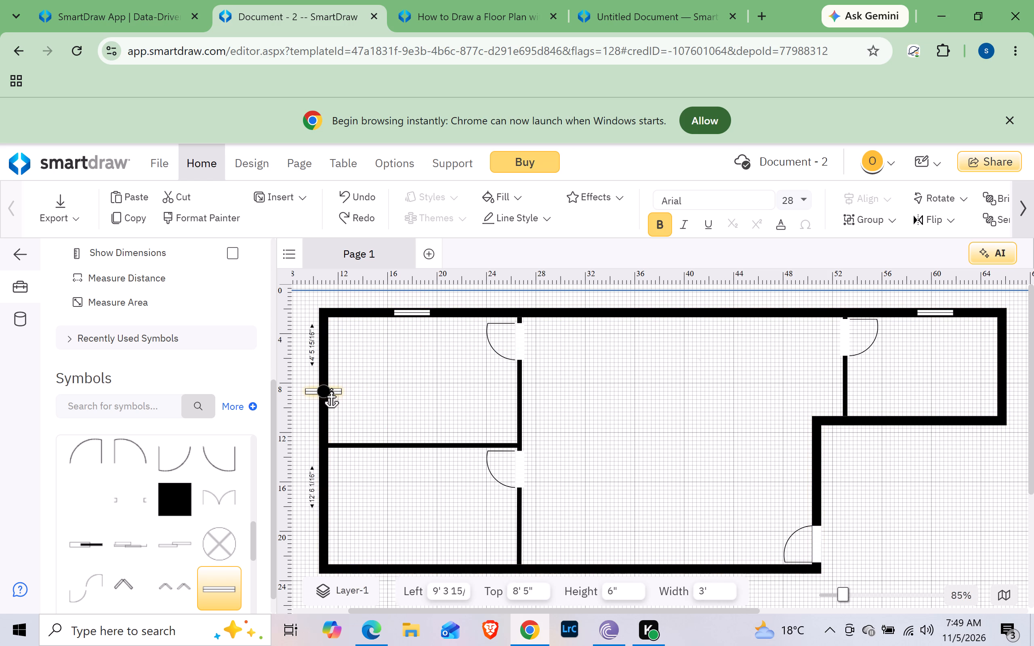
{"action": "left_click_drag", "start_coordinate": [331, 389], "coordinate": [327, 384], "text": "ctrl"}
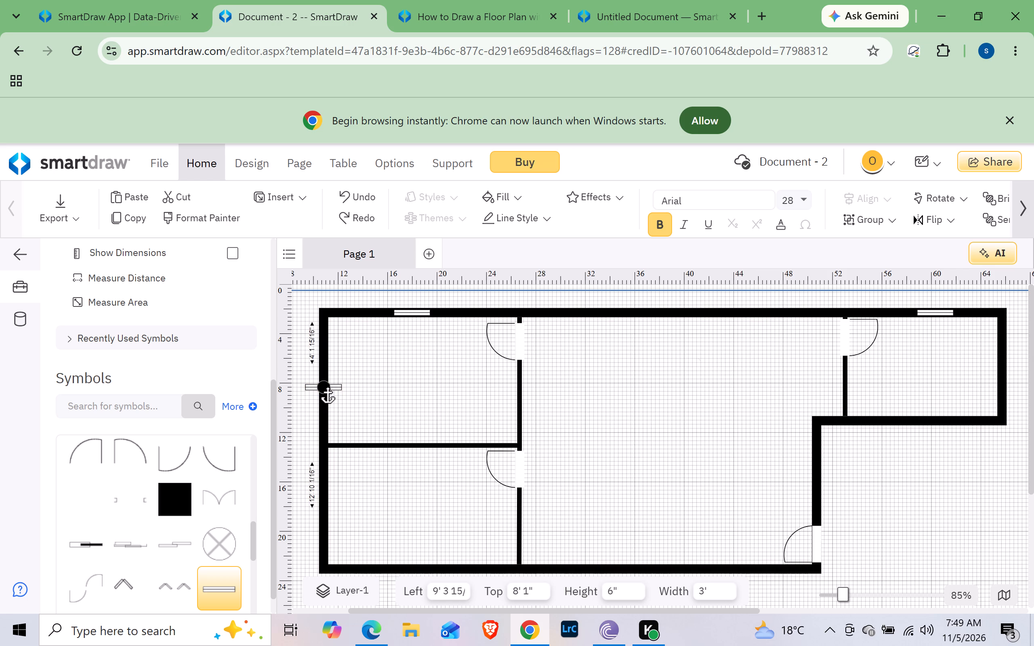
{"action": "left_click_drag", "start_coordinate": [327, 384], "coordinate": [327, 382], "text": "ctrl"}
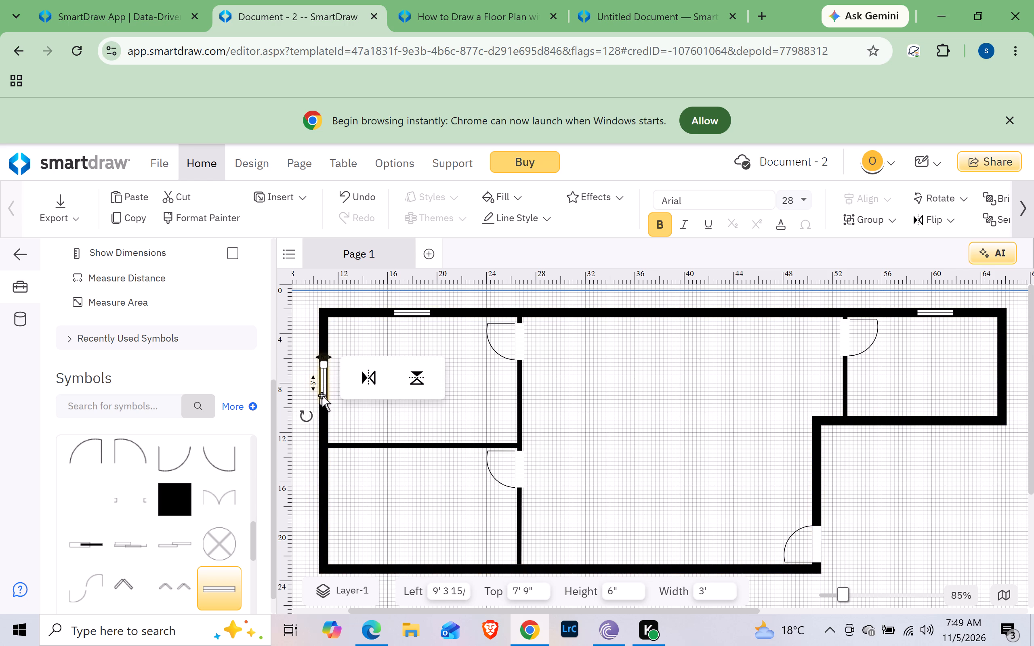
Copy the upper-left room's left-wall window into the lower-left room's left exterior wall, about 17' 9" from the page's top edge.
{"action": "left_click_drag", "start_coordinate": [323, 389], "coordinate": [324, 396], "text": "ctrl"}
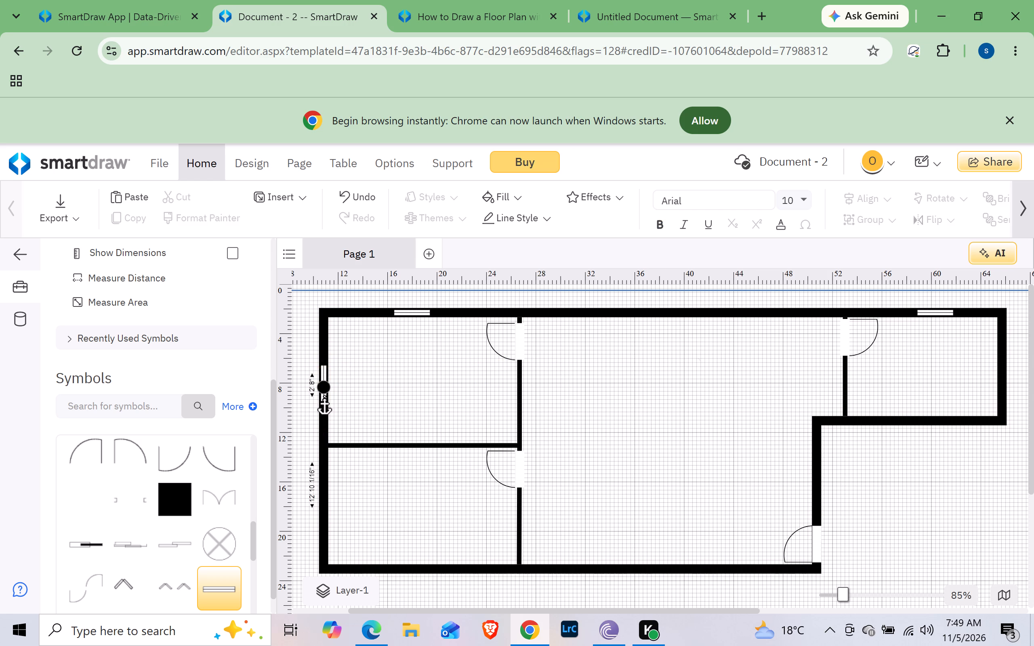
{"action": "left_click_drag", "start_coordinate": [324, 396], "coordinate": [327, 504], "text": "ctrl"}
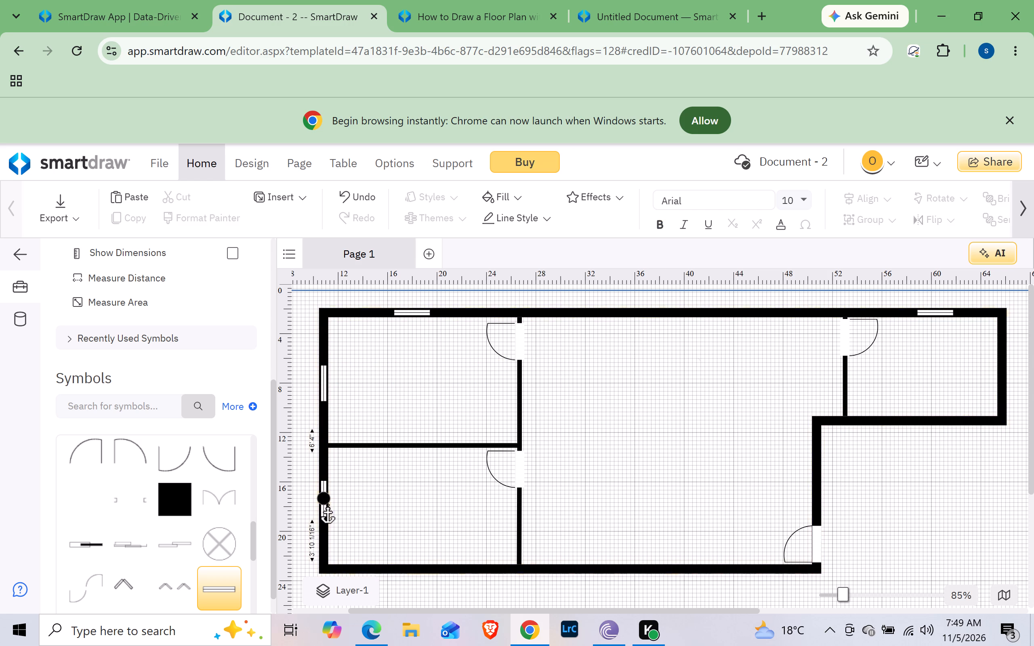
{"action": "left_click_drag", "start_coordinate": [327, 504], "coordinate": [328, 513], "text": "ctrl"}
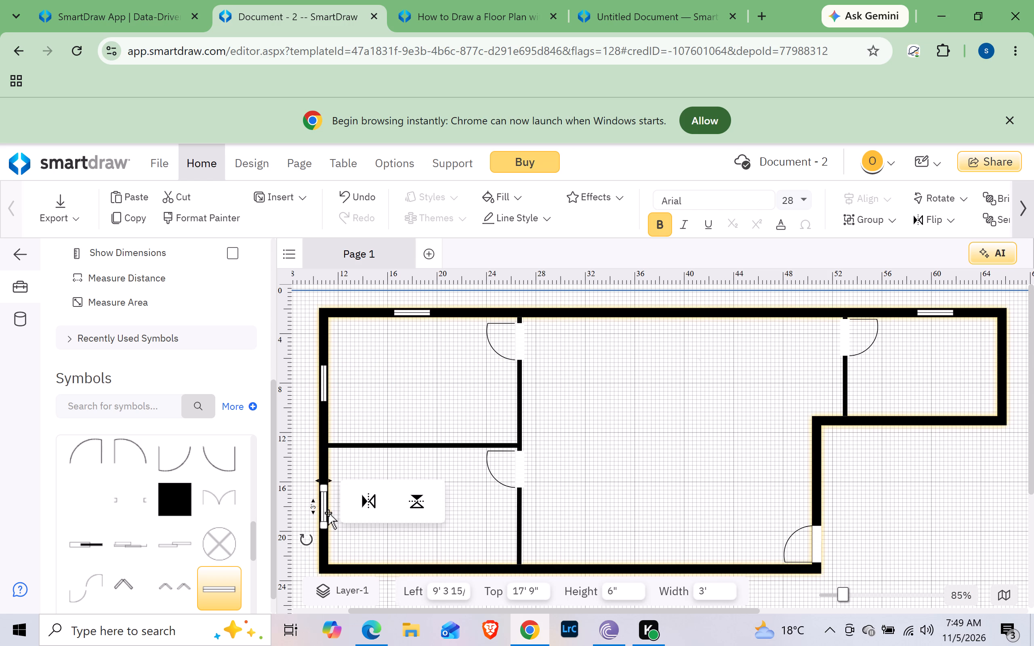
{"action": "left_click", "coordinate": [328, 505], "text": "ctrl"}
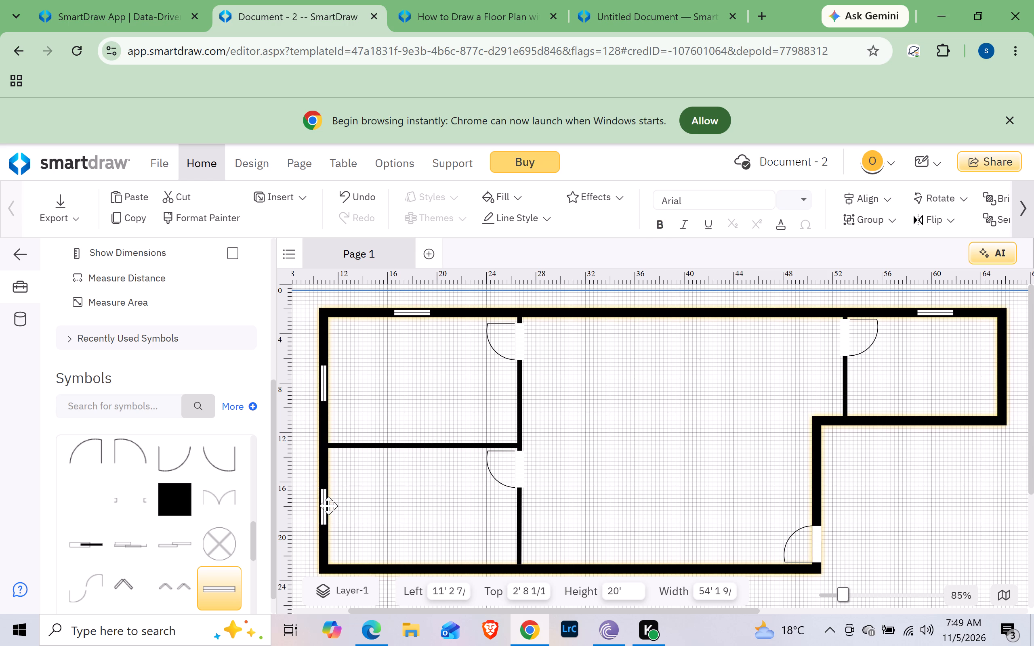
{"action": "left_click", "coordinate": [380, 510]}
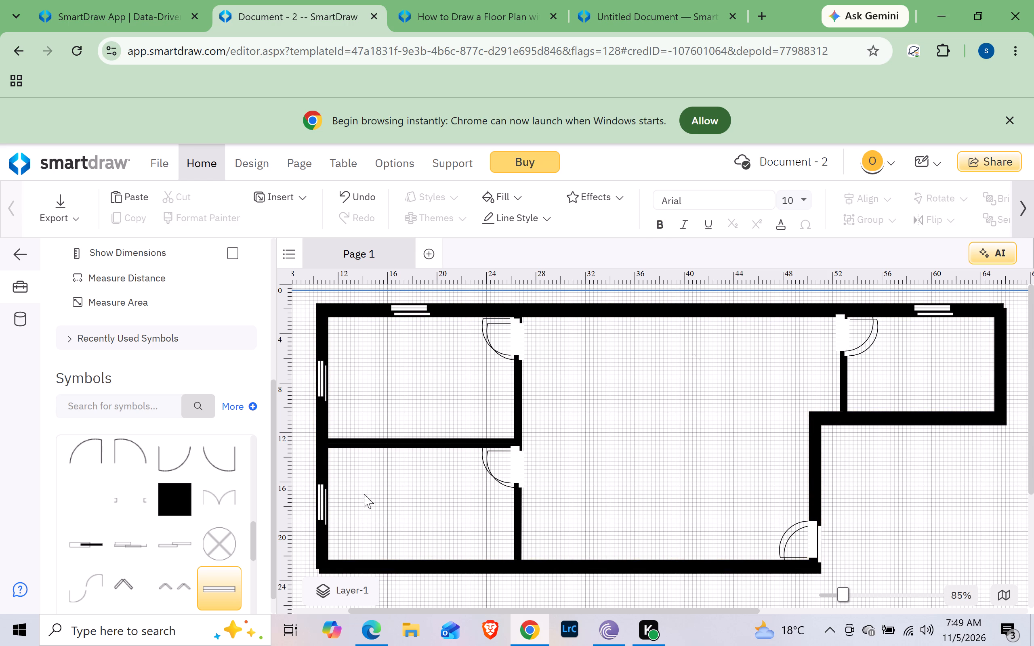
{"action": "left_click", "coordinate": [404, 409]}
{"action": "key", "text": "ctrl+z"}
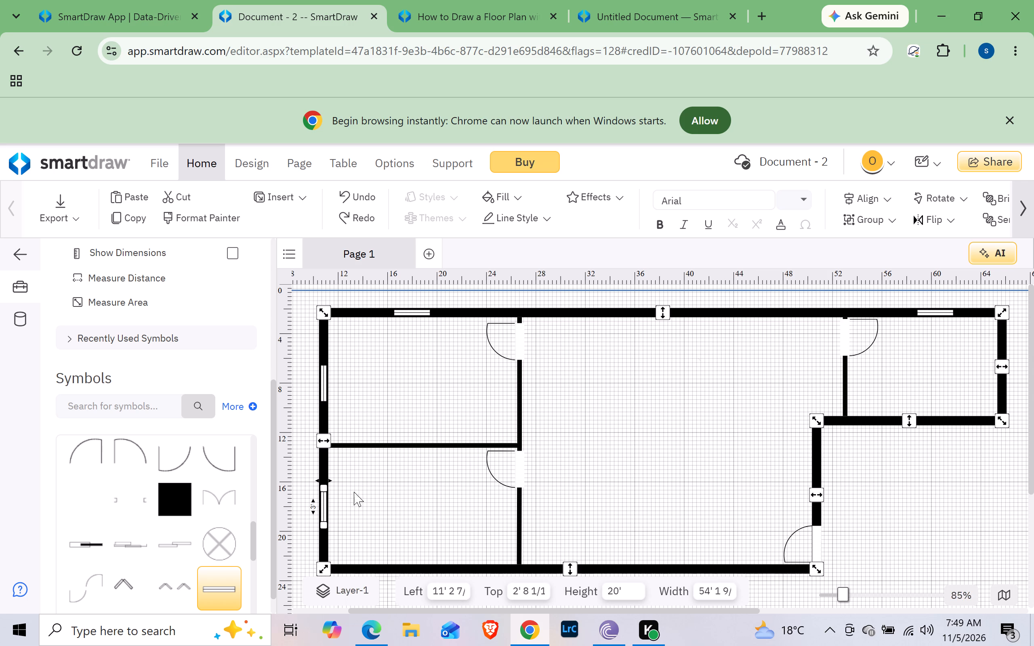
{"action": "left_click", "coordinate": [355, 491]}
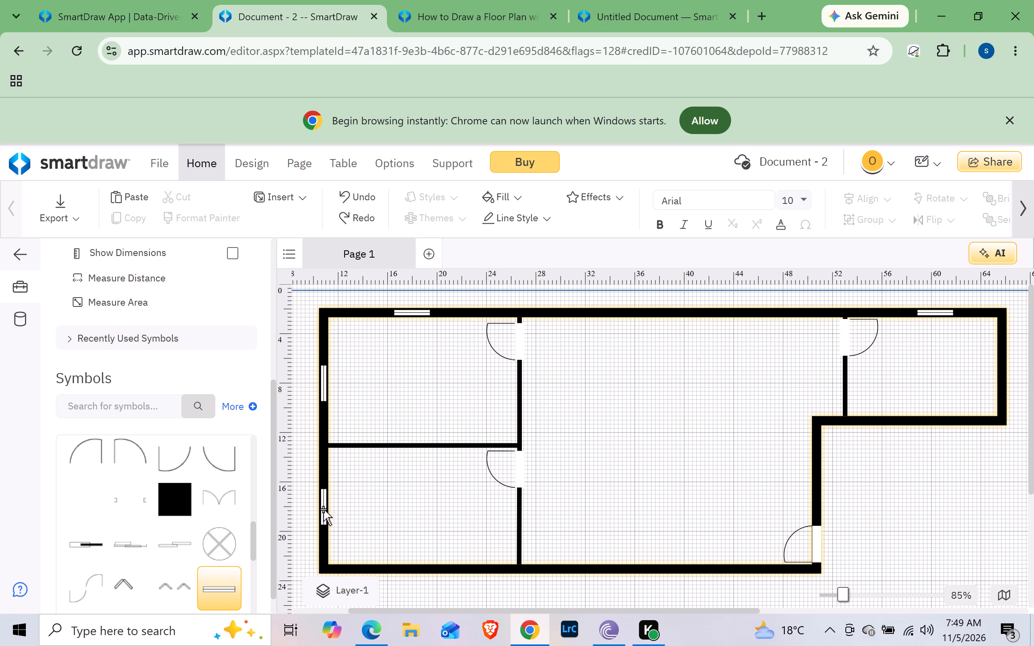
Copy the lower-left room's left-wall window into that room's bottom exterior wall, about 17' 2" from the page's left edge.
{"action": "left_click_drag", "start_coordinate": [325, 508], "coordinate": [401, 549], "text": "ctrl"}
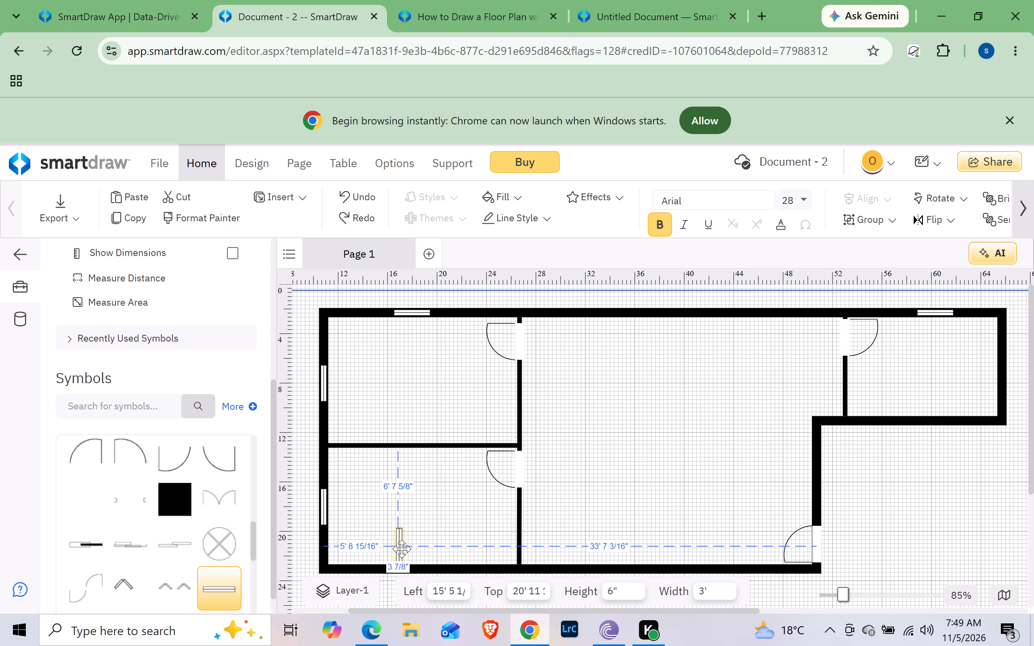
{"action": "left_click_drag", "start_coordinate": [401, 549], "coordinate": [419, 558], "text": "ctrl"}
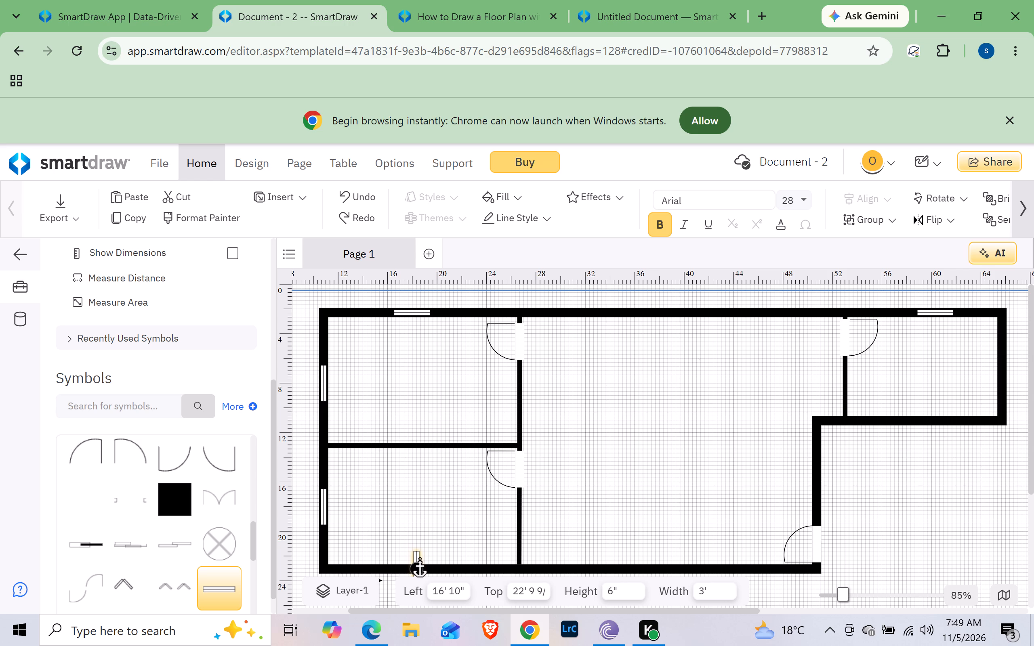
{"action": "left_click_drag", "start_coordinate": [419, 558], "coordinate": [422, 556], "text": "ctrl"}
{"action": "left_click_drag", "start_coordinate": [422, 556], "coordinate": [420, 556], "text": "ctrl"}
{"action": "left_click", "coordinate": [408, 479]}
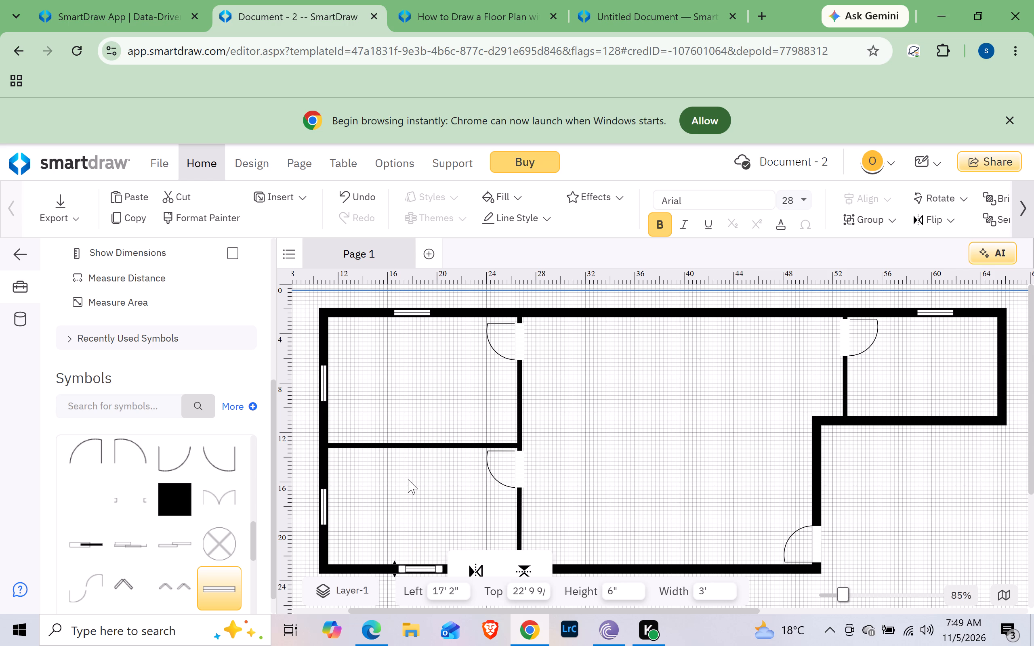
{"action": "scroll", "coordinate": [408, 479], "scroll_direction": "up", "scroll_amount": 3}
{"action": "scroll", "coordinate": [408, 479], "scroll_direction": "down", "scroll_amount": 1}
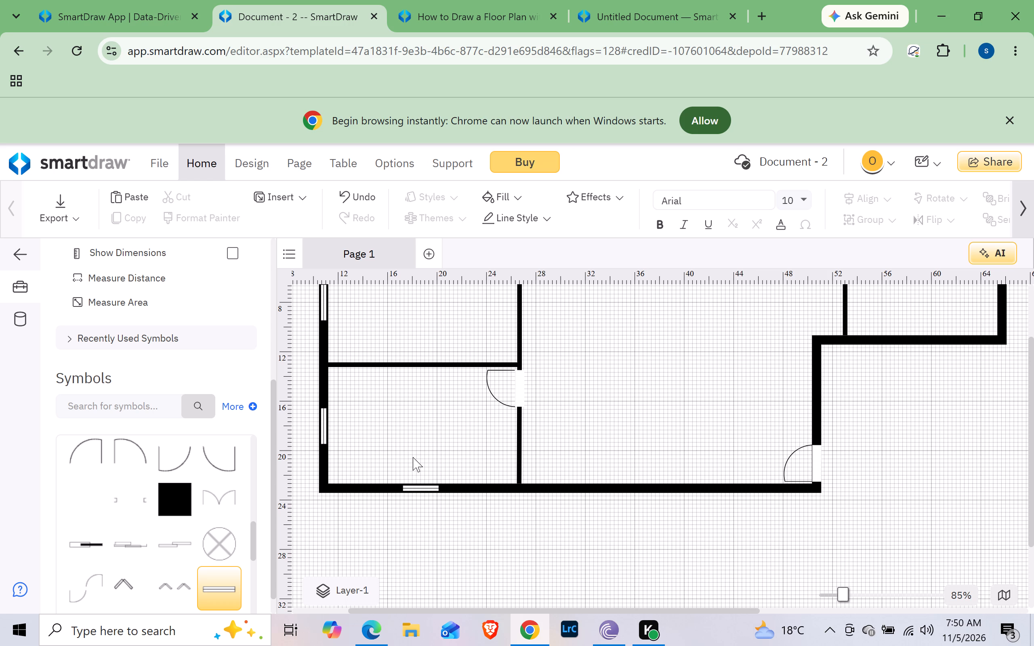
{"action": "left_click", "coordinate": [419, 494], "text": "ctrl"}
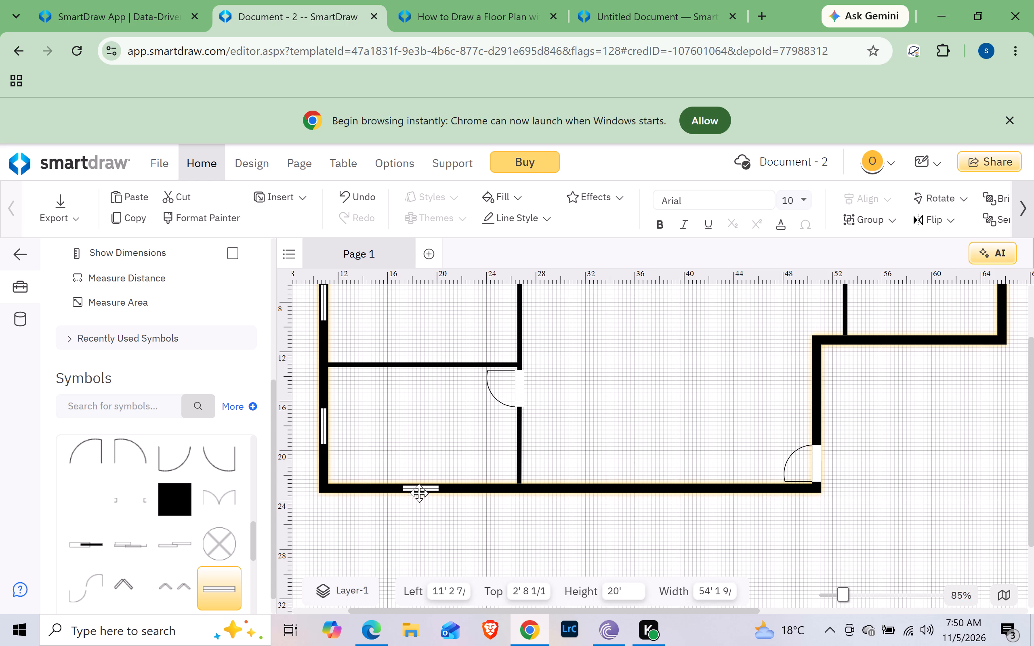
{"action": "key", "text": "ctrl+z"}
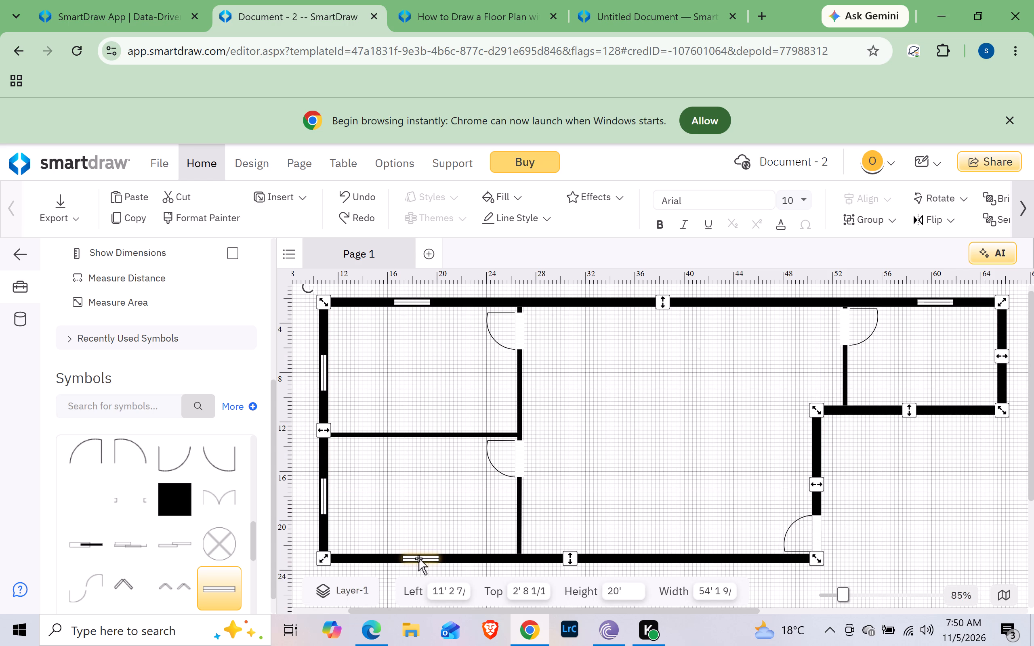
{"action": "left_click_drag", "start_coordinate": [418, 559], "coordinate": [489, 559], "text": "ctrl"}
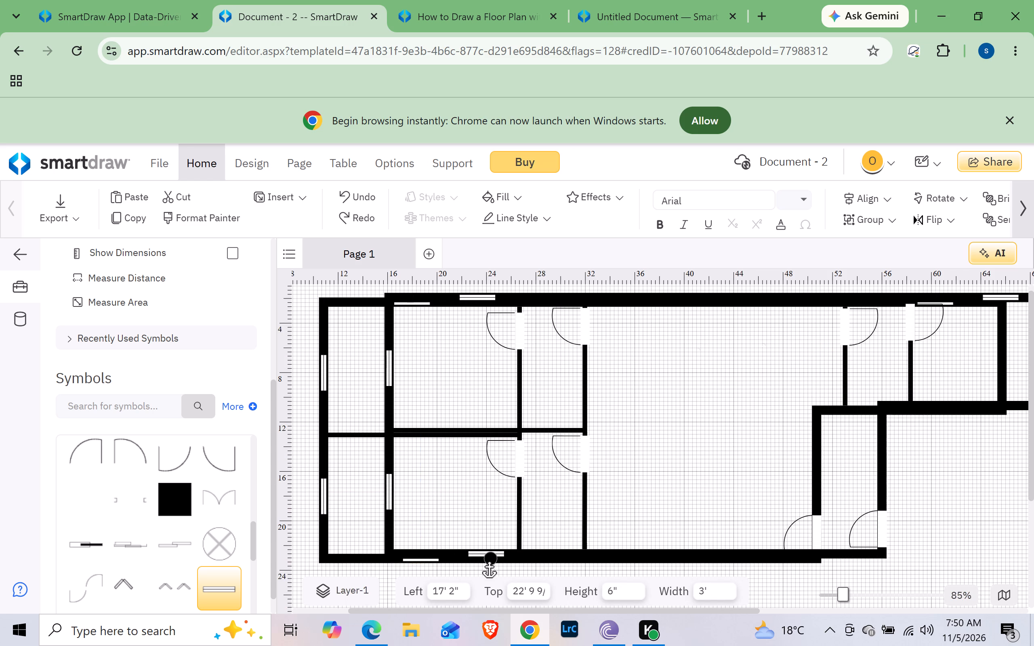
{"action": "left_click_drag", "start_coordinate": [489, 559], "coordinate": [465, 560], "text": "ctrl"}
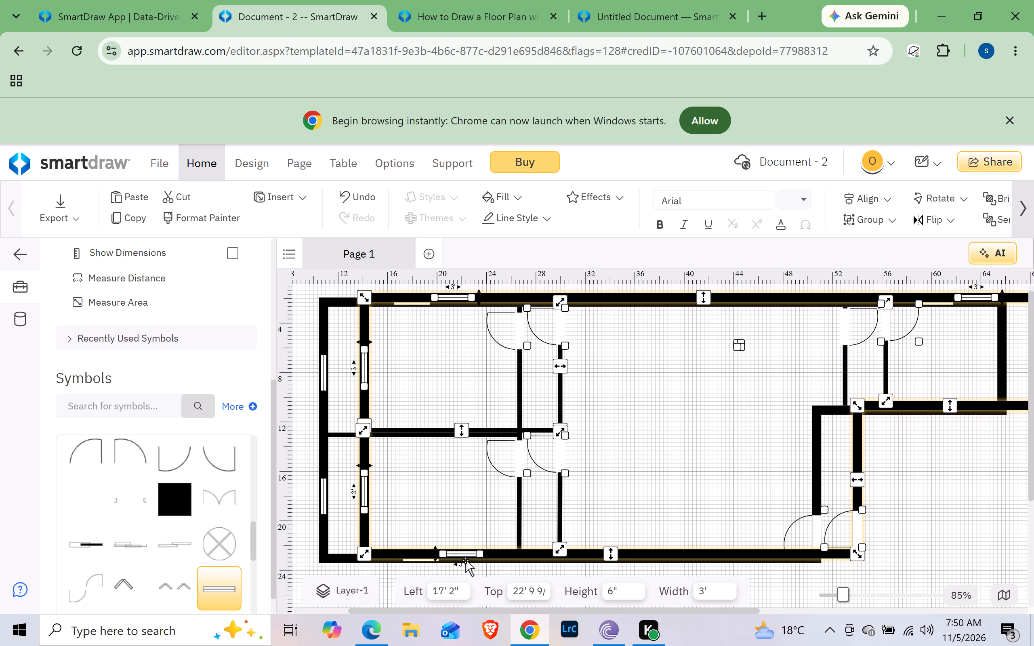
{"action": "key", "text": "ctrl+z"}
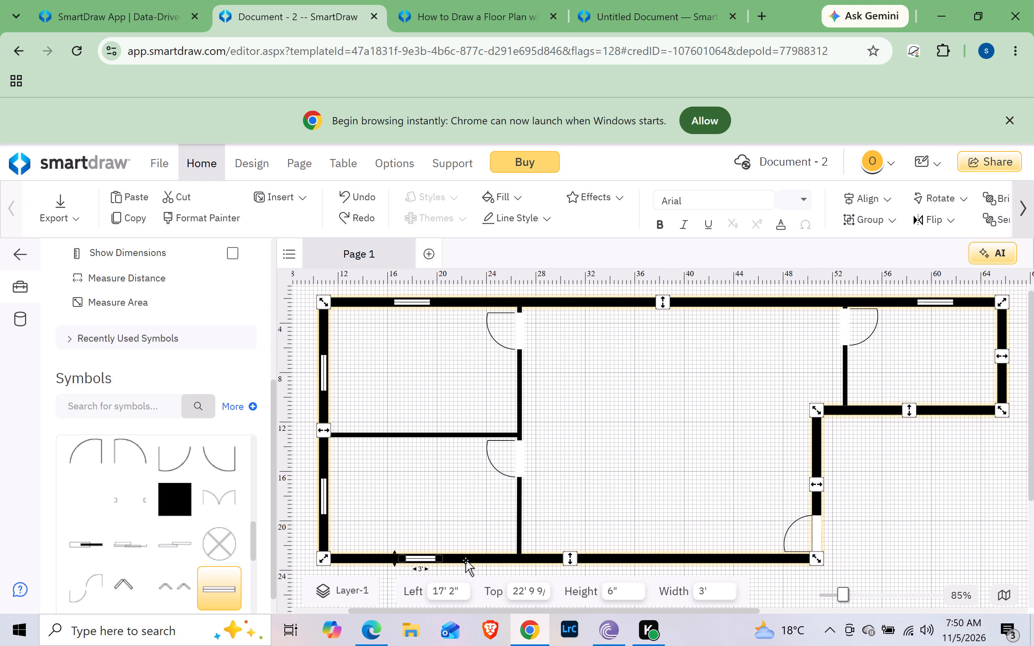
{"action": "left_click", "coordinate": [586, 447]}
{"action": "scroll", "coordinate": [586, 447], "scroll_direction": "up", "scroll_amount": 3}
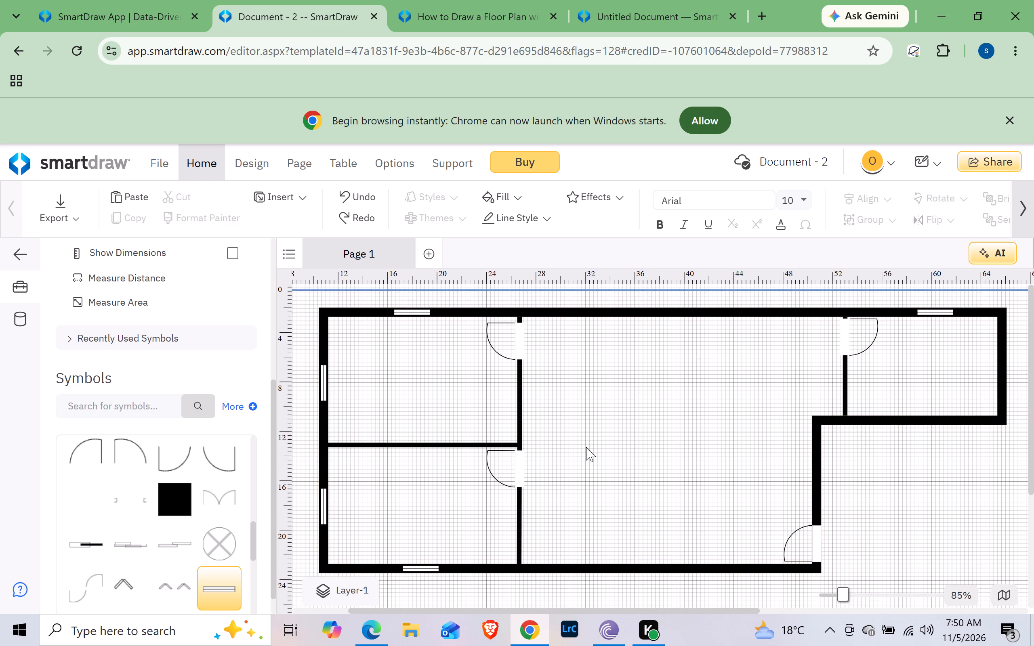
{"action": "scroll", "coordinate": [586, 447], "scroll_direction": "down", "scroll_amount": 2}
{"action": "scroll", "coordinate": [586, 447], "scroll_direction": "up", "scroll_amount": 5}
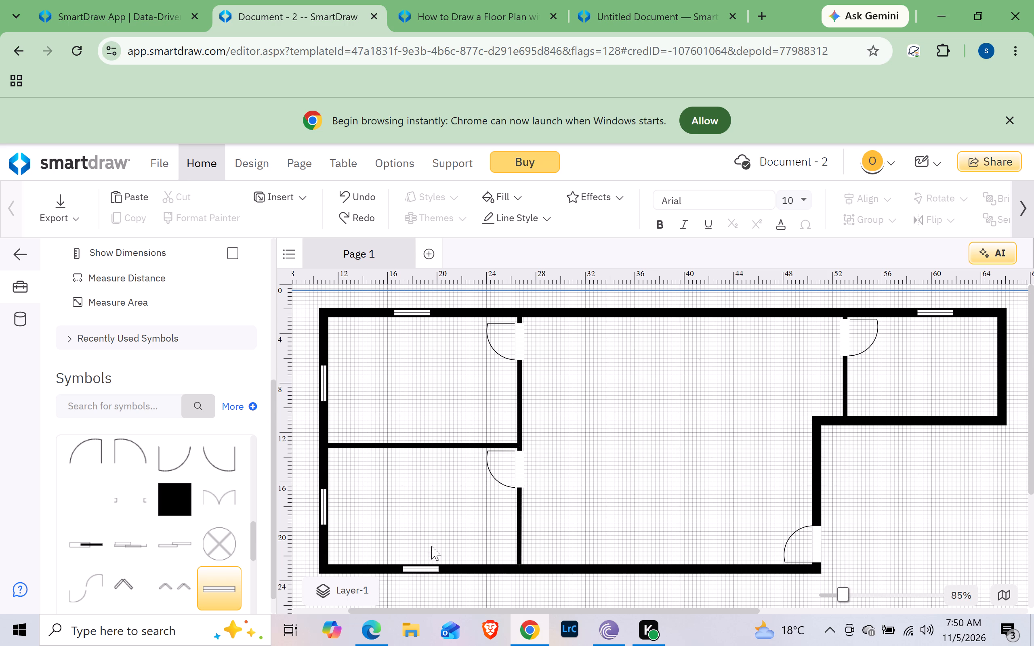
Copy the lower-left room's bottom-wall window into the large central room's bottom exterior wall, about 36' 6" from the page's left edge.
{"action": "left_click", "coordinate": [421, 569]}
{"action": "left_click_drag", "start_coordinate": [421, 569], "coordinate": [448, 573], "text": "ctrl"}
{"action": "left_click_drag", "start_coordinate": [448, 573], "coordinate": [654, 558], "text": "ctrl"}
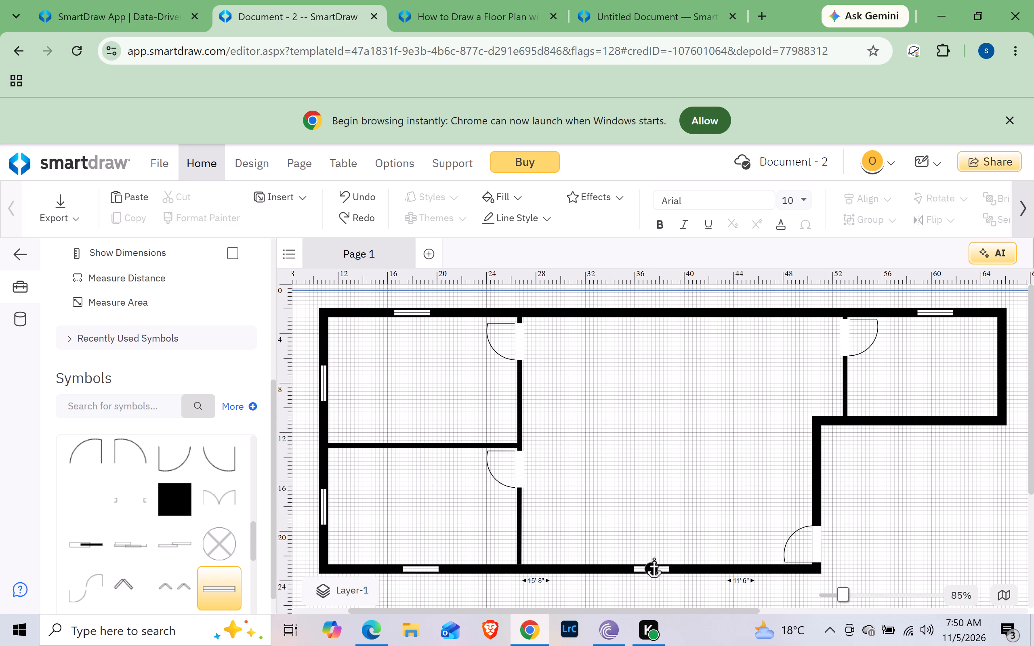
{"action": "left_click_drag", "start_coordinate": [654, 558], "coordinate": [662, 552], "text": "ctrl"}
{"action": "right_click", "coordinate": [662, 552], "text": "ctrl"}
{"action": "left_click_drag", "start_coordinate": [662, 552], "coordinate": [663, 546], "text": "ctrl"}
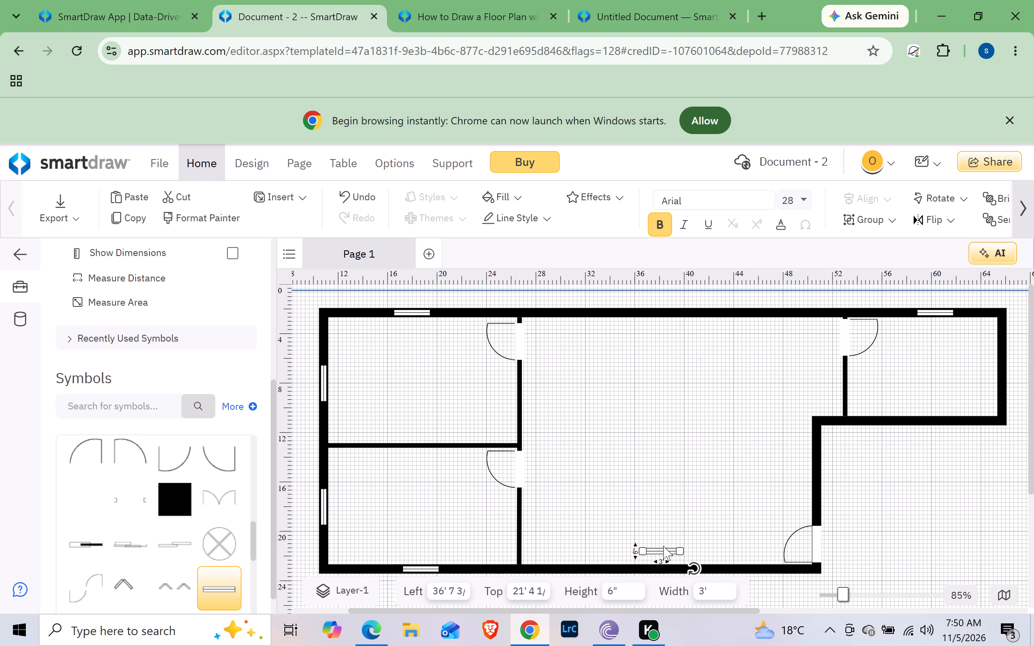
{"action": "left_click_drag", "start_coordinate": [663, 546], "coordinate": [662, 563], "text": "ctrl"}
{"action": "left_click", "coordinate": [660, 516]}
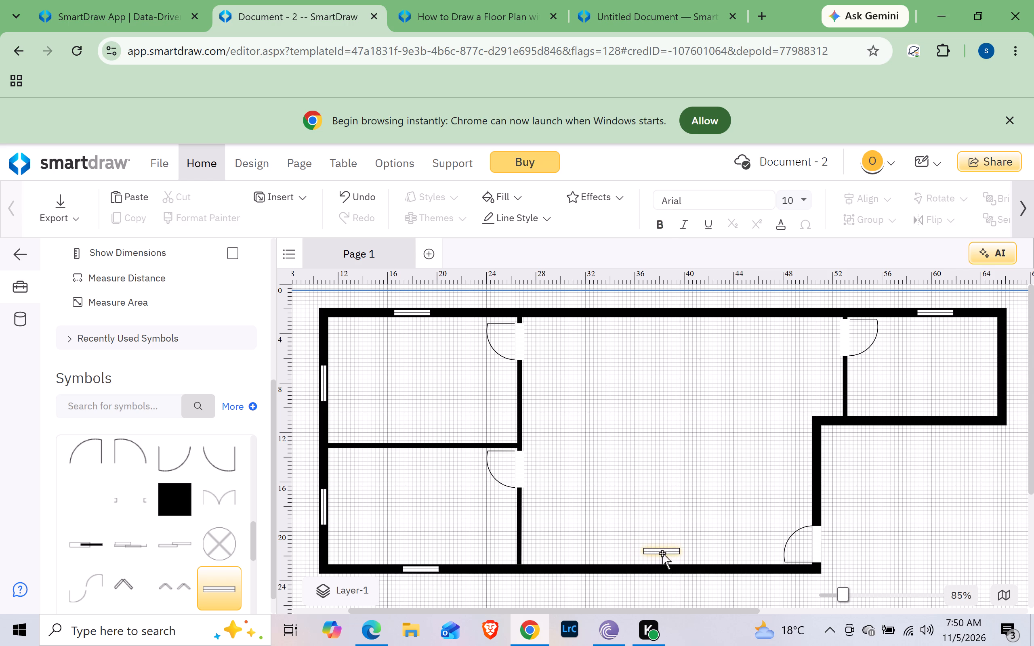
{"action": "left_click", "coordinate": [662, 553]}
{"action": "left_click_drag", "start_coordinate": [662, 554], "coordinate": [666, 565]}
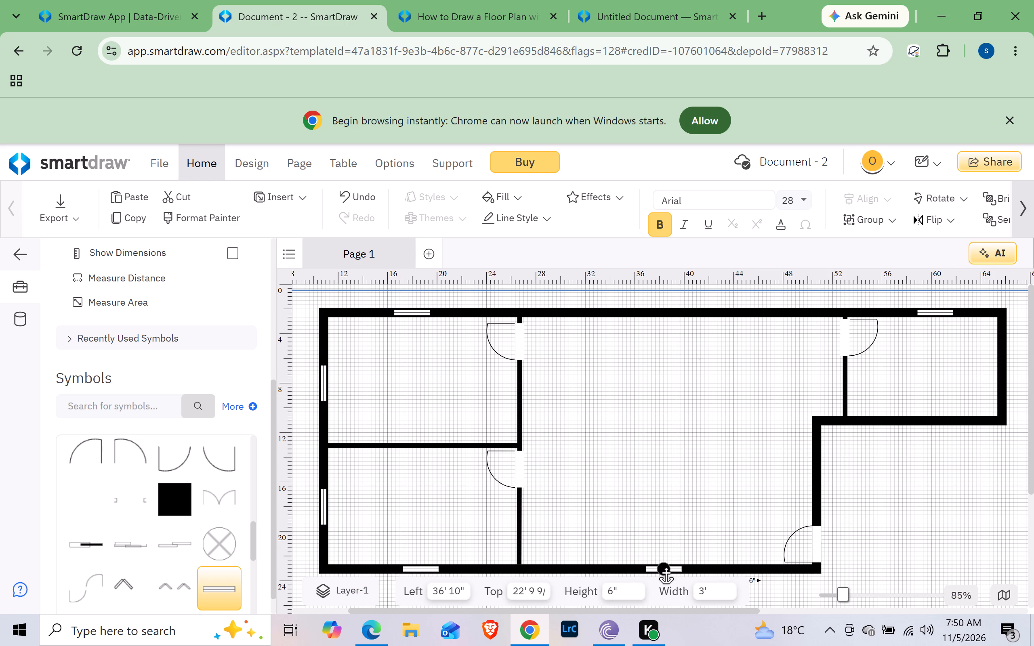
{"action": "left_click_drag", "start_coordinate": [666, 565], "coordinate": [661, 562]}
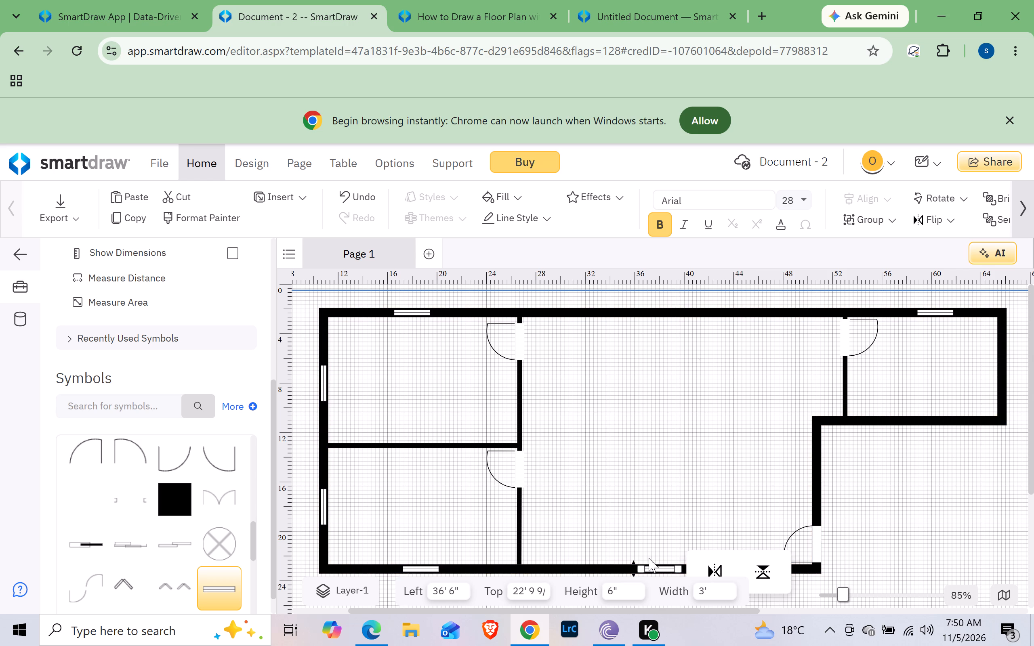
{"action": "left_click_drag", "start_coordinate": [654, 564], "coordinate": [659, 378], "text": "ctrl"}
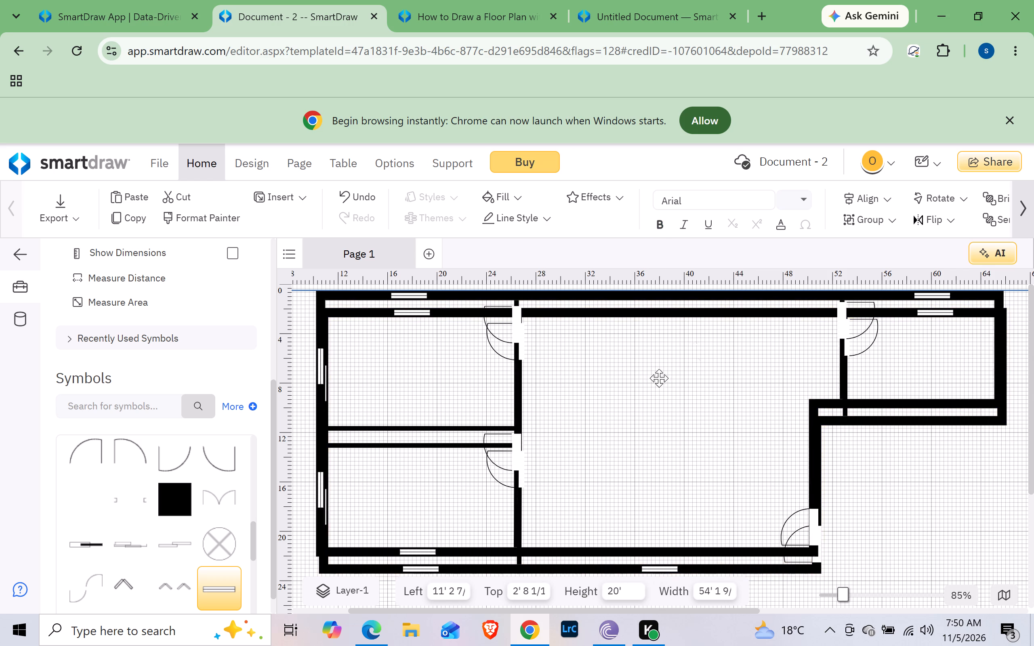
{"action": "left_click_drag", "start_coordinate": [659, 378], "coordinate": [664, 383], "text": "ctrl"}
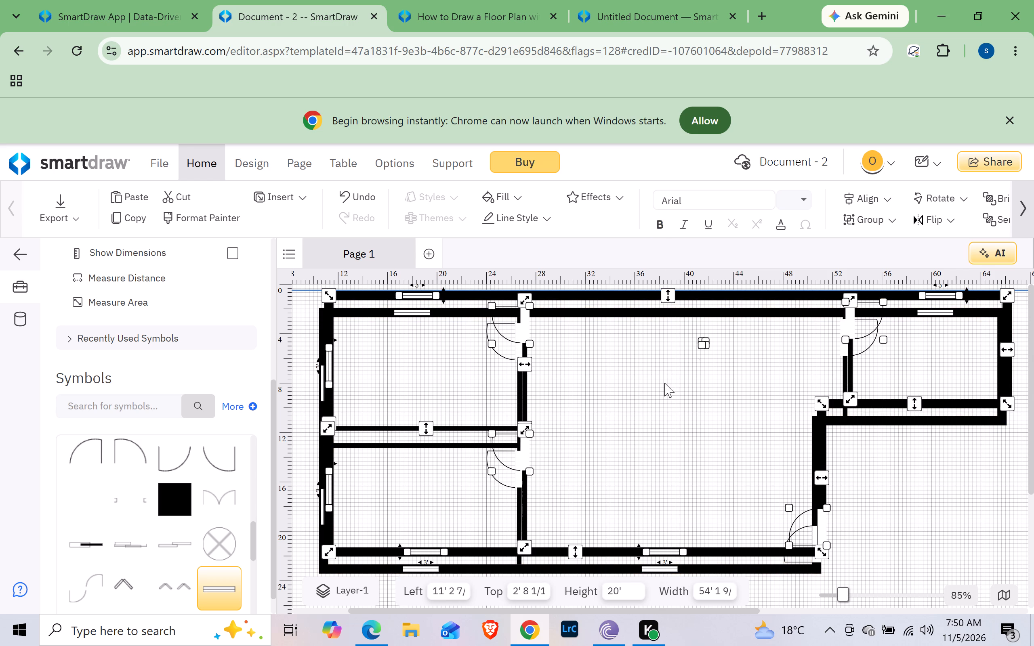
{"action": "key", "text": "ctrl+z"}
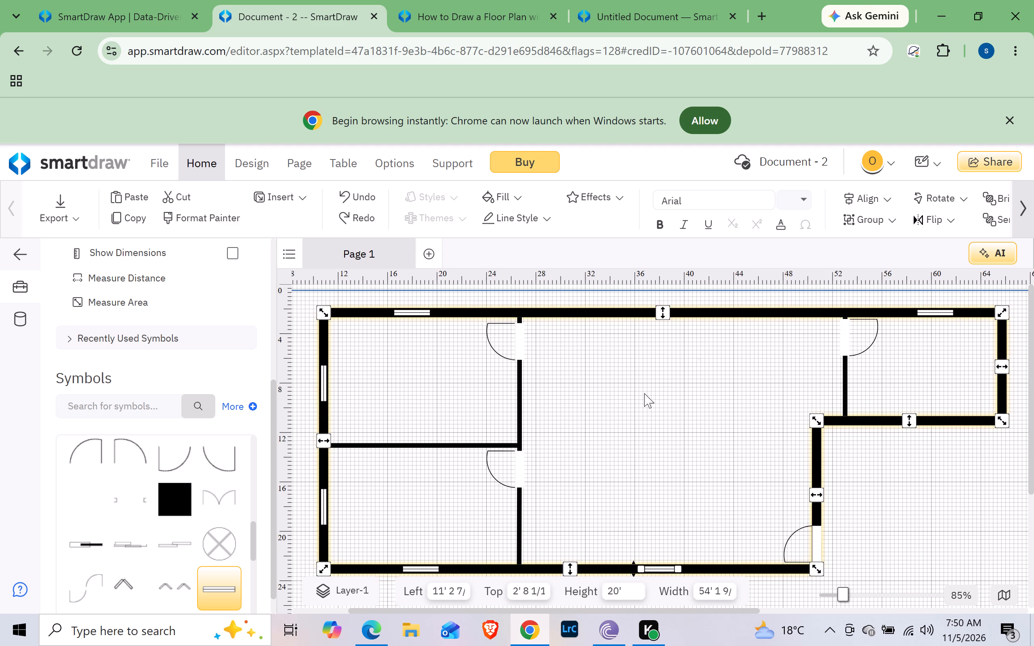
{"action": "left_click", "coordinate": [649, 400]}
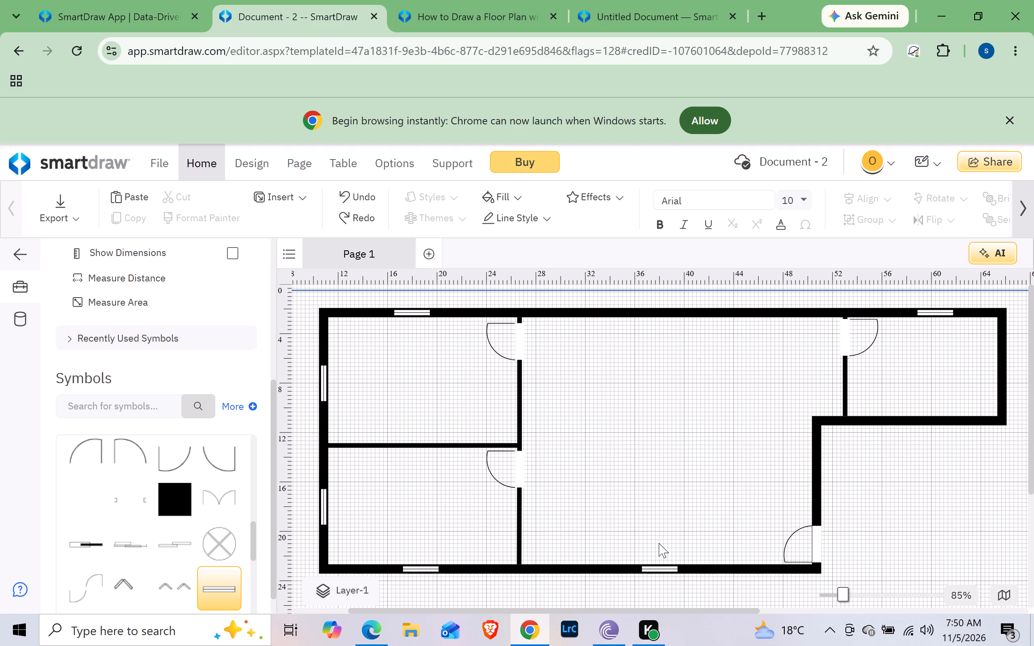
Copy the central room's bottom-wall window into its top exterior wall directly opposite, about 36' 6" from the page's left edge.
{"action": "left_click", "coordinate": [668, 570]}
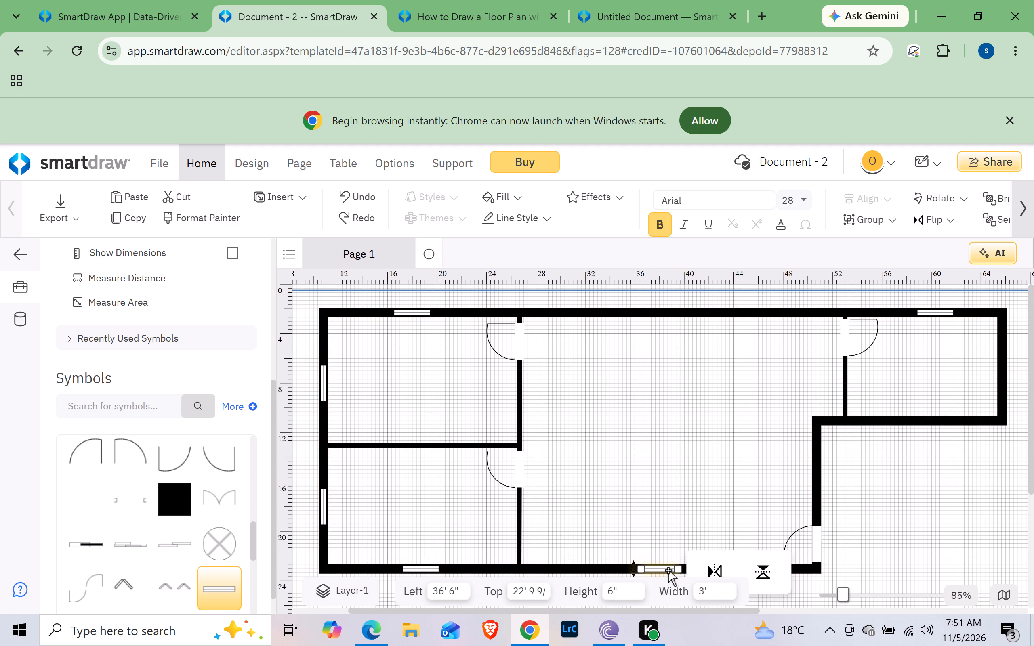
{"action": "left_click_drag", "start_coordinate": [668, 570], "coordinate": [667, 370], "text": "ctrl"}
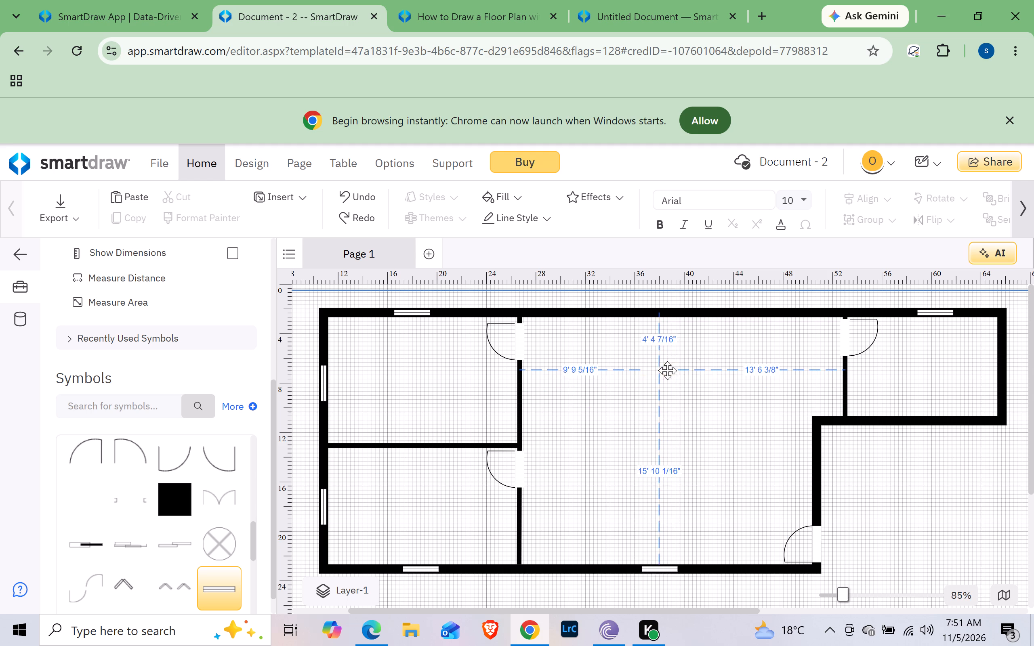
{"action": "left_click_drag", "start_coordinate": [667, 370], "coordinate": [668, 316], "text": "ctrl"}
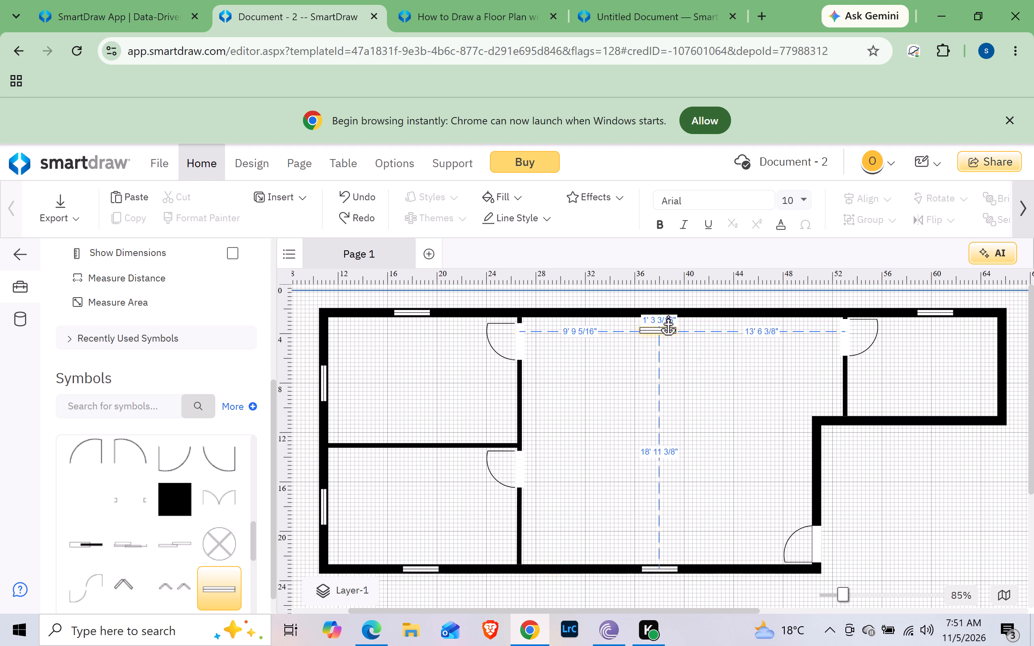
{"action": "left_click_drag", "start_coordinate": [668, 316], "coordinate": [666, 317], "text": "ctrl"}
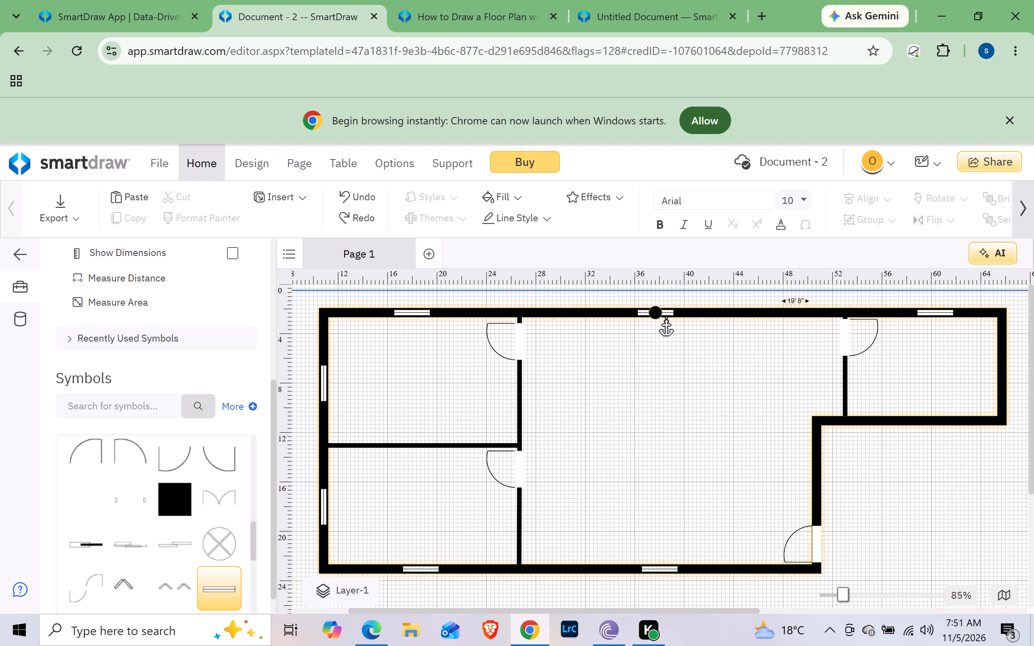
{"action": "left_click_drag", "start_coordinate": [666, 317], "coordinate": [666, 317], "text": "ctrl"}
{"action": "left_click_drag", "start_coordinate": [666, 317], "coordinate": [667, 319], "text": "ctrl"}
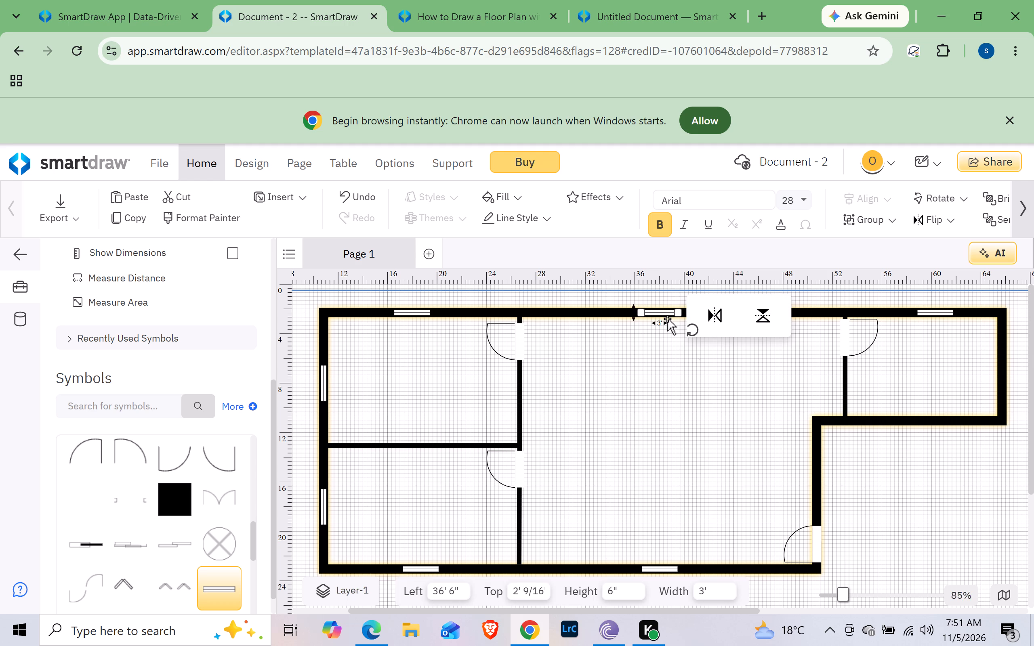
{"action": "left_click", "coordinate": [670, 419]}
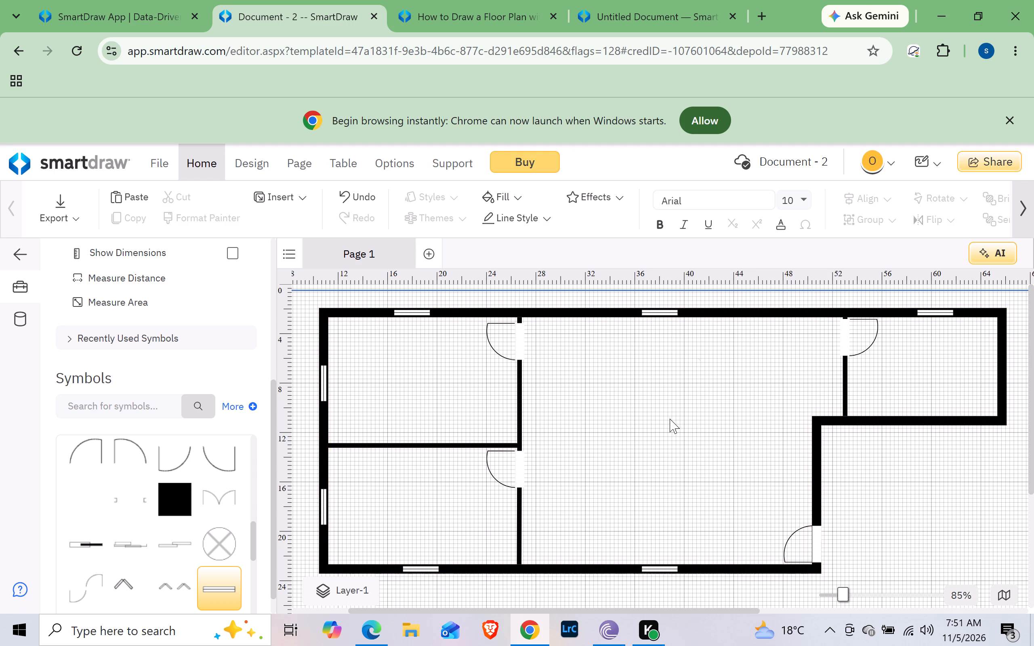
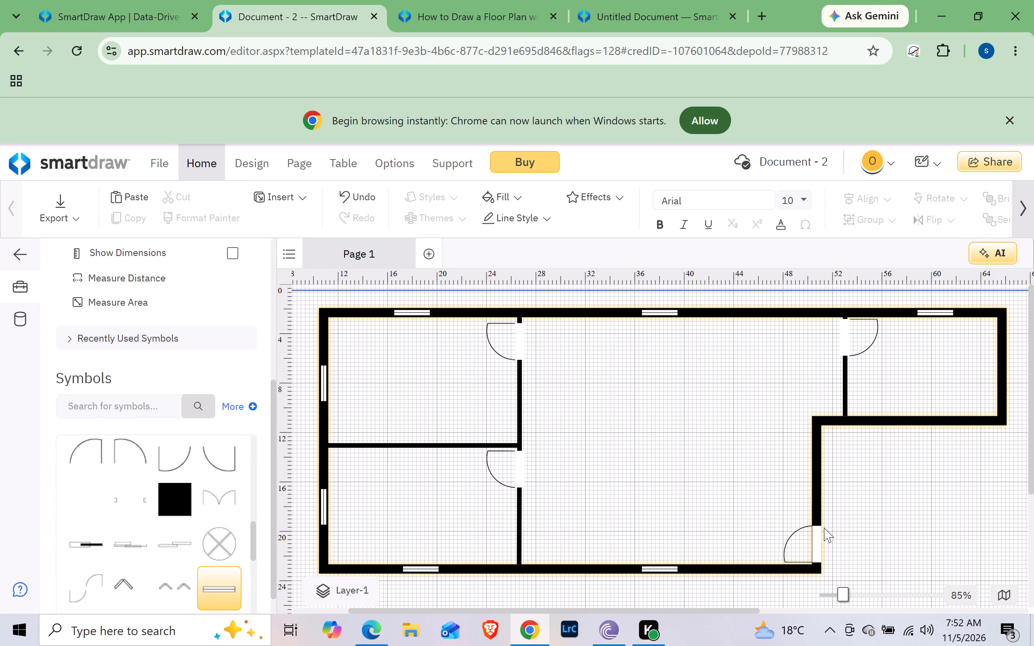
Place an 8' by 4' rectangle in the open corner outside the entry door, about 55' from the page's left edge and 14' 4" from its top.
{"action": "scroll", "coordinate": [144, 273], "scroll_direction": "up", "scroll_amount": 10}
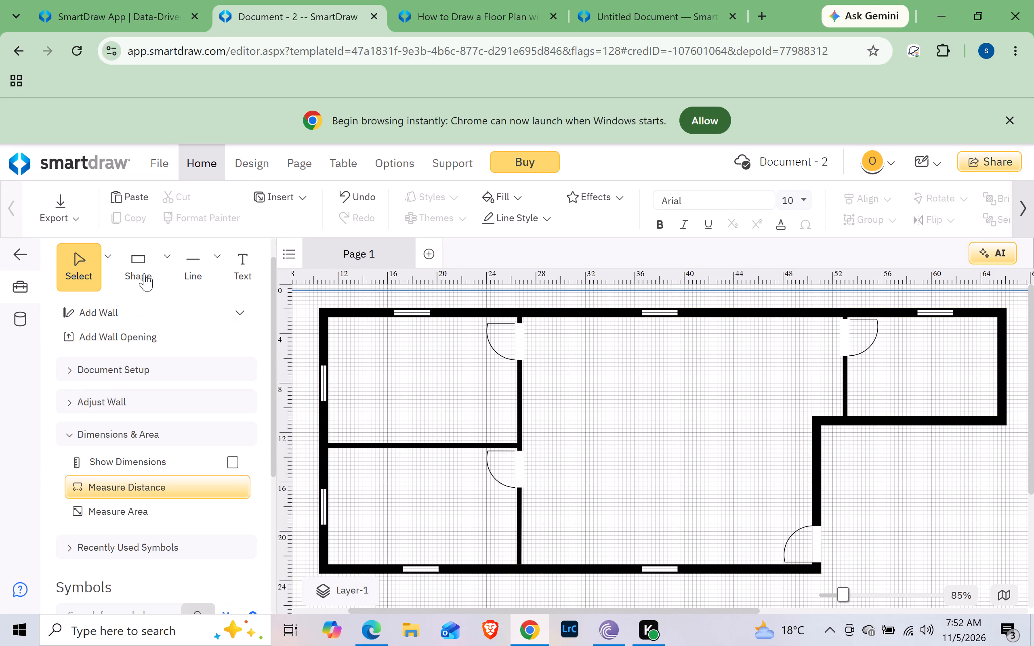
{"action": "left_click", "coordinate": [141, 309]}
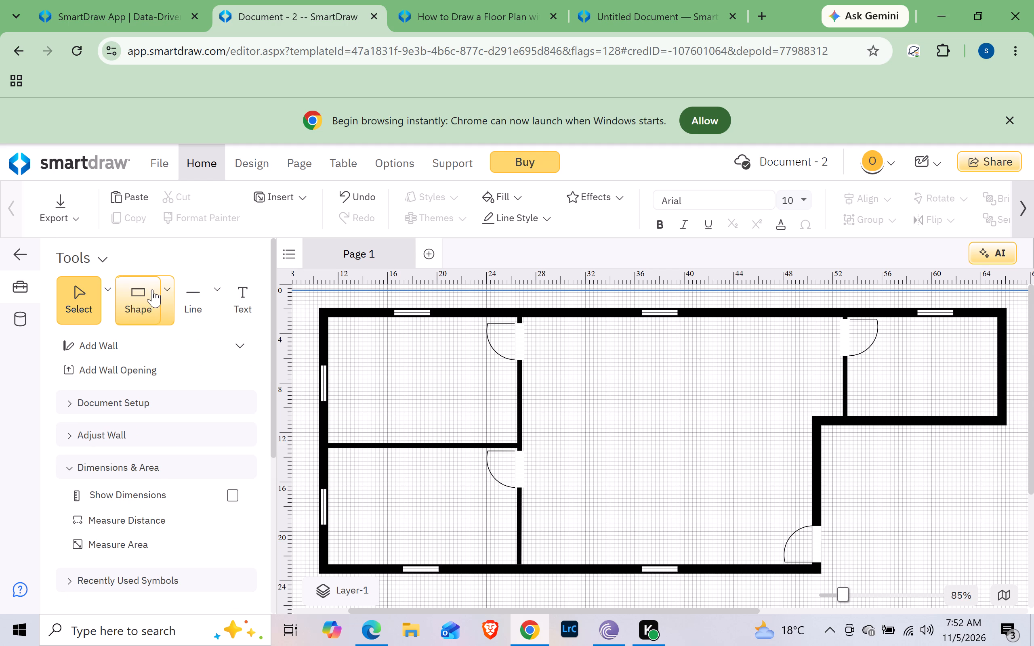
{"action": "left_click", "coordinate": [165, 286]}
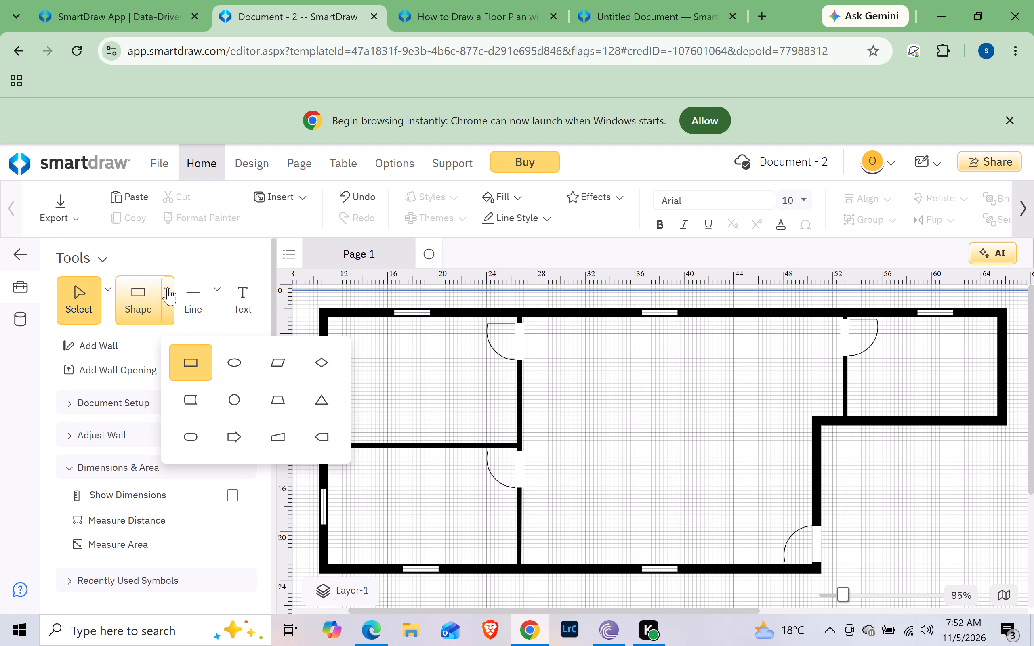
{"action": "left_click", "coordinate": [192, 360]}
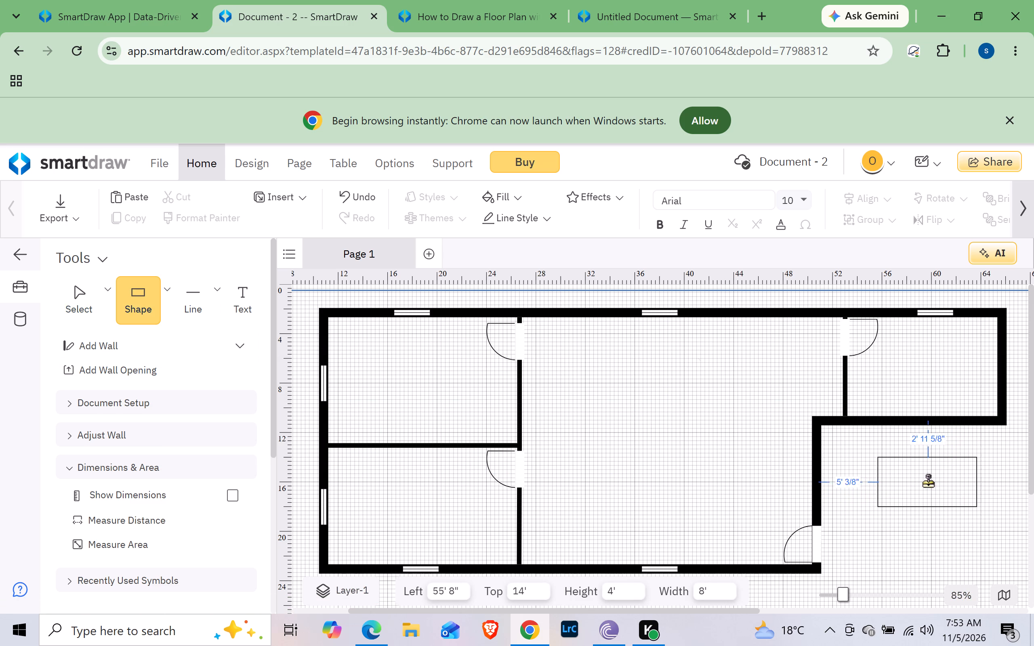
{"action": "left_click", "coordinate": [915, 476]}
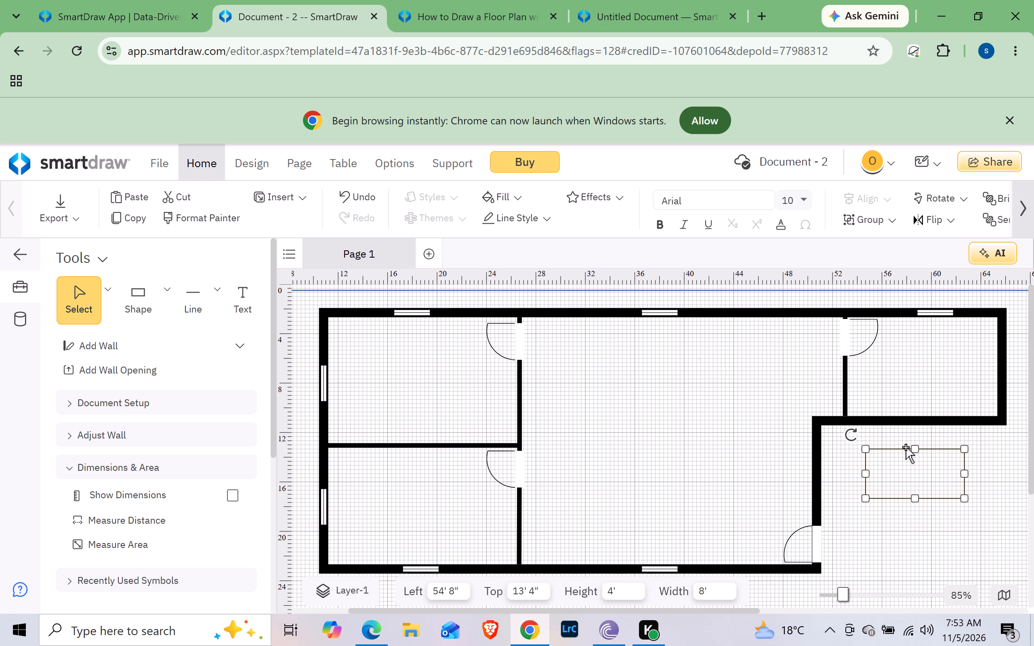
{"action": "left_click_drag", "start_coordinate": [906, 447], "coordinate": [904, 445]}
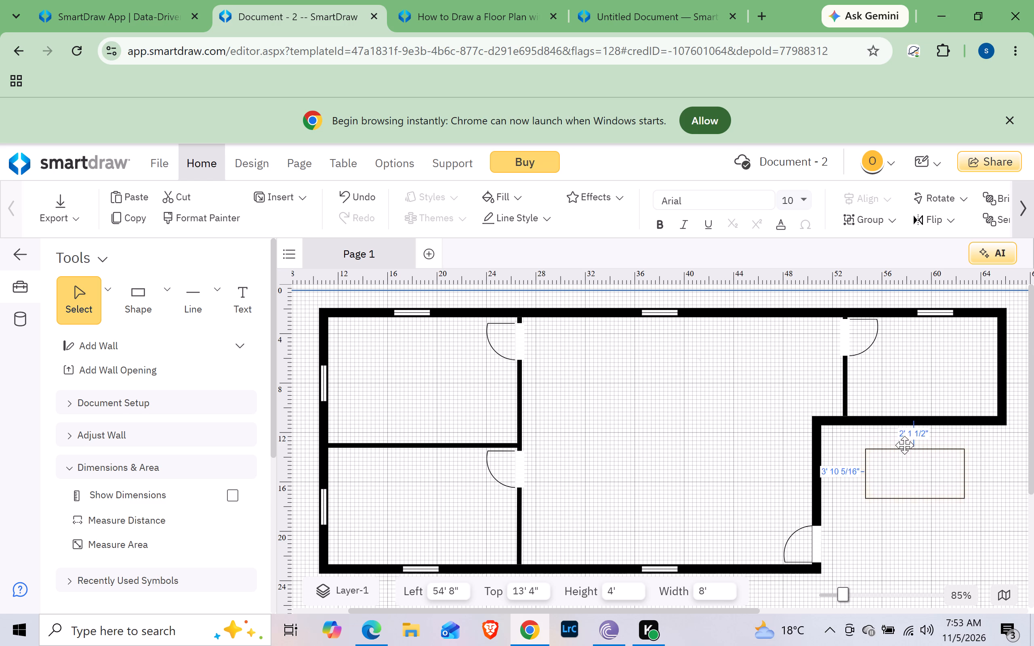
{"action": "left_click_drag", "start_coordinate": [904, 445], "coordinate": [908, 451]}
{"action": "left_click_drag", "start_coordinate": [912, 451], "coordinate": [912, 447]}
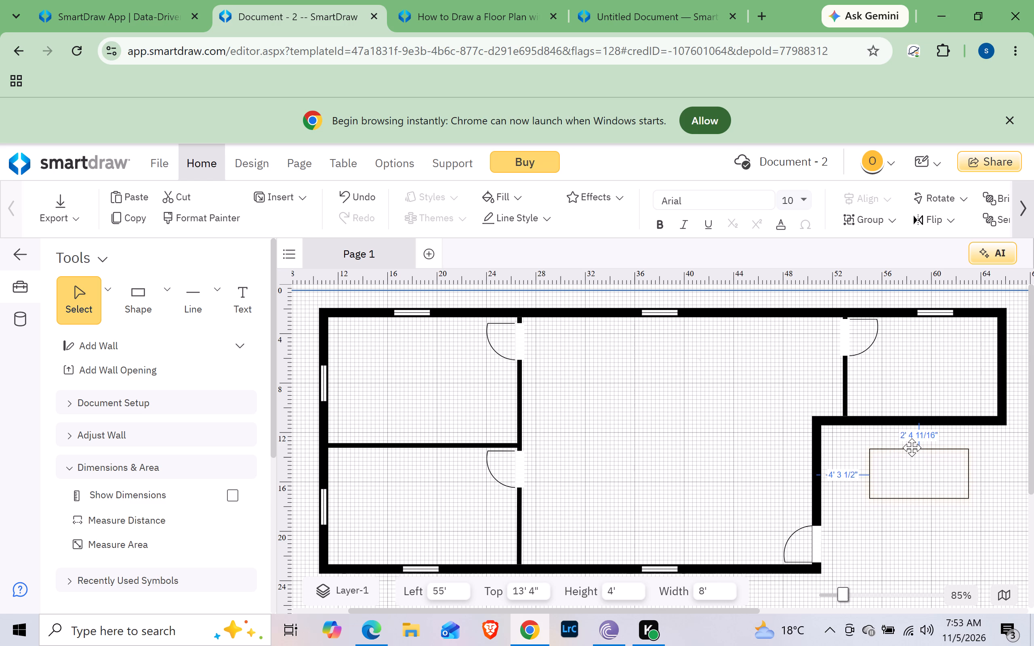
{"action": "left_click_drag", "start_coordinate": [912, 447], "coordinate": [910, 459]}
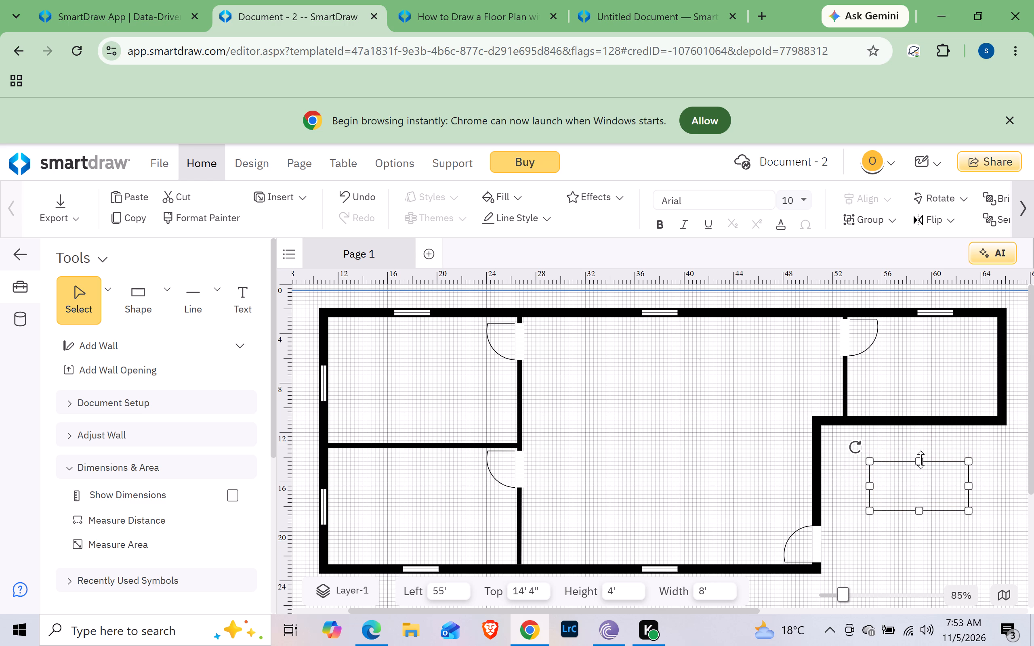
Stretch the rectangle's top and left edges to the adjoining exterior walls, making it 7' high and 12' wide.
{"action": "left_click_drag", "start_coordinate": [921, 460], "coordinate": [918, 452]}
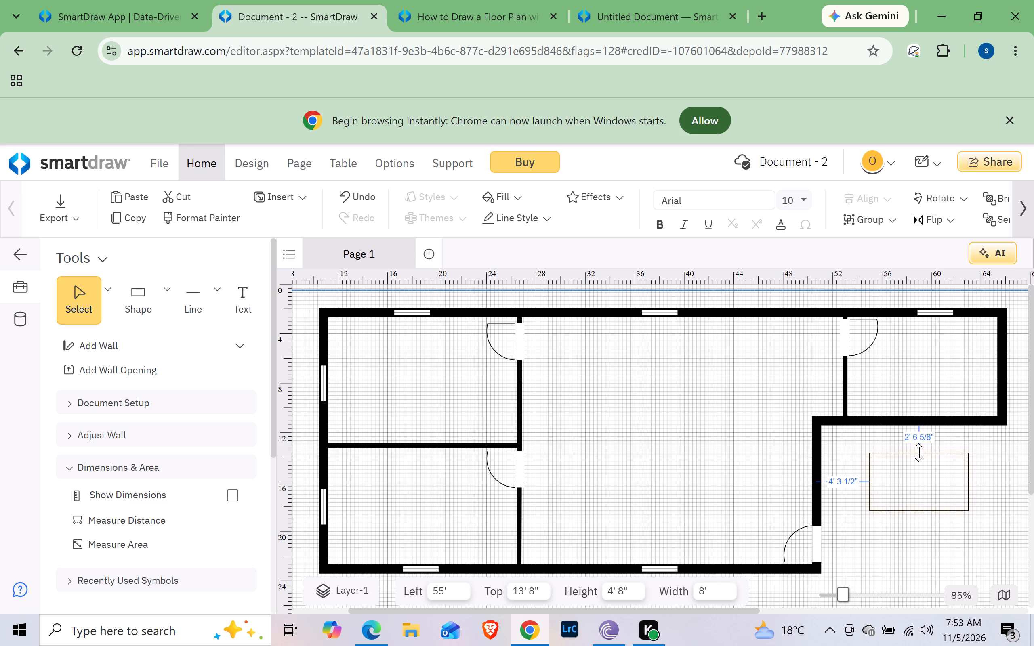
{"action": "left_click_drag", "start_coordinate": [918, 452], "coordinate": [915, 436]}
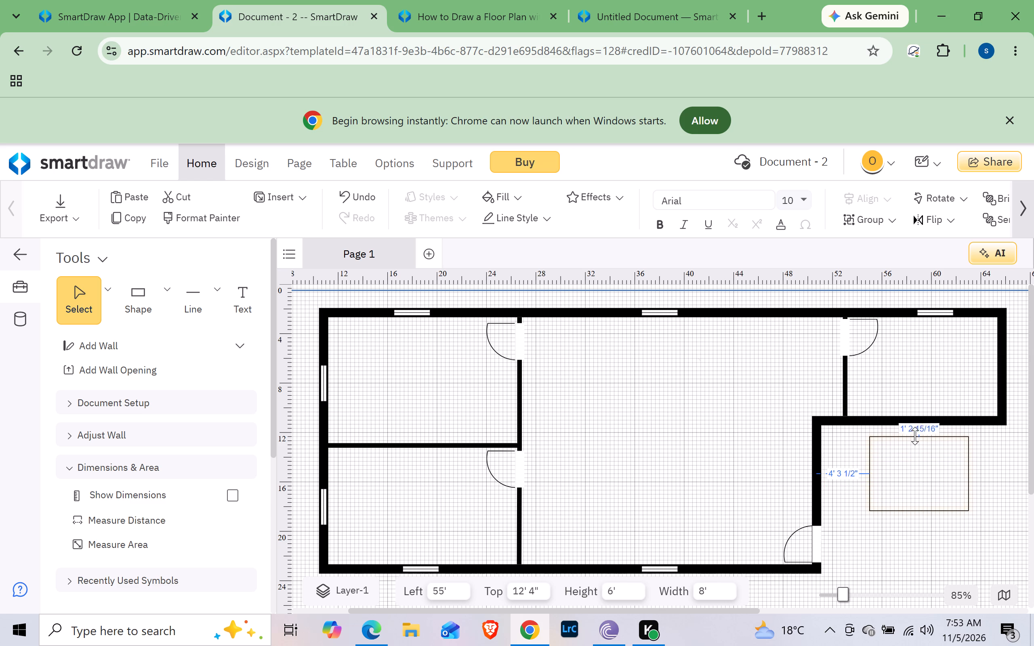
{"action": "left_click_drag", "start_coordinate": [915, 436], "coordinate": [913, 427]}
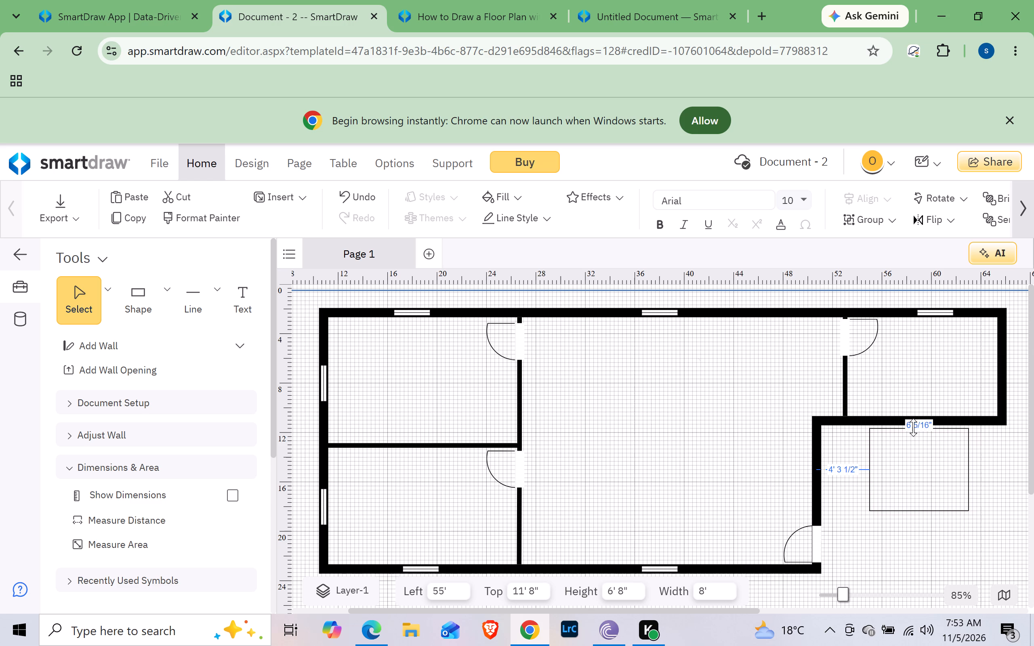
{"action": "left_click_drag", "start_coordinate": [913, 427], "coordinate": [912, 424]}
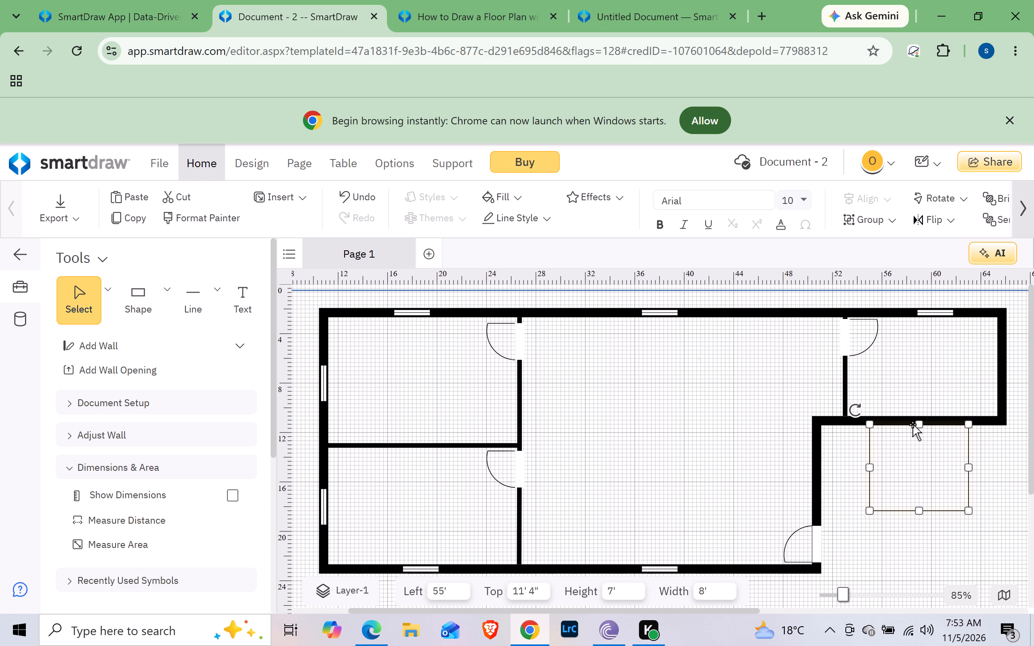
{"action": "left_click", "coordinate": [870, 463]}
{"action": "left_click_drag", "start_coordinate": [871, 470], "coordinate": [857, 470]}
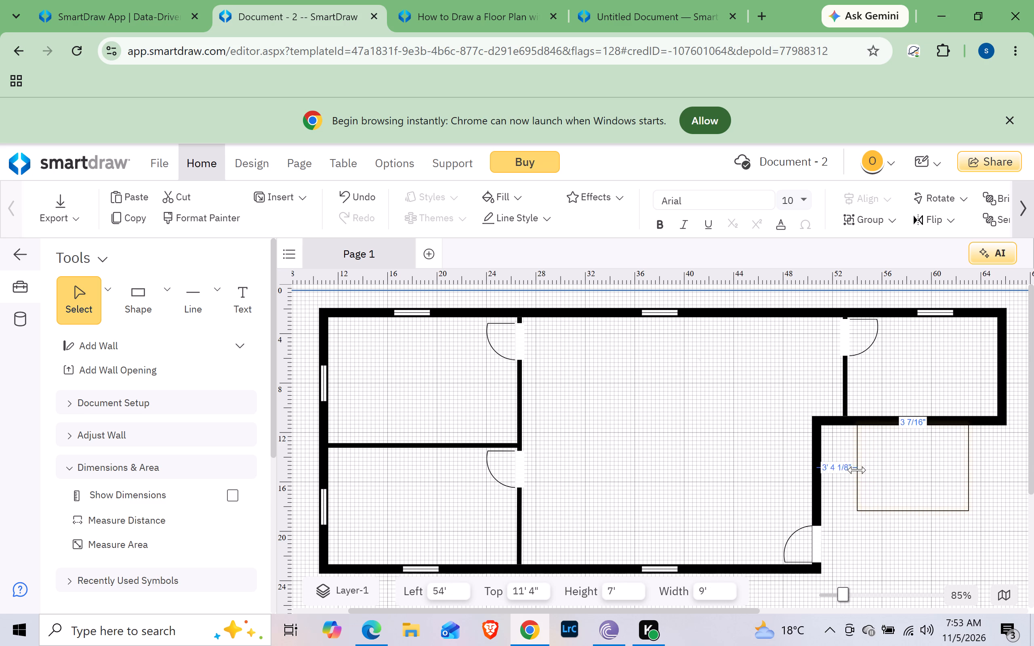
{"action": "left_click_drag", "start_coordinate": [857, 470], "coordinate": [845, 470]}
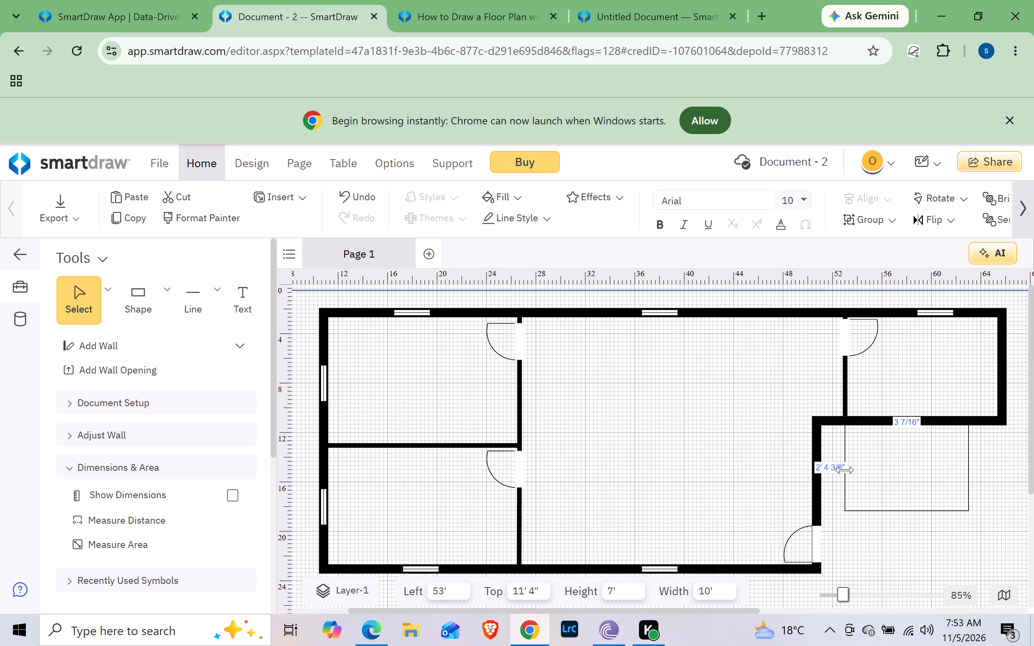
{"action": "left_click_drag", "start_coordinate": [845, 470], "coordinate": [824, 474]}
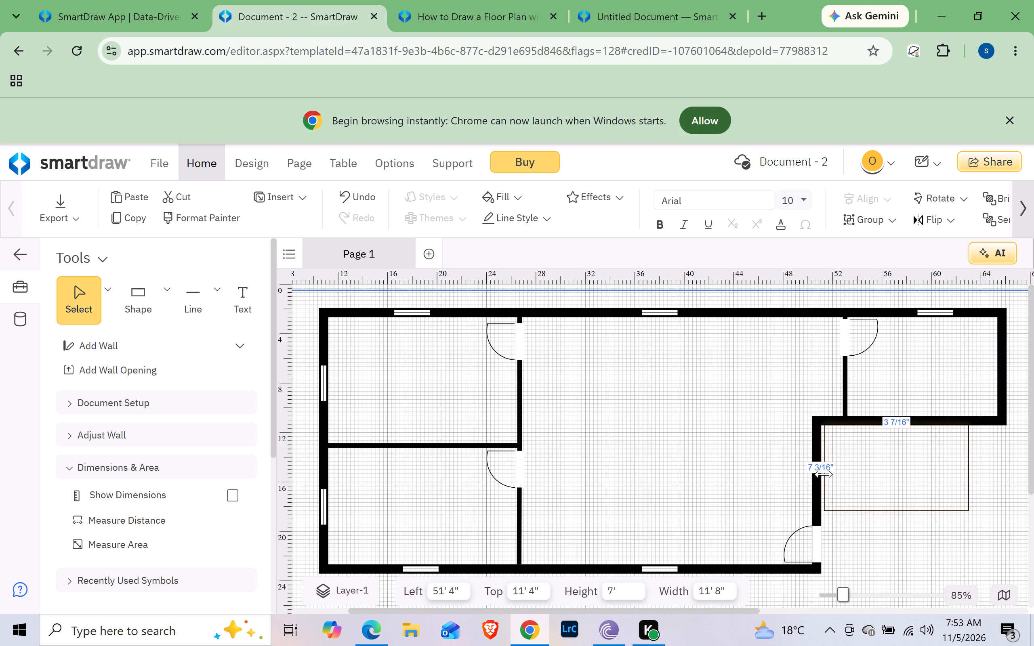
{"action": "left_click_drag", "start_coordinate": [824, 474], "coordinate": [822, 476]}
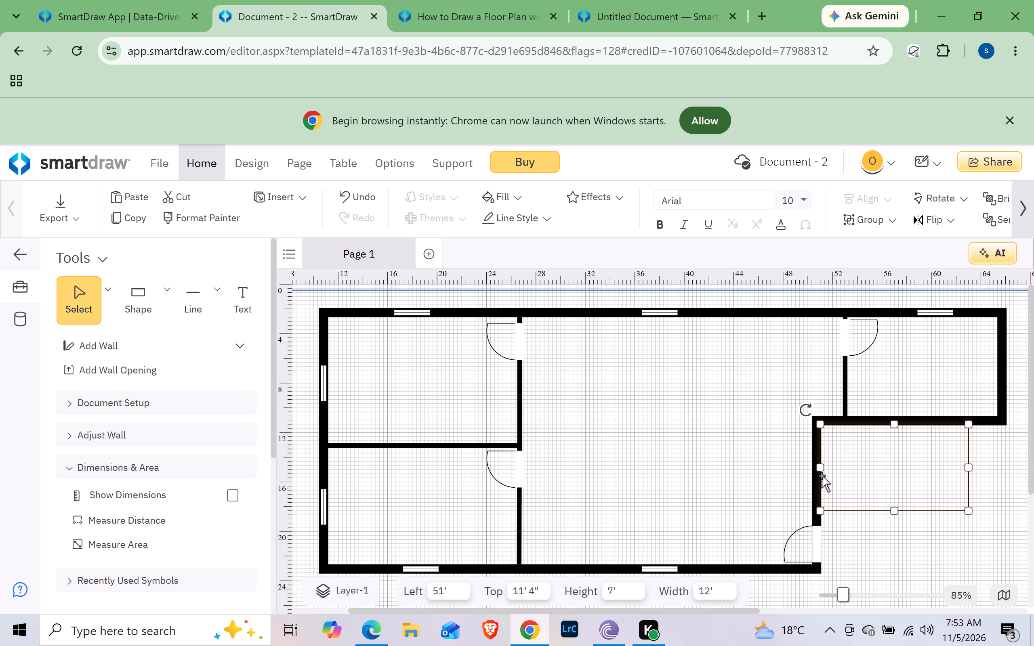
Stretch the rectangle's right edge to align with the upper-right room's outer wall face, making it 15' wide.
{"action": "scroll", "coordinate": [900, 451], "scroll_direction": "right", "scroll_amount": 7}
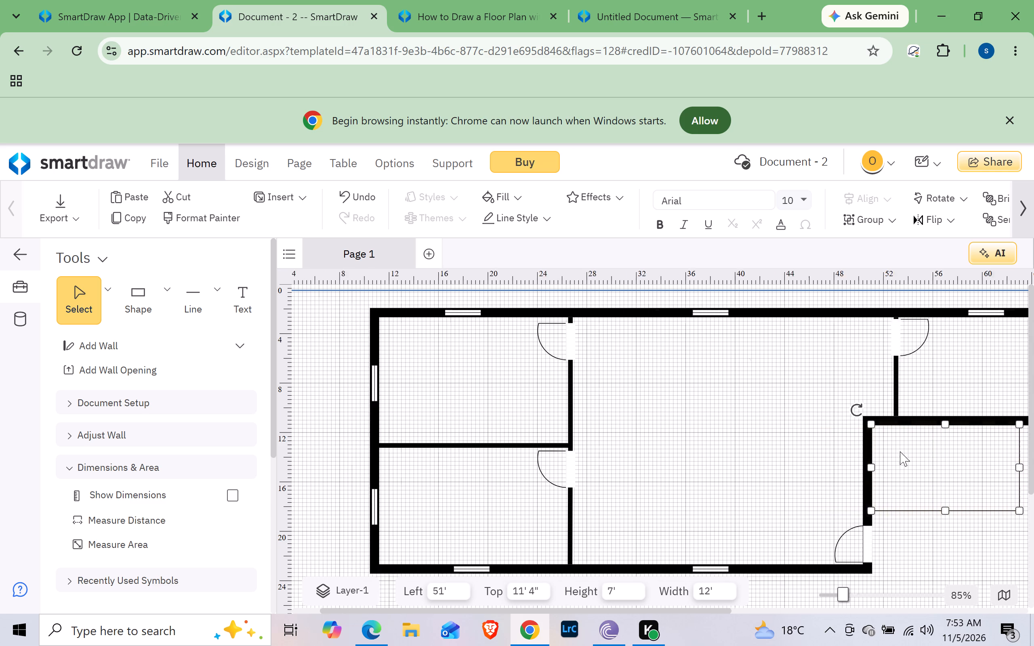
{"action": "scroll", "coordinate": [900, 451], "scroll_direction": "right", "scroll_amount": 4}
{"action": "scroll", "coordinate": [900, 451], "scroll_direction": "left", "scroll_amount": 8}
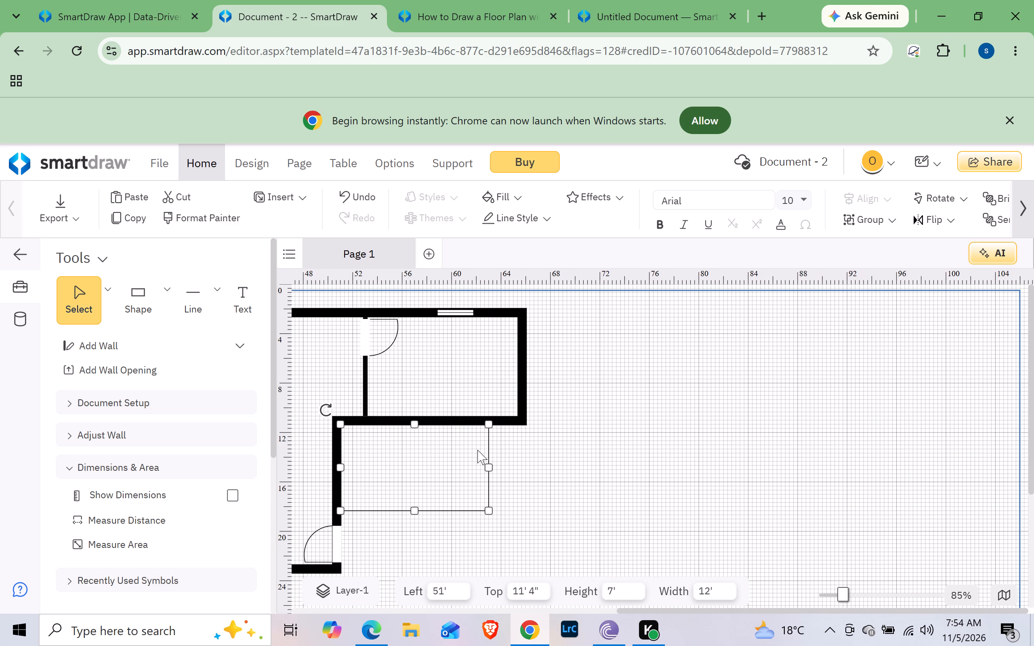
{"action": "left_click_drag", "start_coordinate": [491, 471], "coordinate": [521, 466]}
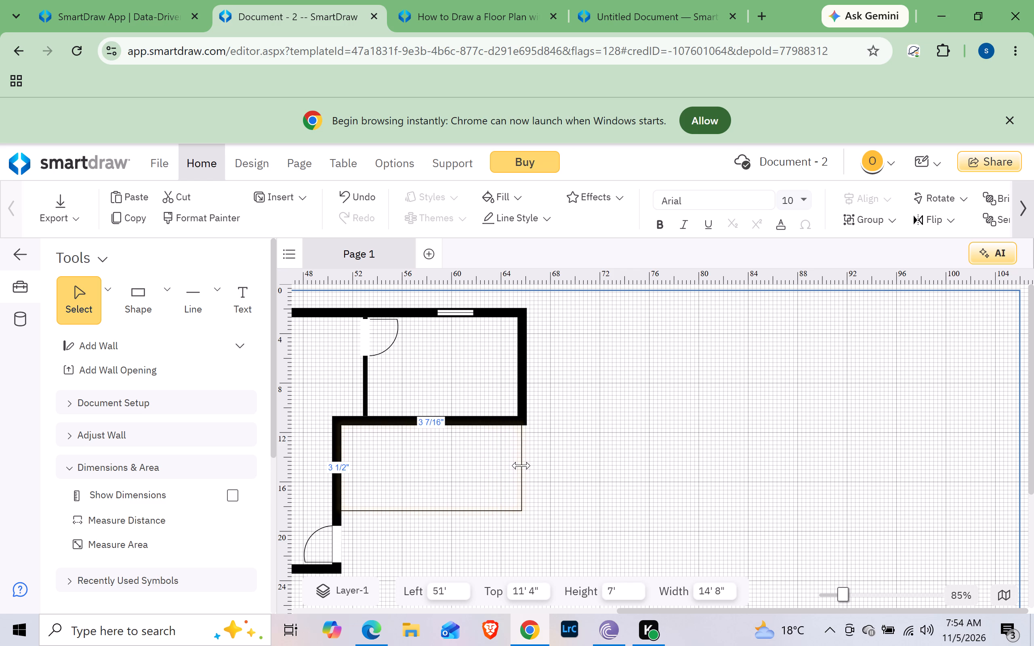
{"action": "left_click_drag", "start_coordinate": [521, 466], "coordinate": [520, 463]}
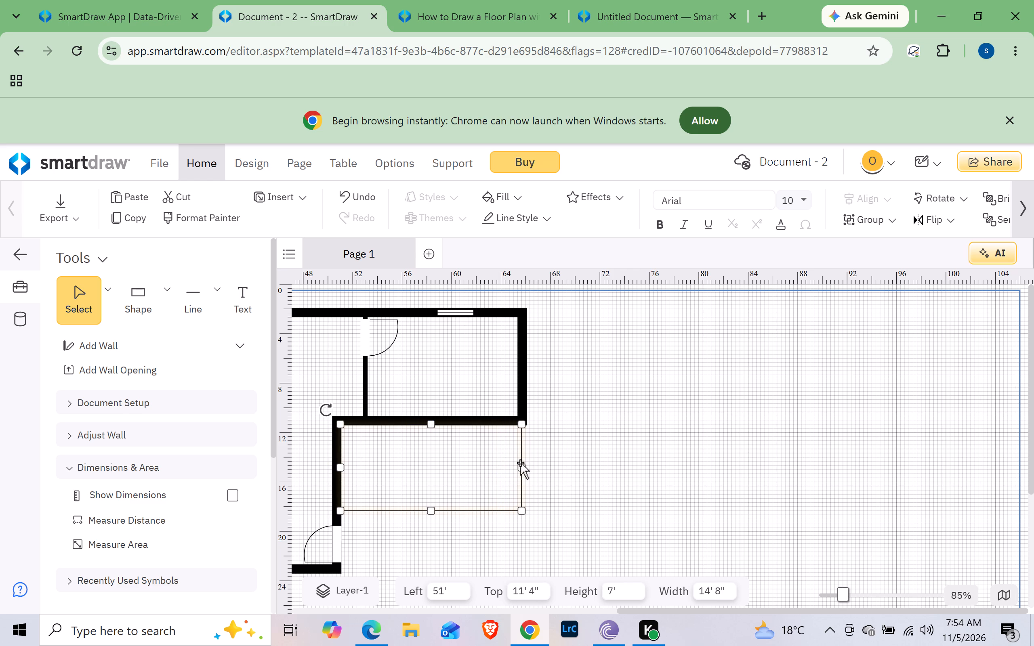
{"action": "left_click", "coordinate": [525, 468]}
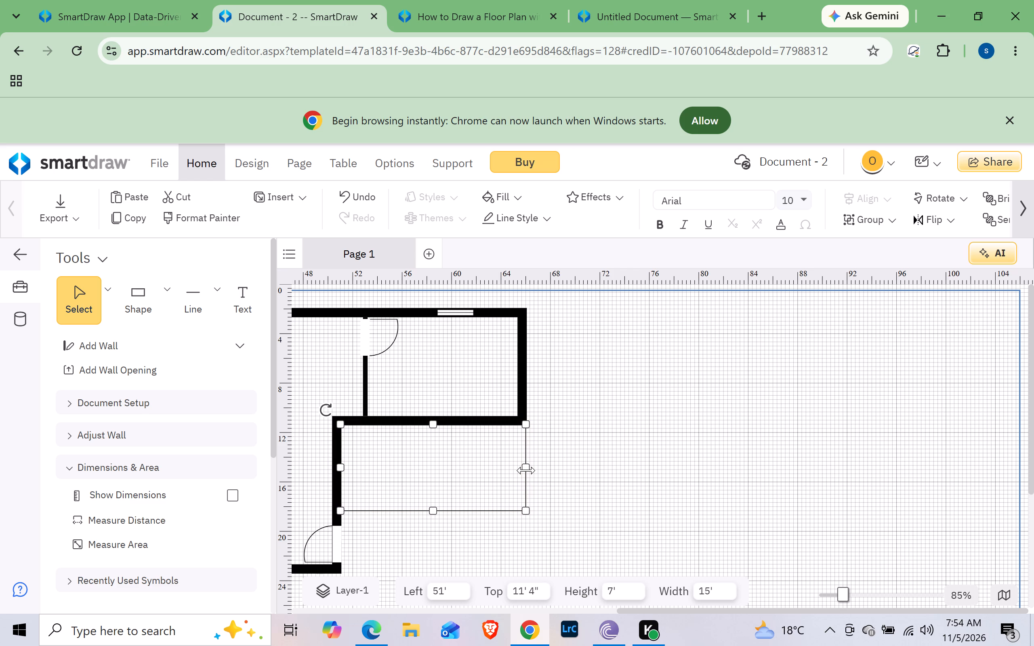
Stretch the rectangle's bottom edge to align with the building's bottom exterior wall, making it 12' high.
{"action": "scroll", "coordinate": [446, 521], "scroll_direction": "down", "scroll_amount": 3}
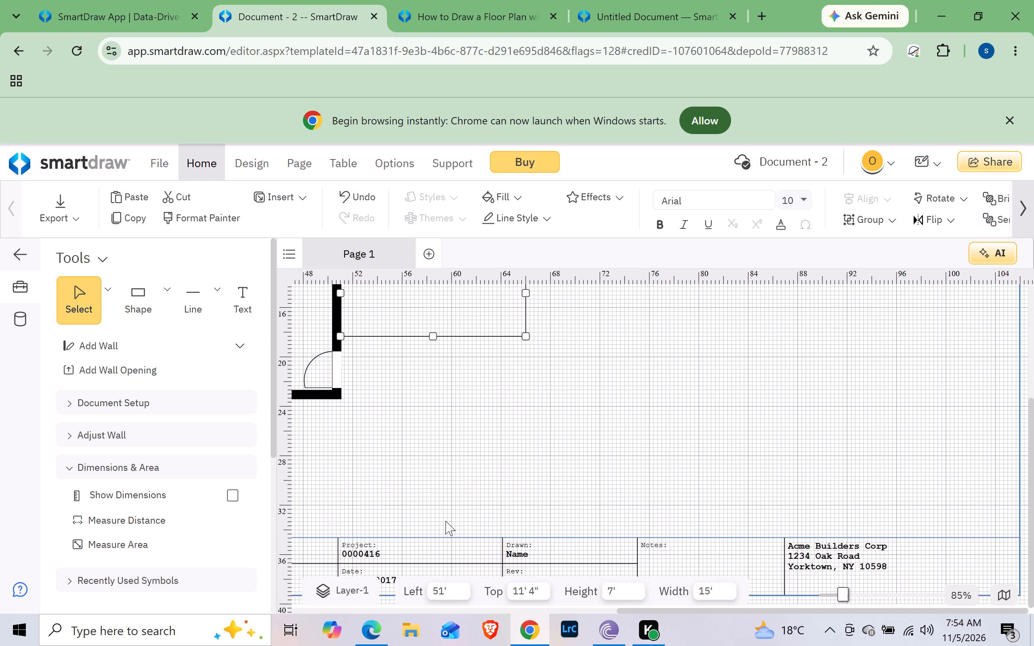
{"action": "scroll", "coordinate": [446, 521], "scroll_direction": "right", "scroll_amount": 5}
{"action": "scroll", "coordinate": [446, 521], "scroll_direction": "up", "scroll_amount": 6}
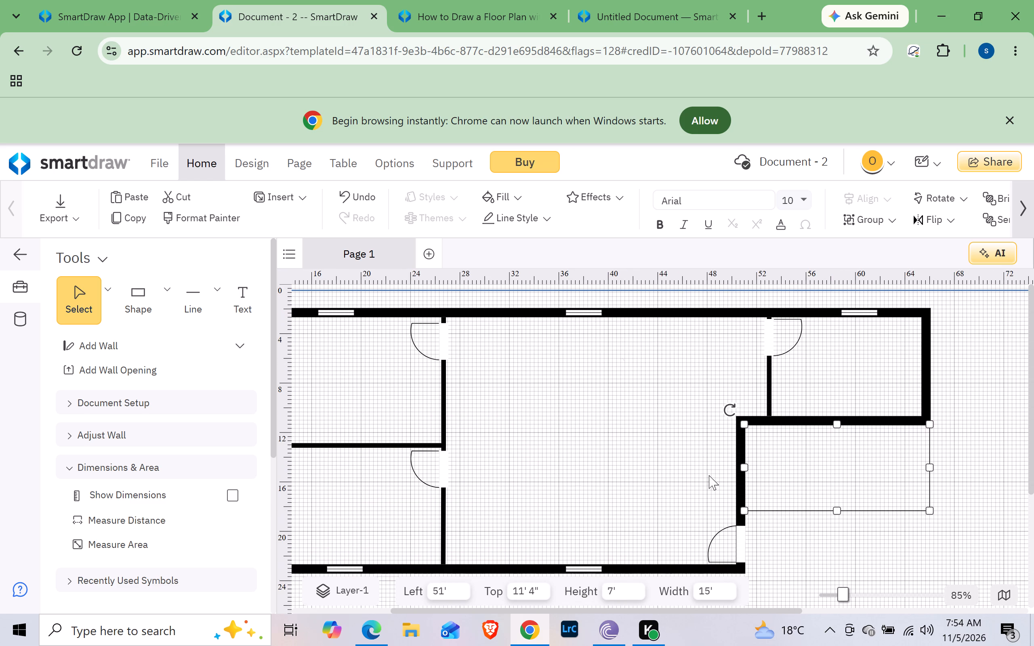
{"action": "left_click_drag", "start_coordinate": [838, 513], "coordinate": [839, 518]}
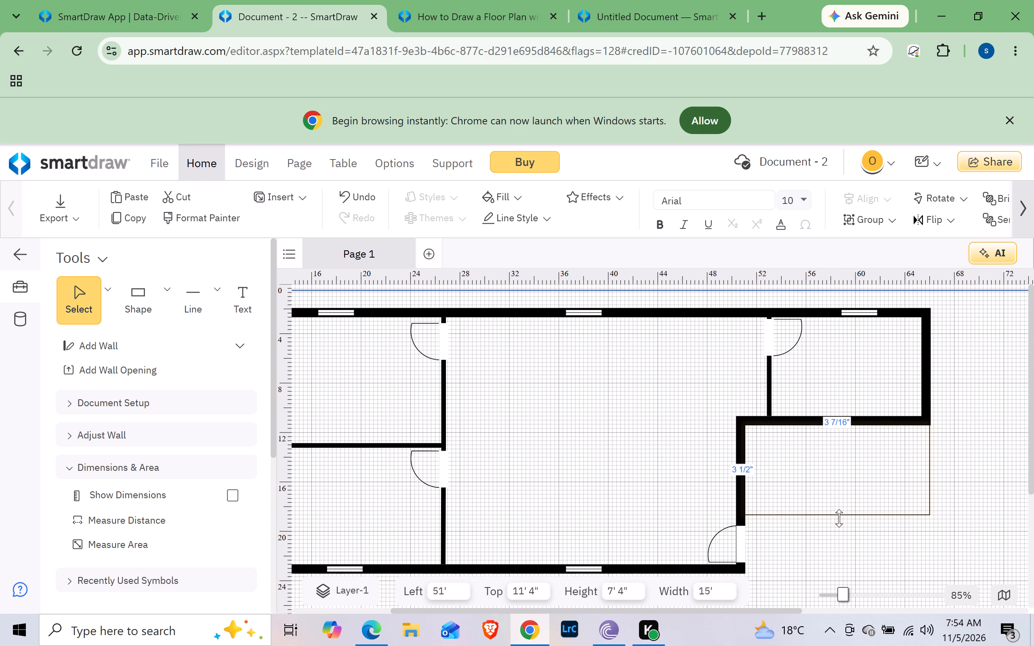
{"action": "left_click_drag", "start_coordinate": [839, 518], "coordinate": [846, 555]}
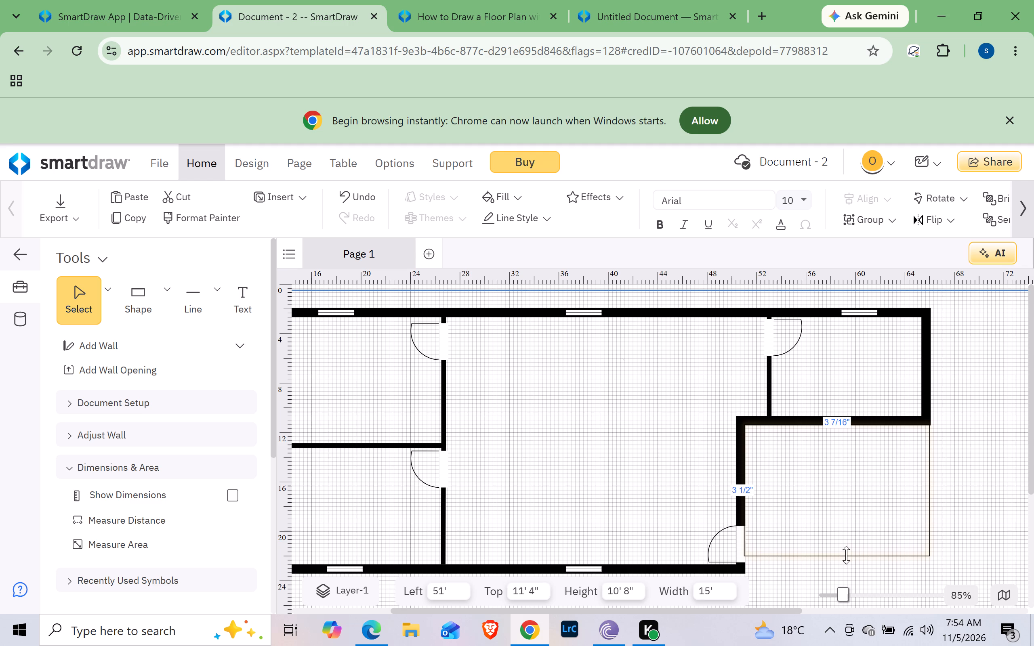
{"action": "left_click_drag", "start_coordinate": [846, 555], "coordinate": [847, 575]}
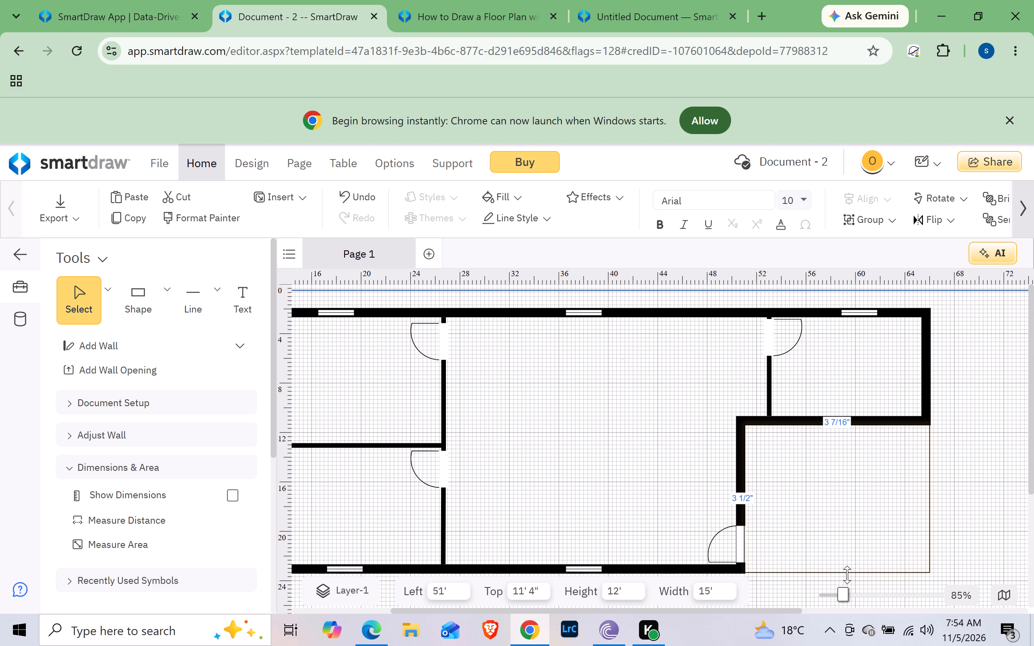
{"action": "left_click_drag", "start_coordinate": [847, 575], "coordinate": [847, 571]}
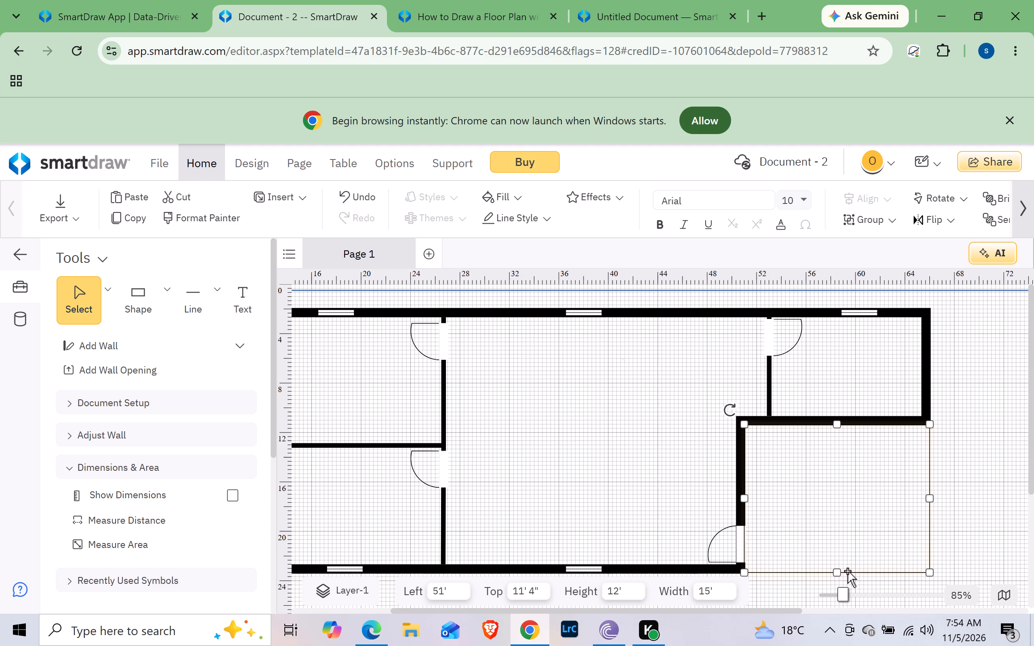
{"action": "scroll", "coordinate": [847, 571], "scroll_direction": "up", "scroll_amount": 1}
{"action": "scroll", "coordinate": [847, 571], "scroll_direction": "down", "scroll_amount": 3}
{"action": "scroll", "coordinate": [847, 571], "scroll_direction": "left", "scroll_amount": 1}
{"action": "scroll", "coordinate": [847, 571], "scroll_direction": "up", "scroll_amount": 2}
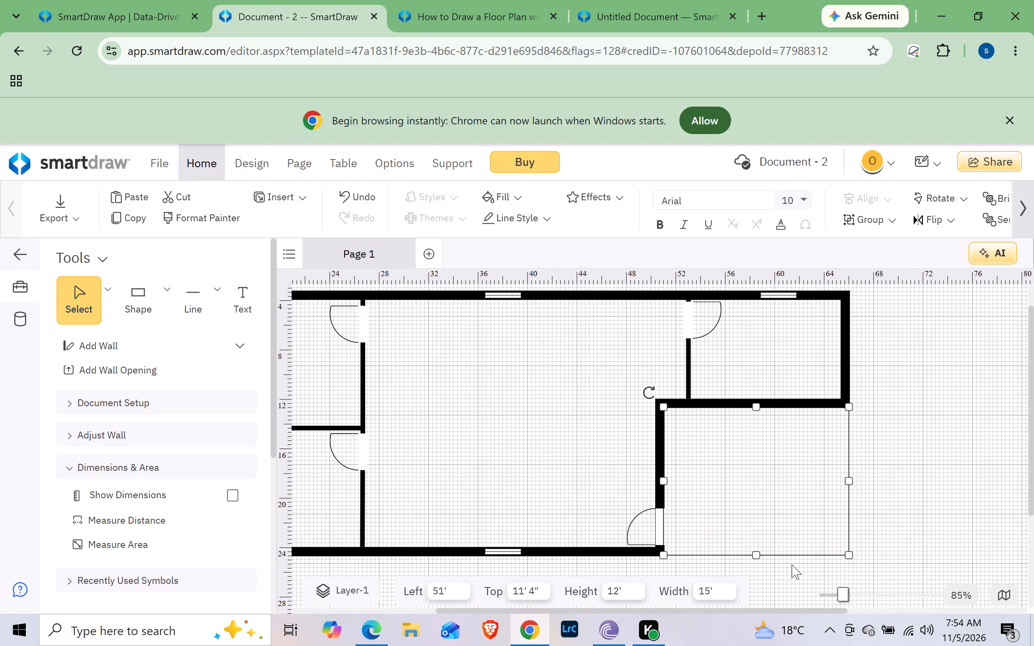
{"action": "left_click", "coordinate": [757, 560]}
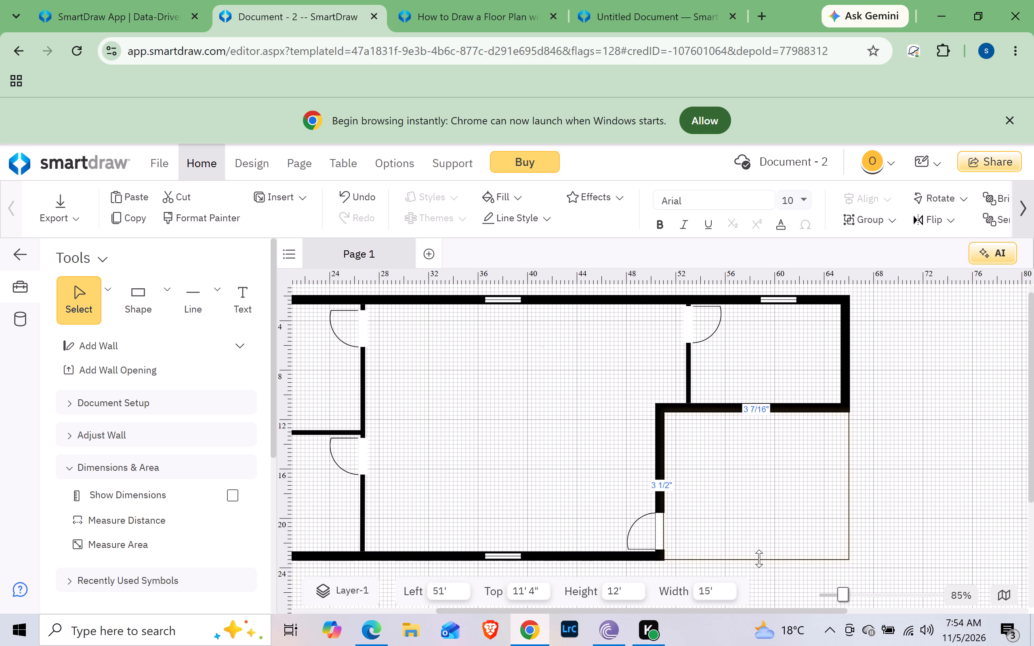
{"action": "left_click", "coordinate": [741, 500]}
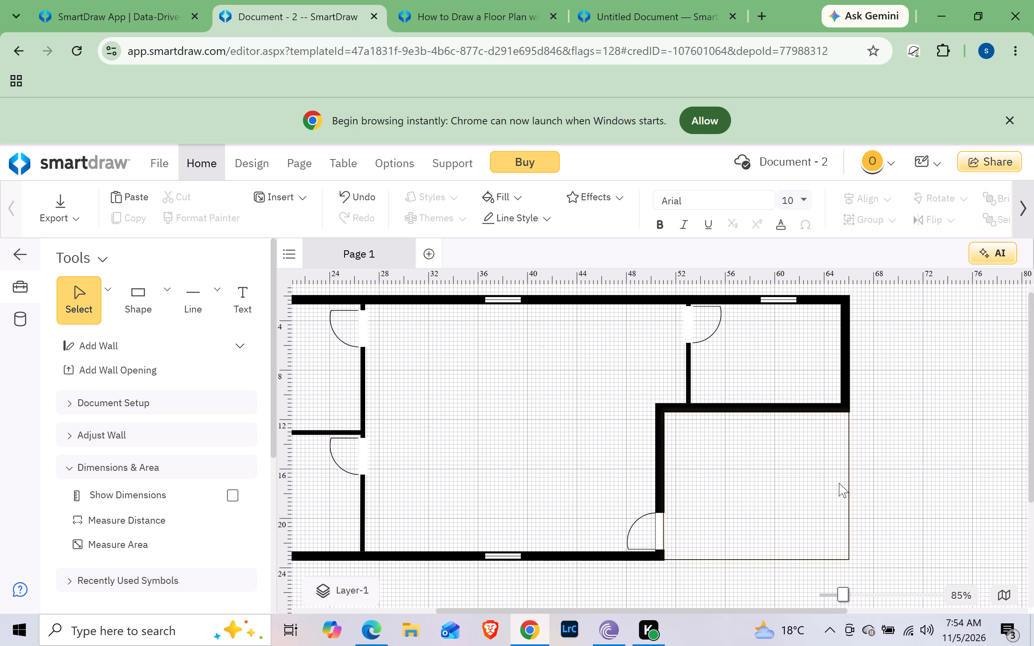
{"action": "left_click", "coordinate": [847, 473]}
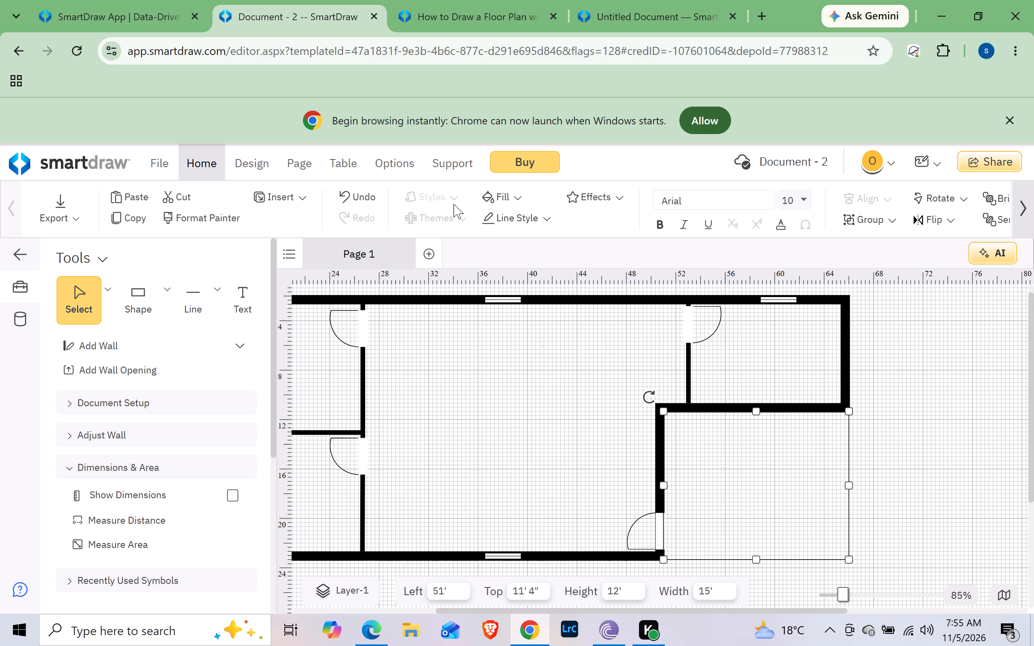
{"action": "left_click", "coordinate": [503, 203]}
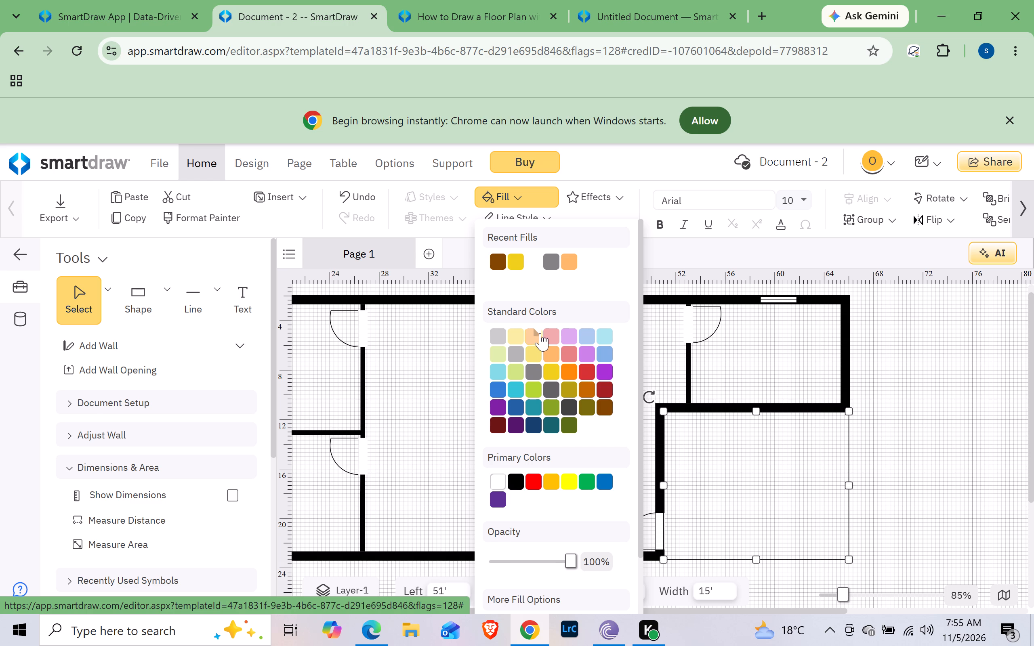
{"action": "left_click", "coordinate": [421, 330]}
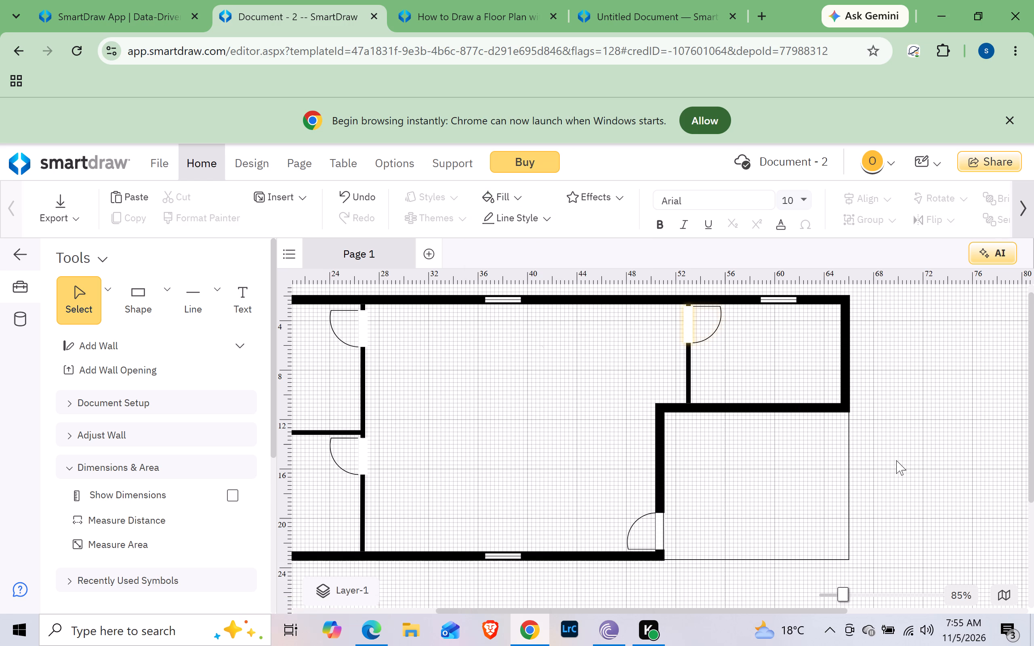
Examine the fill colours and additional fill options available for the 15' by 12' outdoor rectangle.
{"action": "left_click", "coordinate": [848, 501]}
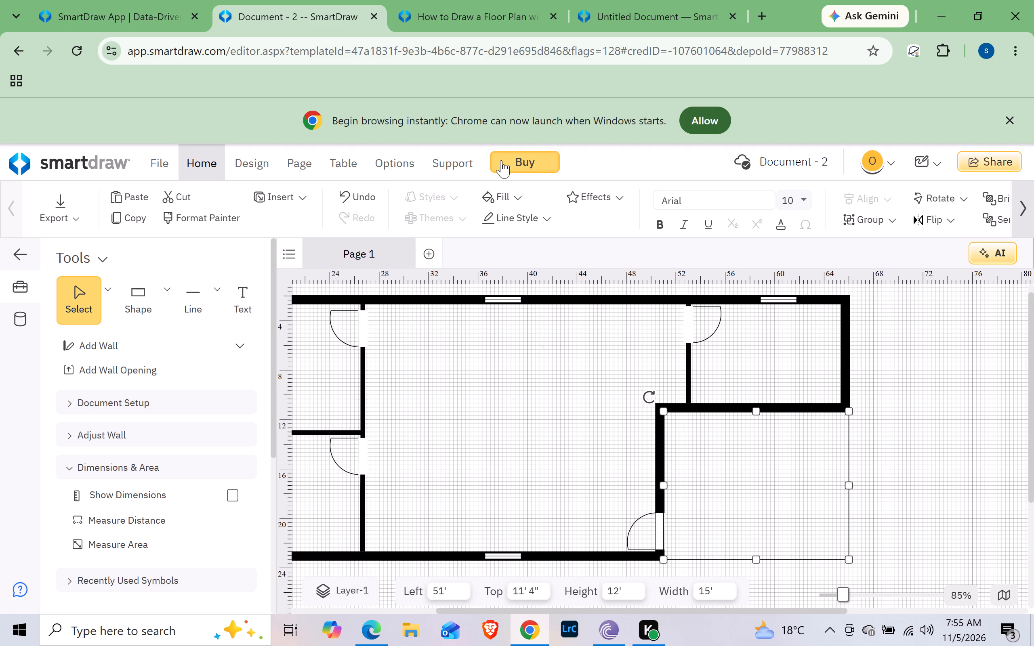
{"action": "left_click", "coordinate": [519, 195]}
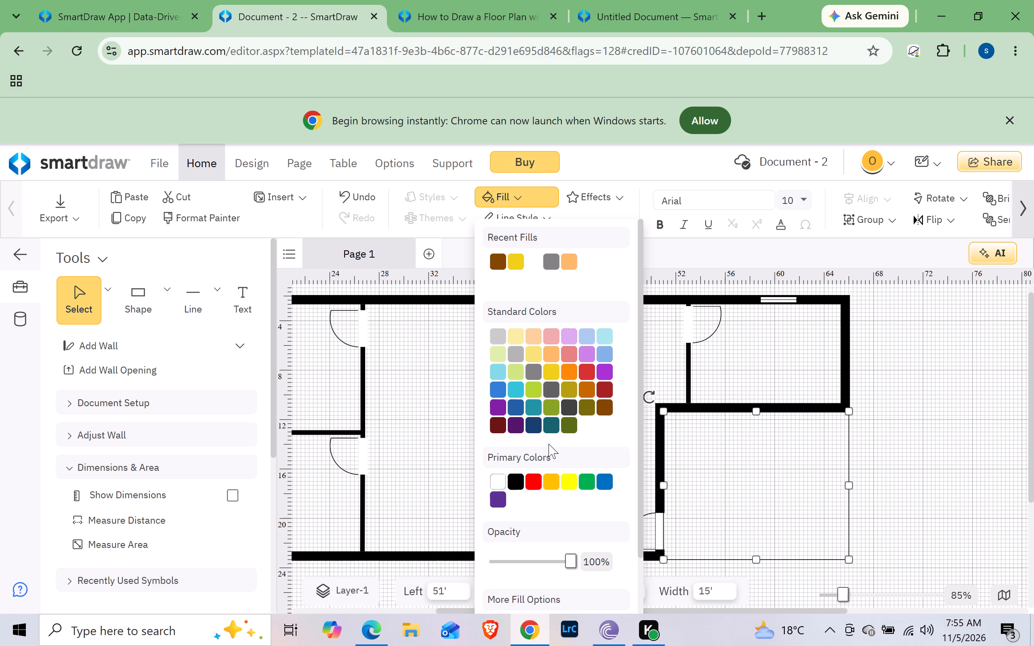
{"action": "scroll", "coordinate": [549, 444], "scroll_direction": "down", "scroll_amount": 8}
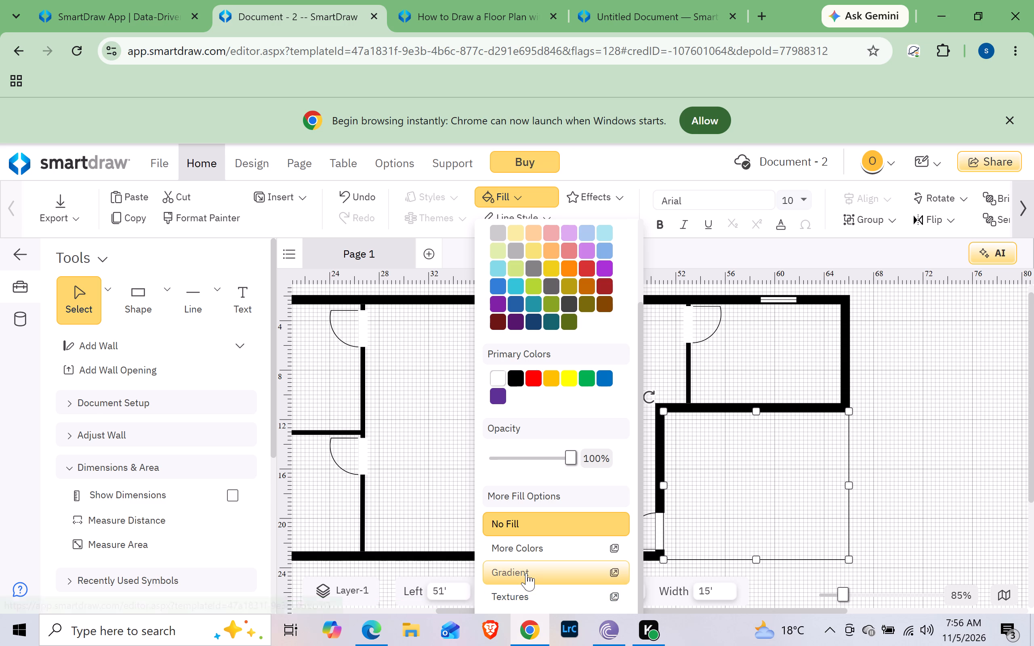
{"action": "scroll", "coordinate": [526, 573], "scroll_direction": "down", "scroll_amount": 7}
{"action": "scroll", "coordinate": [526, 573], "scroll_direction": "up", "scroll_amount": 6}
{"action": "scroll", "coordinate": [526, 573], "scroll_direction": "down", "scroll_amount": 9}
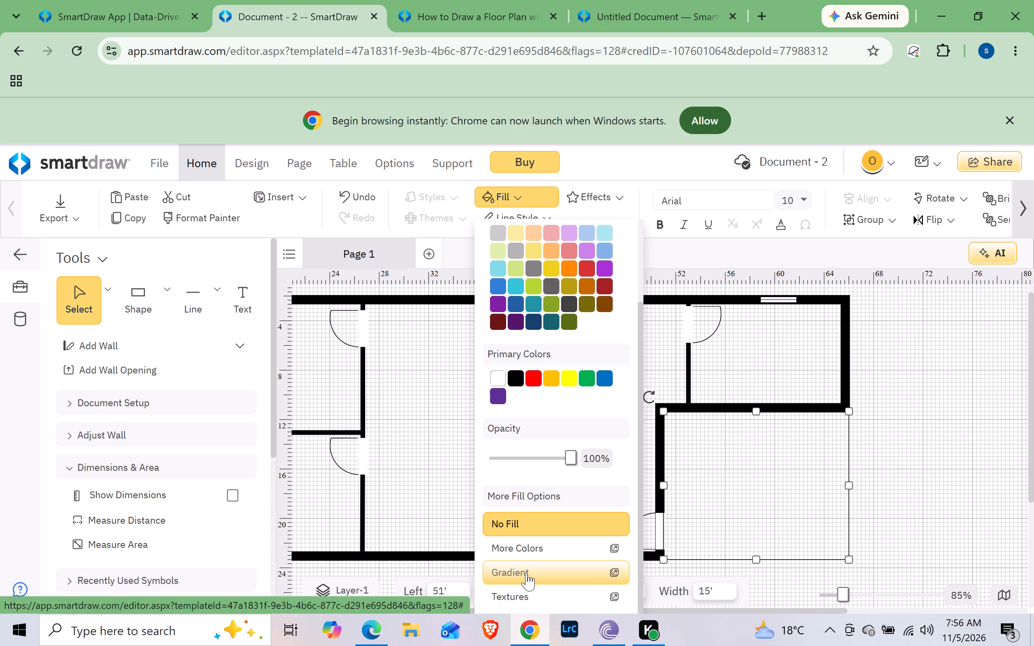
{"action": "left_click", "coordinate": [531, 490]}
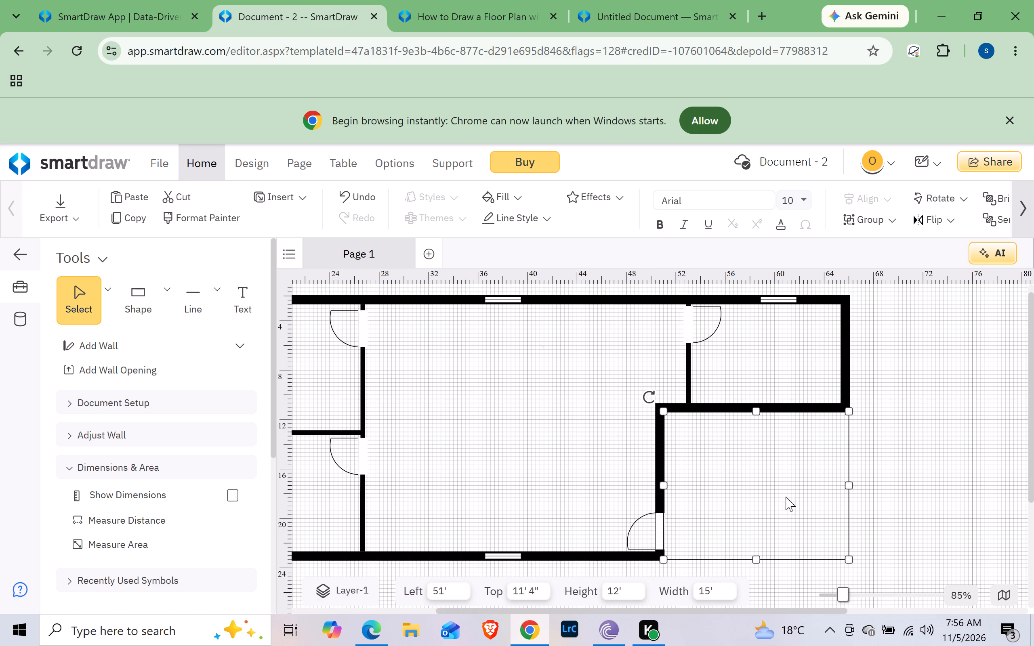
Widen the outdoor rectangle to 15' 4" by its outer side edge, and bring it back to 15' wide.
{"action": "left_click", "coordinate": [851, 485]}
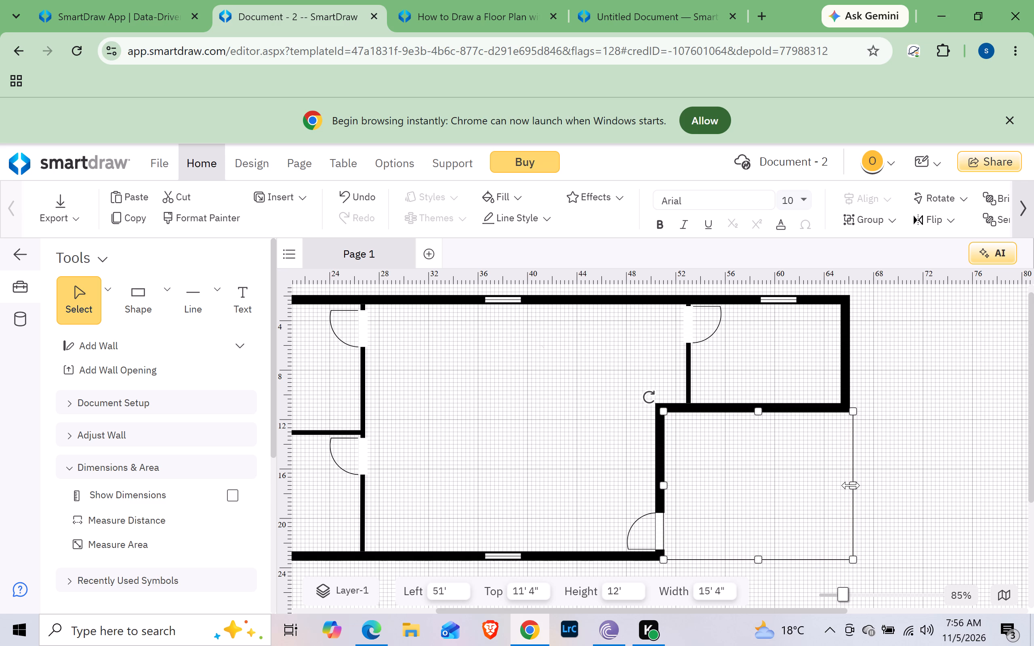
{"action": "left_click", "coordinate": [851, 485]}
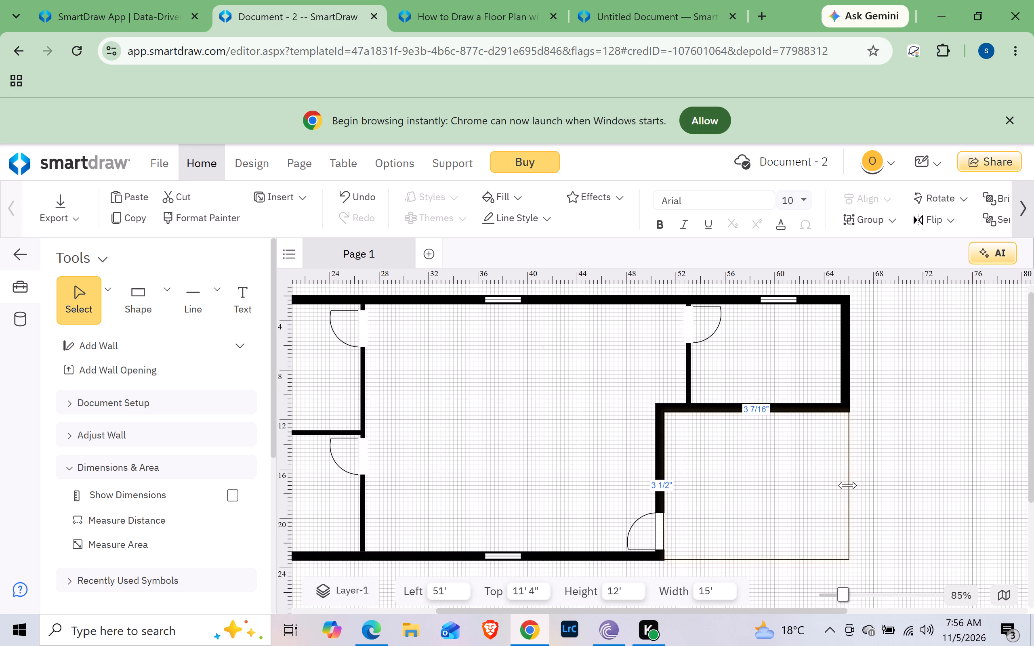
Review the outdoor rectangle's fill choices again, including the standard colours, gradient and texture options, without applying any.
{"action": "left_click", "coordinate": [848, 479]}
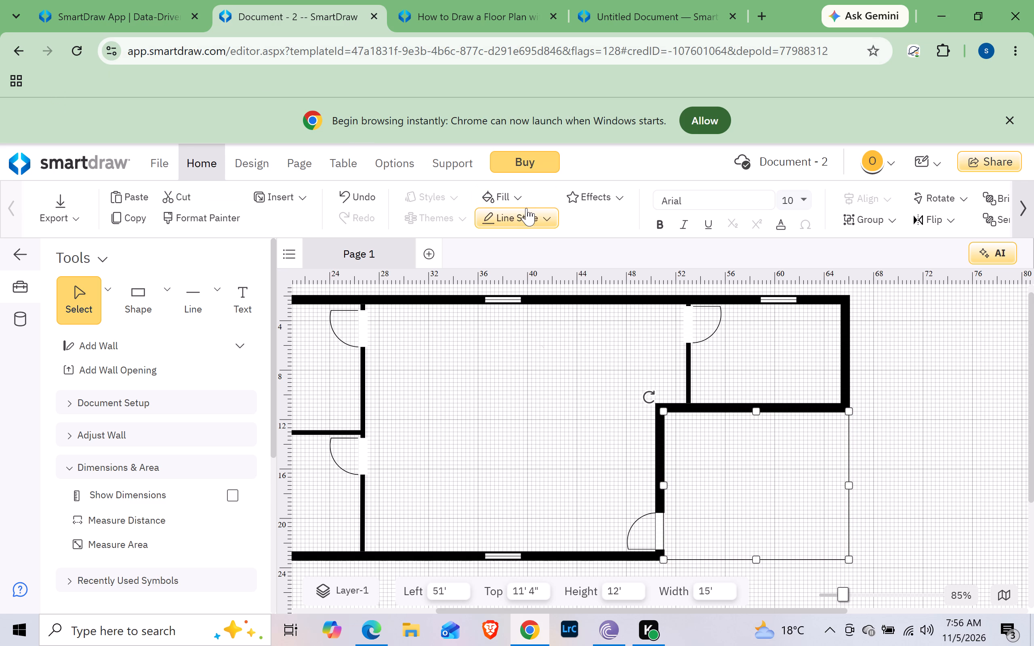
{"action": "left_click", "coordinate": [519, 197]}
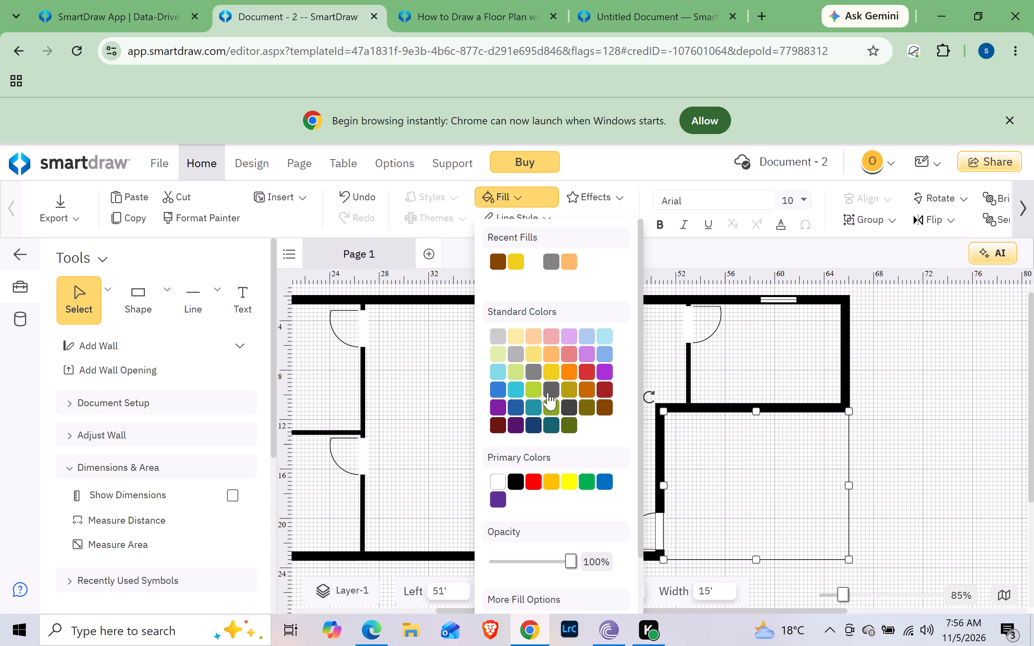
{"action": "scroll", "coordinate": [561, 421], "scroll_direction": "down", "scroll_amount": 4}
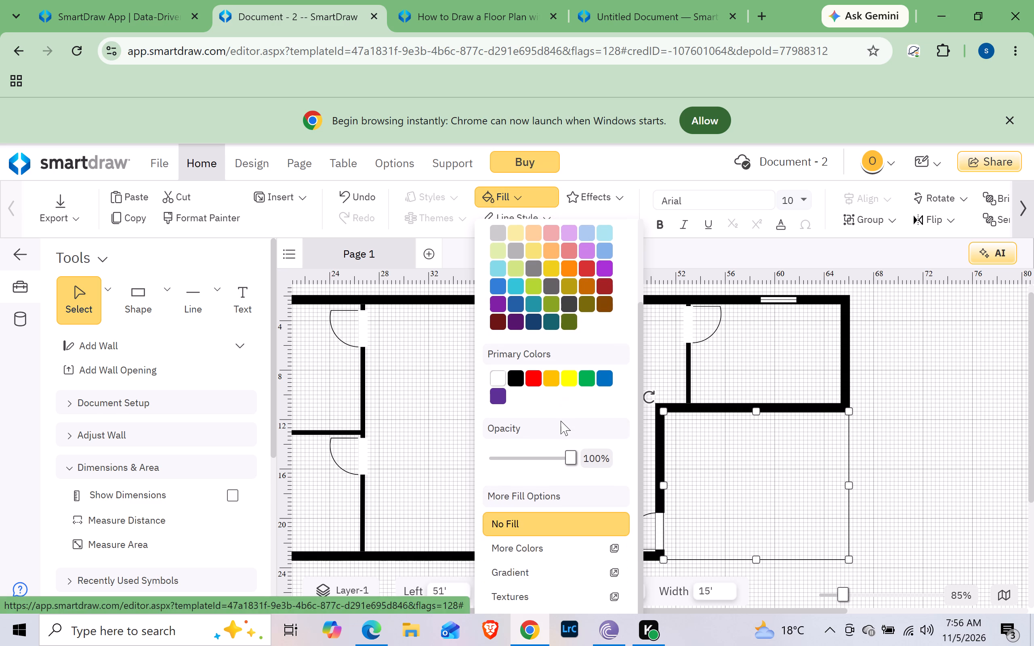
{"action": "scroll", "coordinate": [561, 421], "scroll_direction": "down", "scroll_amount": 4}
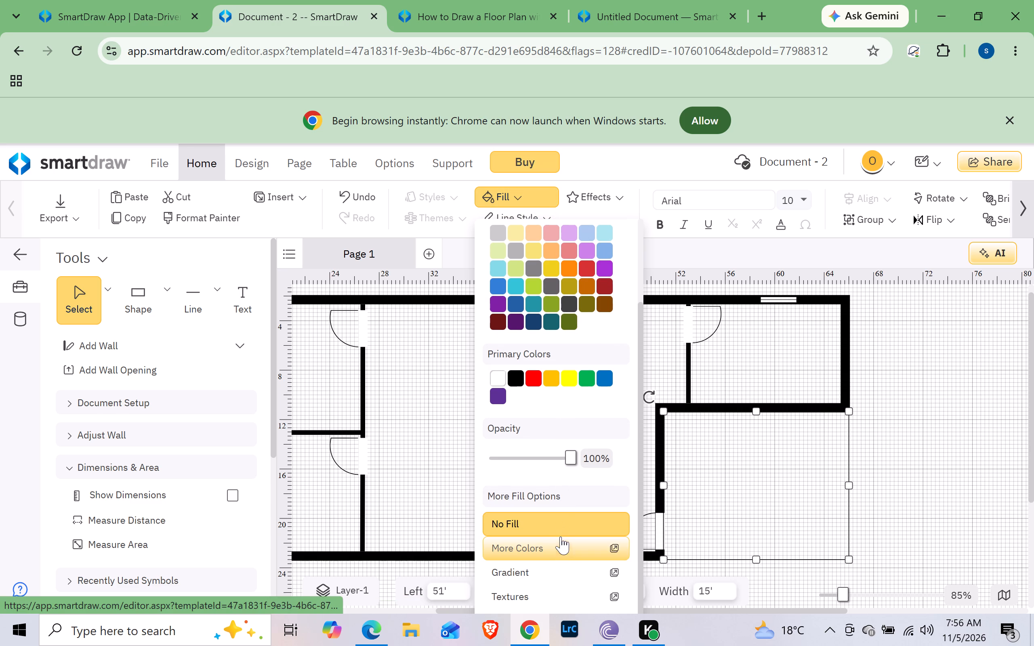
{"action": "scroll", "coordinate": [563, 551], "scroll_direction": "down", "scroll_amount": 4}
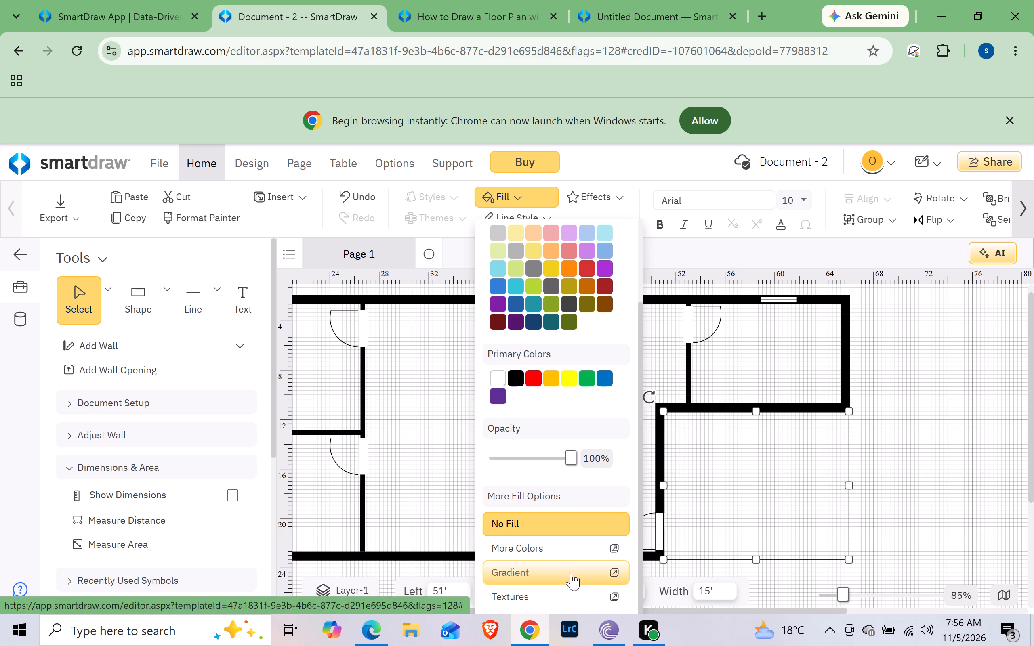
{"action": "scroll", "coordinate": [571, 573], "scroll_direction": "up", "scroll_amount": 2}
{"action": "scroll", "coordinate": [571, 573], "scroll_direction": "down", "scroll_amount": 10}
{"action": "scroll", "coordinate": [571, 573], "scroll_direction": "up", "scroll_amount": 17}
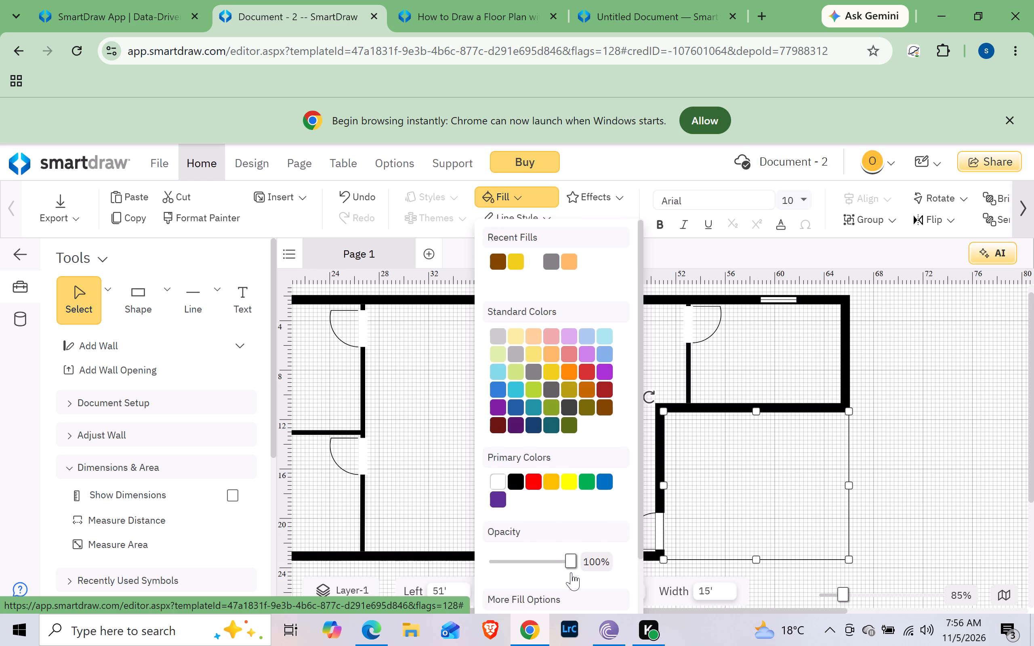
{"action": "left_click", "coordinate": [534, 235]}
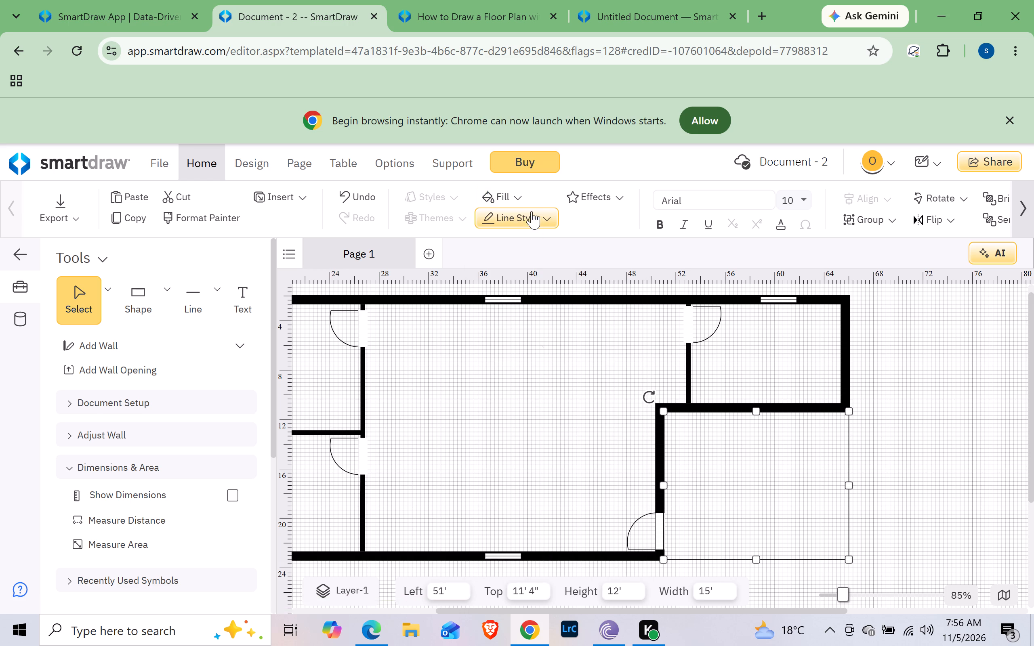
Browse the fill textures for the outdoor rectangle, including the brick, roof, stone and tile groups, and leave without applying one.
{"action": "left_click", "coordinate": [522, 201]}
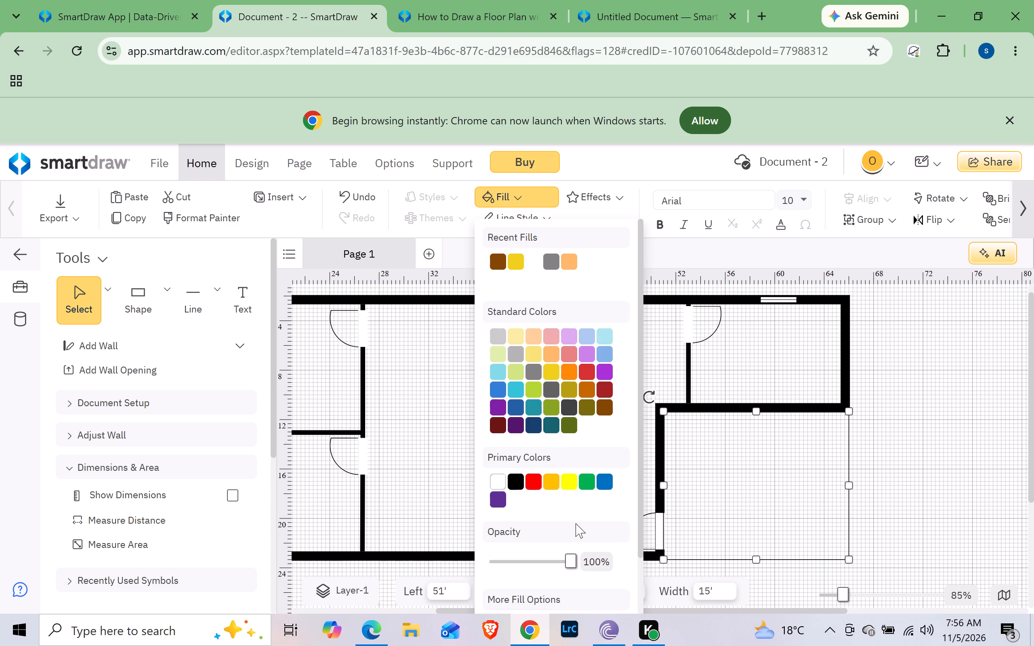
{"action": "scroll", "coordinate": [576, 523], "scroll_direction": "down", "scroll_amount": 13}
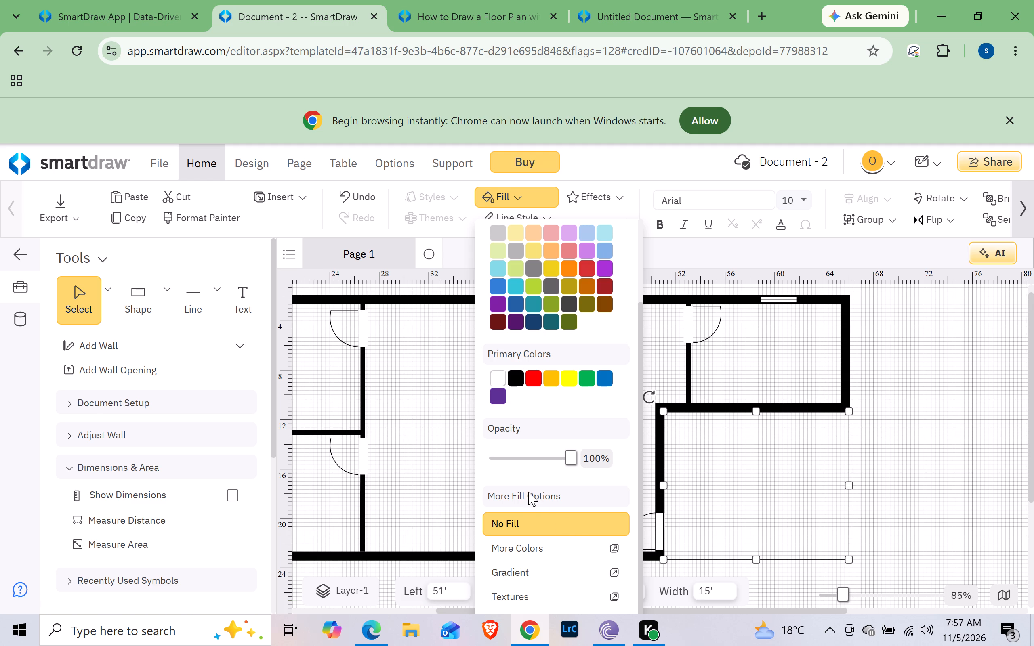
{"action": "scroll", "coordinate": [528, 492], "scroll_direction": "down", "scroll_amount": 5}
{"action": "scroll", "coordinate": [528, 492], "scroll_direction": "up", "scroll_amount": 13}
{"action": "scroll", "coordinate": [528, 492], "scroll_direction": "down", "scroll_amount": 14}
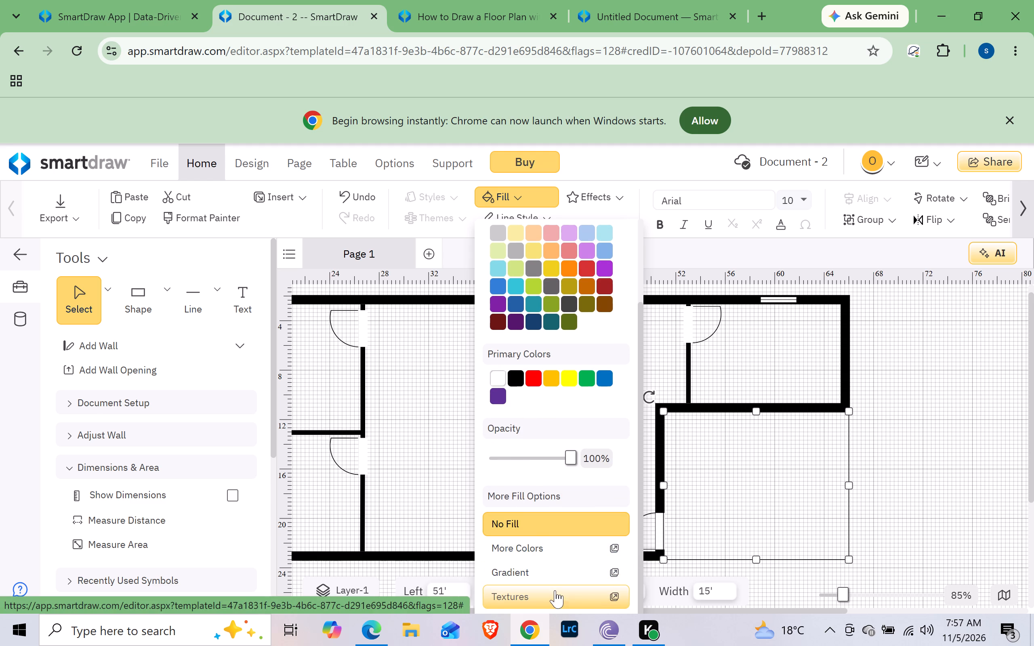
{"action": "left_click", "coordinate": [614, 593]}
{"action": "scroll", "coordinate": [614, 593], "scroll_direction": "up", "scroll_amount": 6}
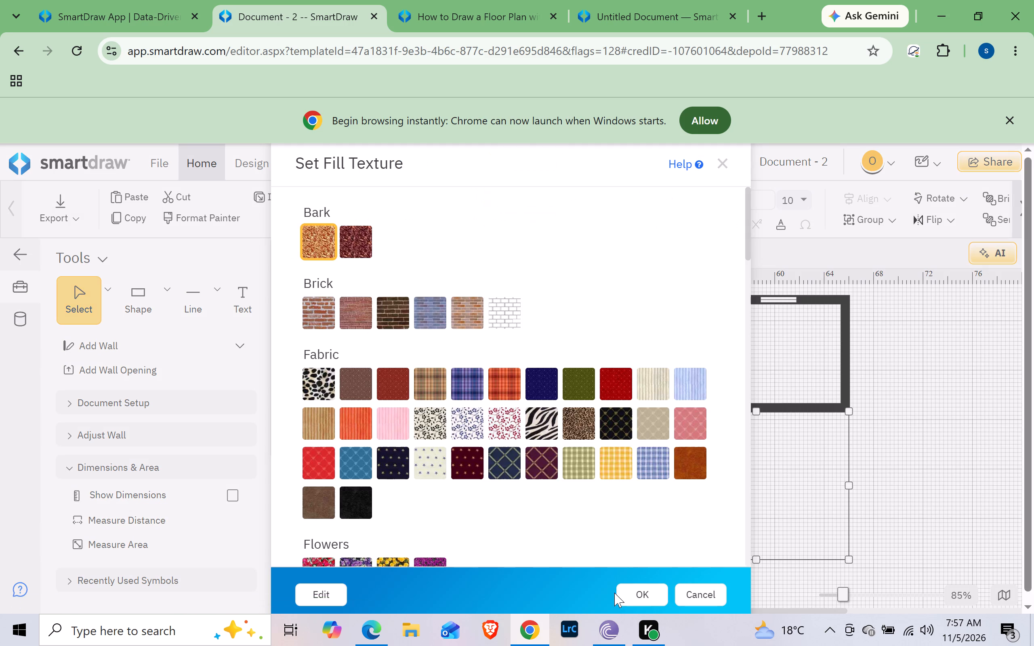
{"action": "scroll", "coordinate": [614, 593], "scroll_direction": "down", "scroll_amount": 7}
{"action": "scroll", "coordinate": [521, 427], "scroll_direction": "down", "scroll_amount": 11}
{"action": "scroll", "coordinate": [521, 427], "scroll_direction": "up", "scroll_amount": 2}
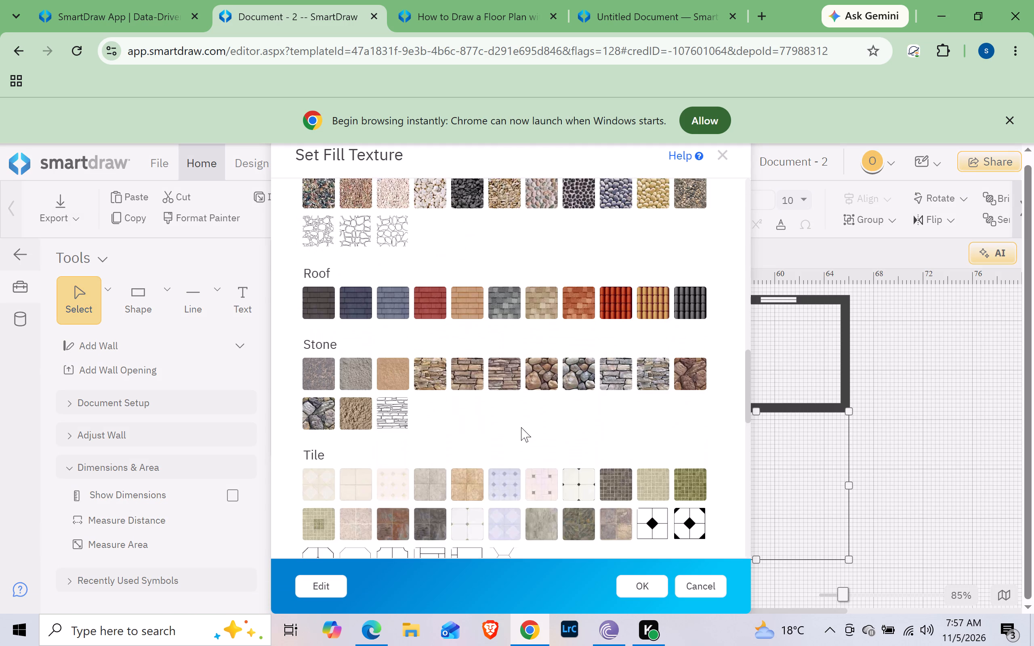
{"action": "scroll", "coordinate": [521, 427], "scroll_direction": "up", "scroll_amount": 8}
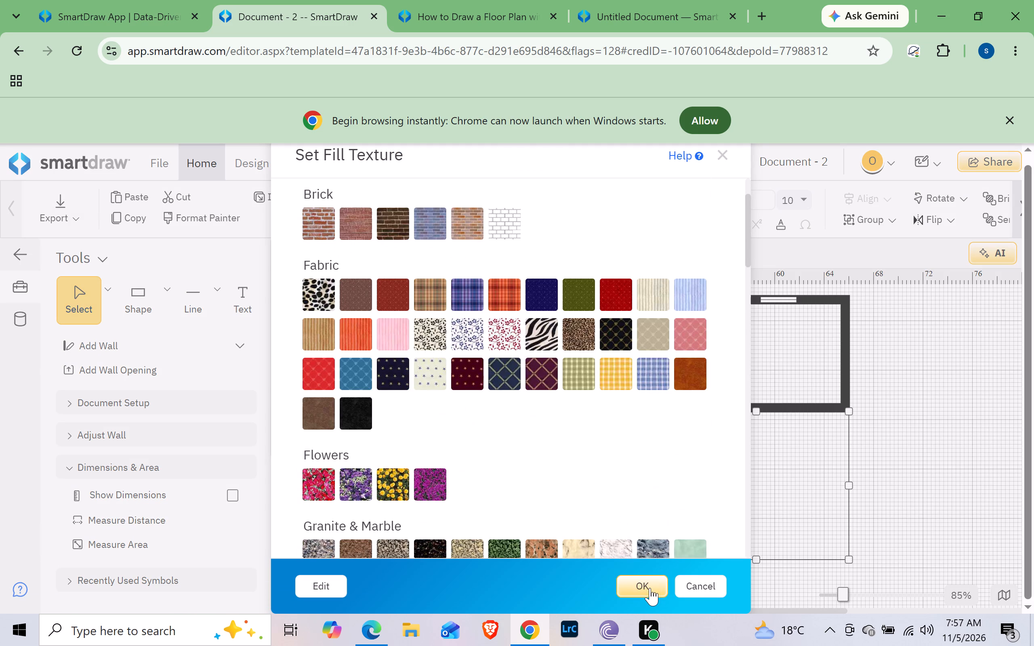
{"action": "left_click", "coordinate": [694, 589]}
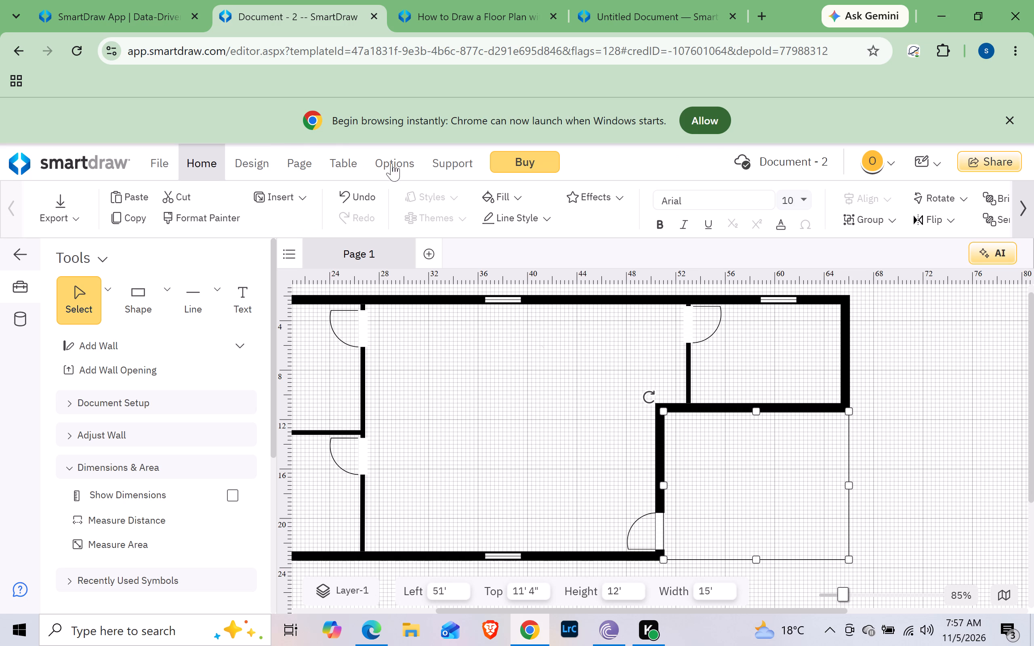
Open the additional fill options for the outdoor rectangle.
{"action": "left_click", "coordinate": [499, 198]}
{"action": "scroll", "coordinate": [546, 420], "scroll_direction": "up", "scroll_amount": 7}
{"action": "scroll", "coordinate": [546, 420], "scroll_direction": "down", "scroll_amount": 18}
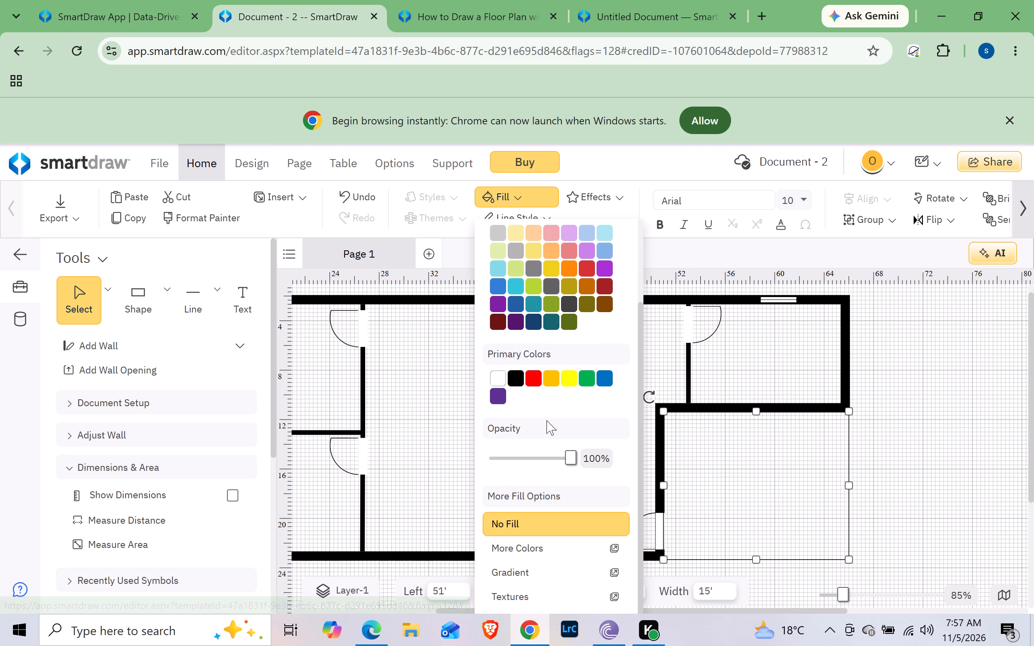
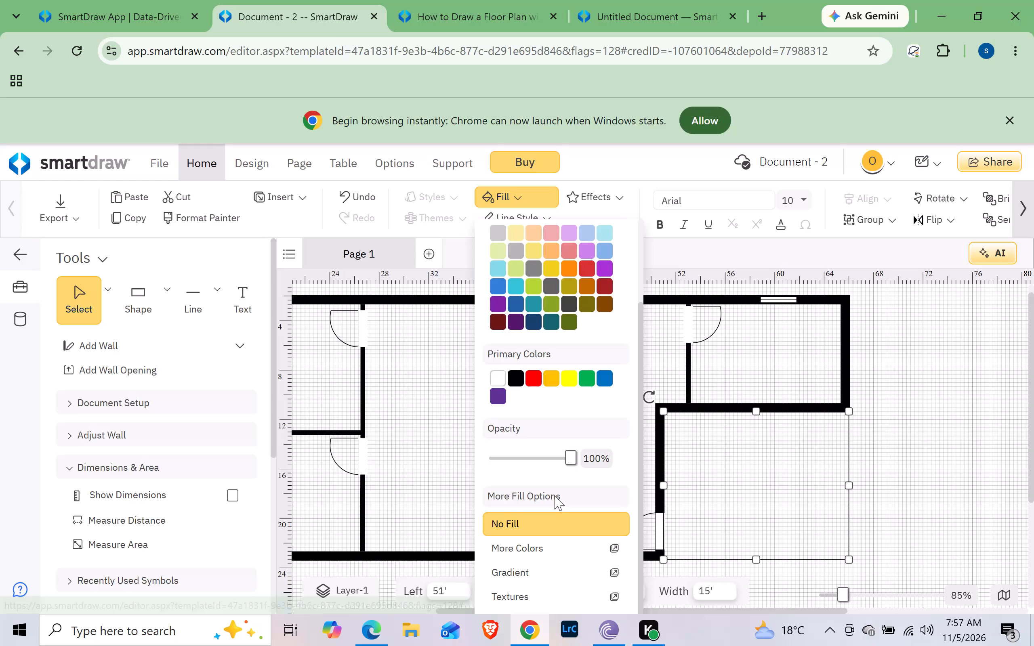
Review the outdoor rectangle's fill colours and the gradient styles and colour presets, leaving without applying any.
{"action": "scroll", "coordinate": [555, 496], "scroll_direction": "up", "scroll_amount": 15}
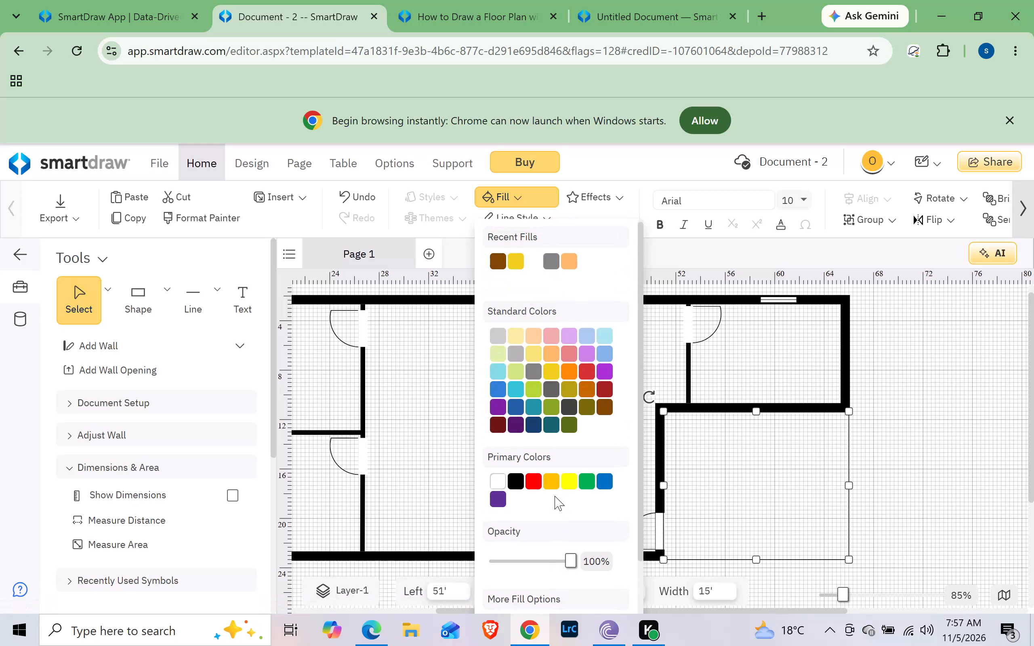
{"action": "scroll", "coordinate": [509, 390], "scroll_direction": "down", "scroll_amount": 5}
{"action": "scroll", "coordinate": [509, 390], "scroll_direction": "up", "scroll_amount": 5}
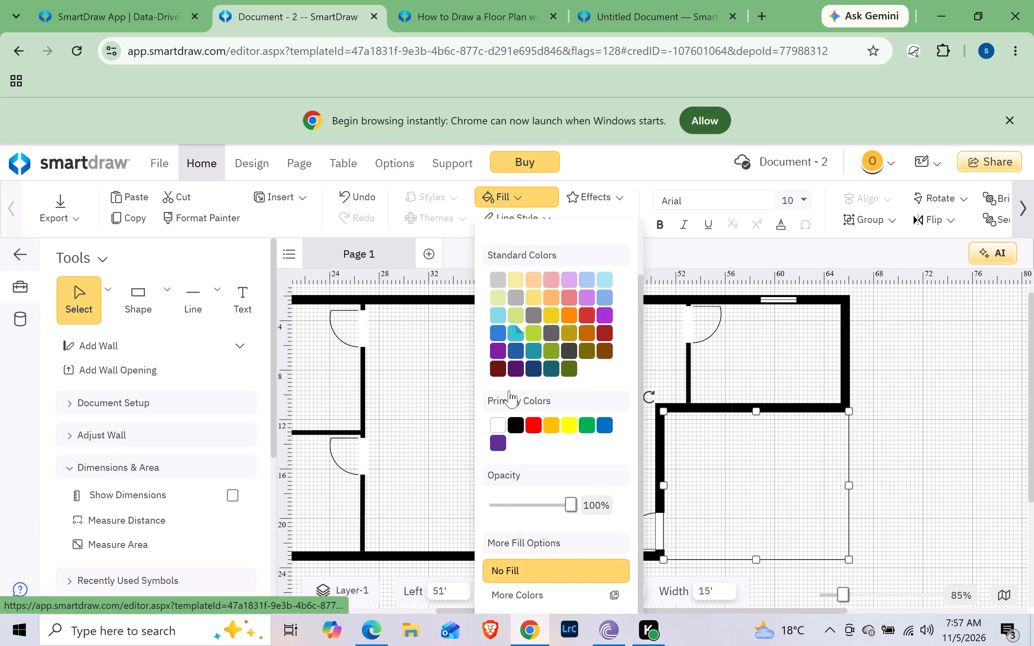
{"action": "scroll", "coordinate": [509, 390], "scroll_direction": "up", "scroll_amount": 5}
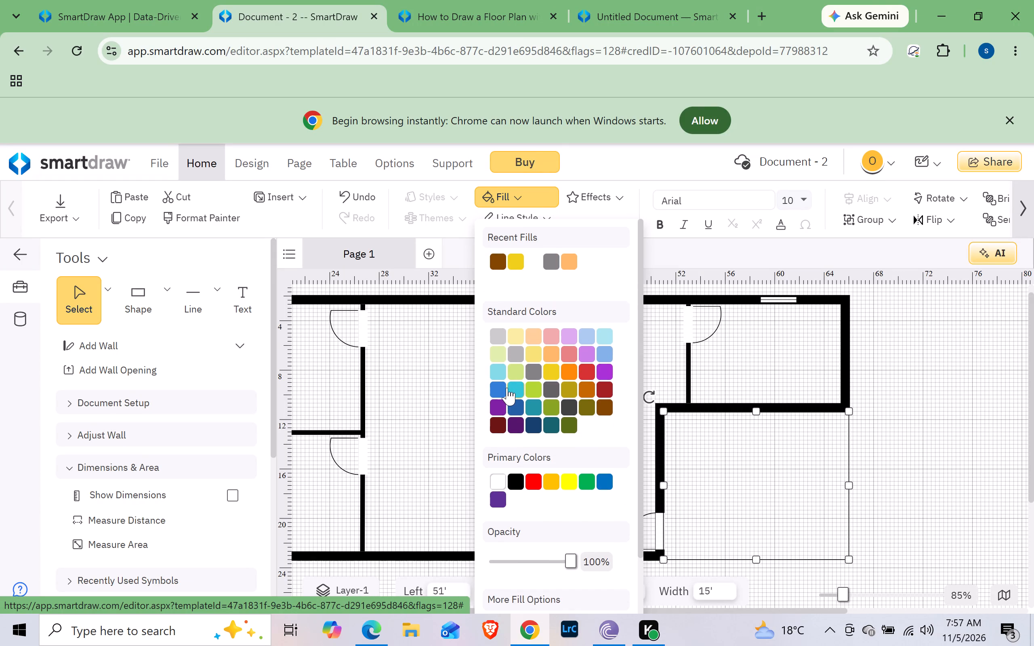
{"action": "scroll", "coordinate": [518, 422], "scroll_direction": "down", "scroll_amount": 7}
{"action": "scroll", "coordinate": [518, 422], "scroll_direction": "up", "scroll_amount": 20}
{"action": "scroll", "coordinate": [518, 422], "scroll_direction": "up", "scroll_amount": 2}
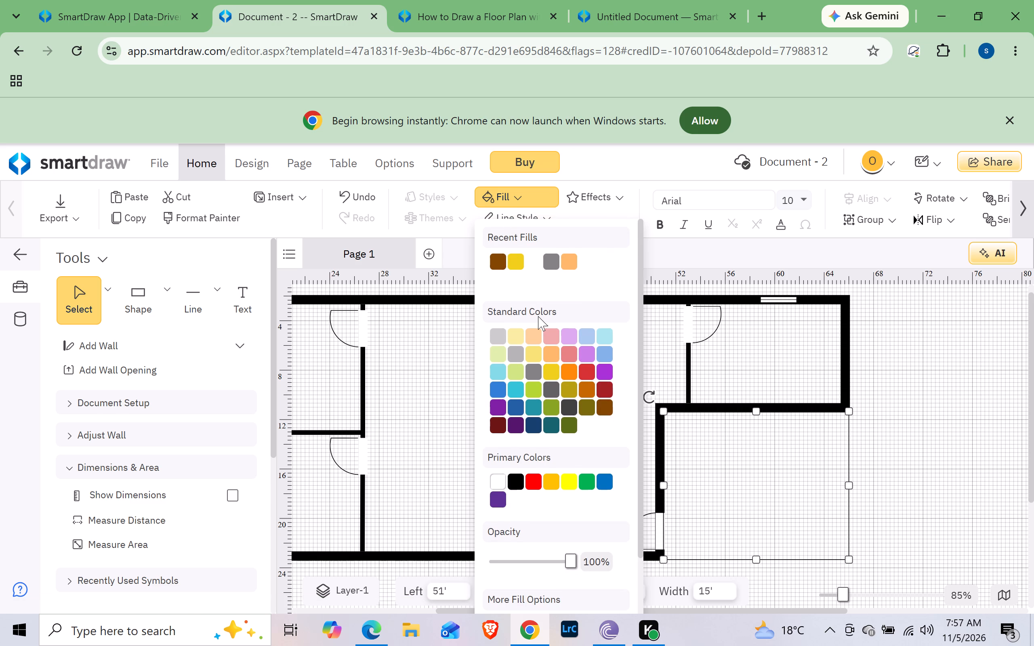
{"action": "scroll", "coordinate": [538, 316], "scroll_direction": "down", "scroll_amount": 13}
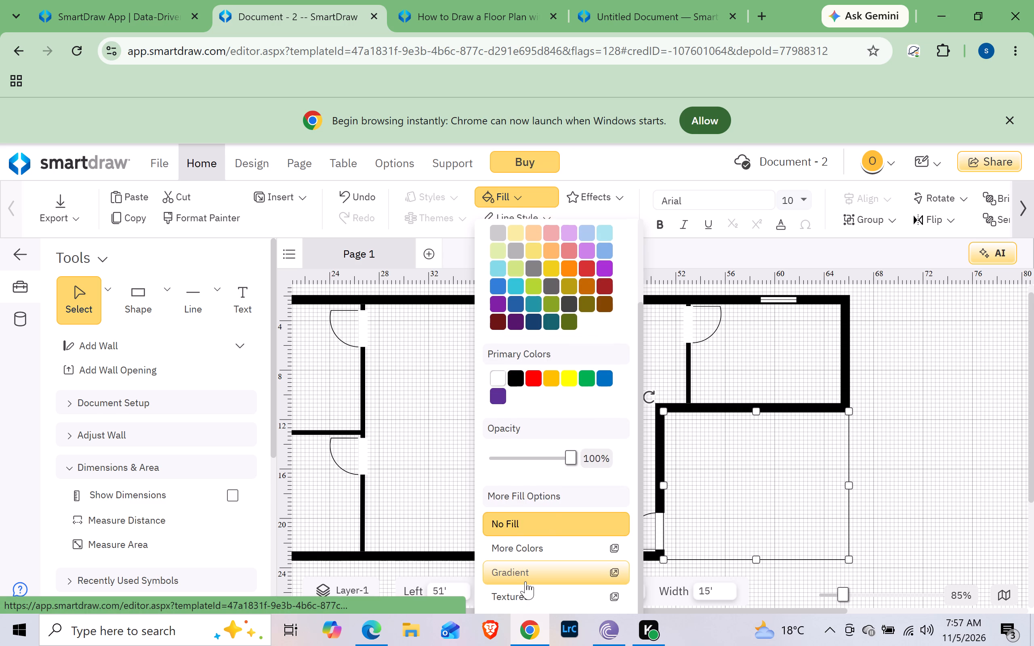
{"action": "scroll", "coordinate": [525, 581], "scroll_direction": "down", "scroll_amount": 4}
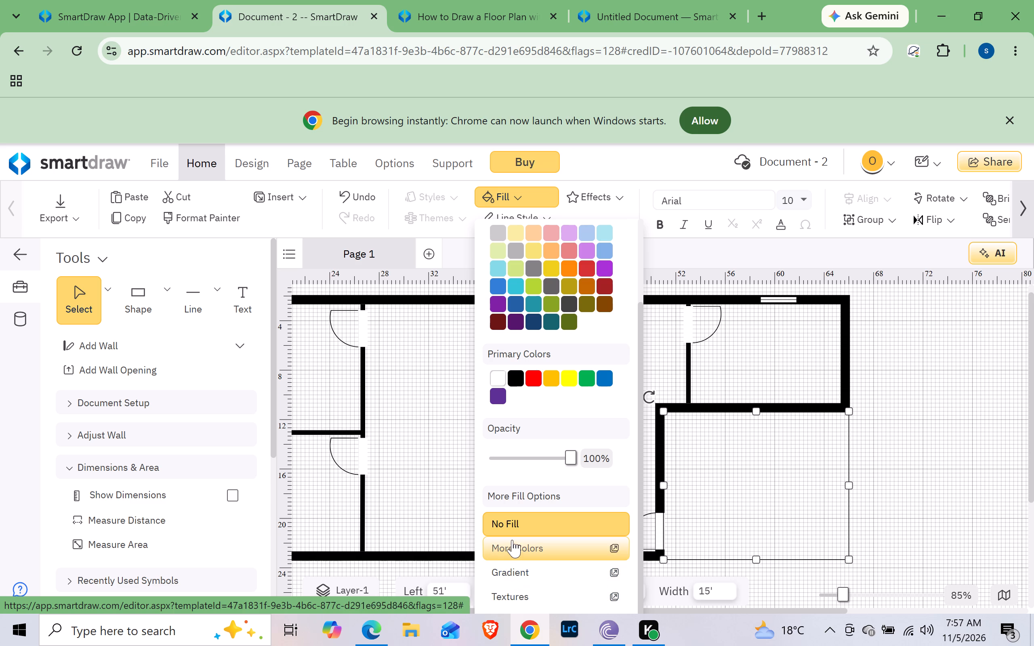
{"action": "left_click", "coordinate": [521, 573]}
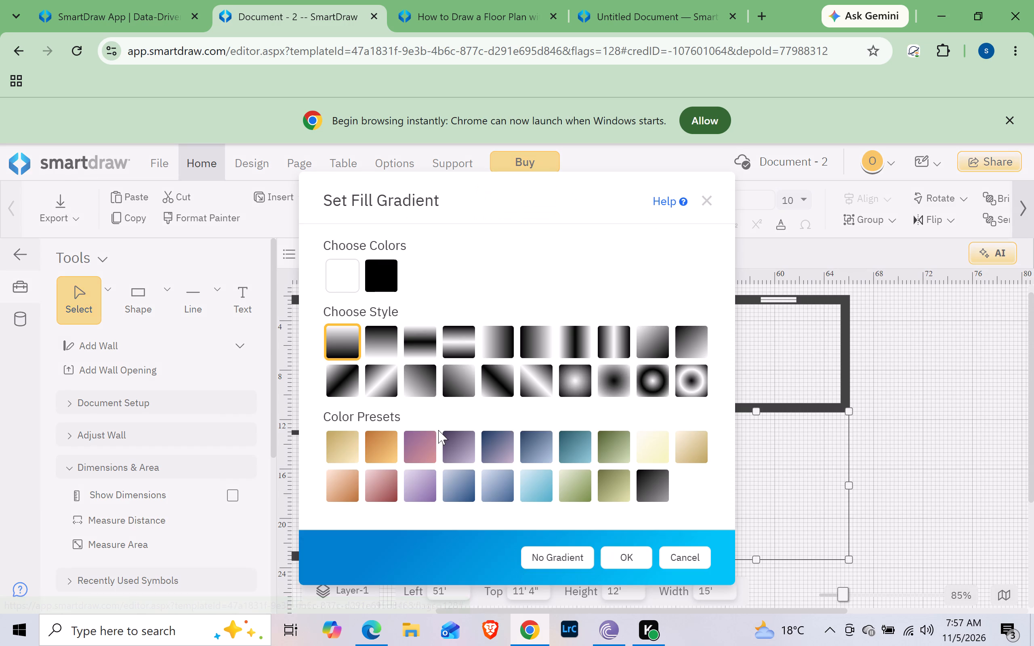
{"action": "scroll", "coordinate": [438, 430], "scroll_direction": "down", "scroll_amount": 11}
{"action": "scroll", "coordinate": [438, 430], "scroll_direction": "up", "scroll_amount": 6}
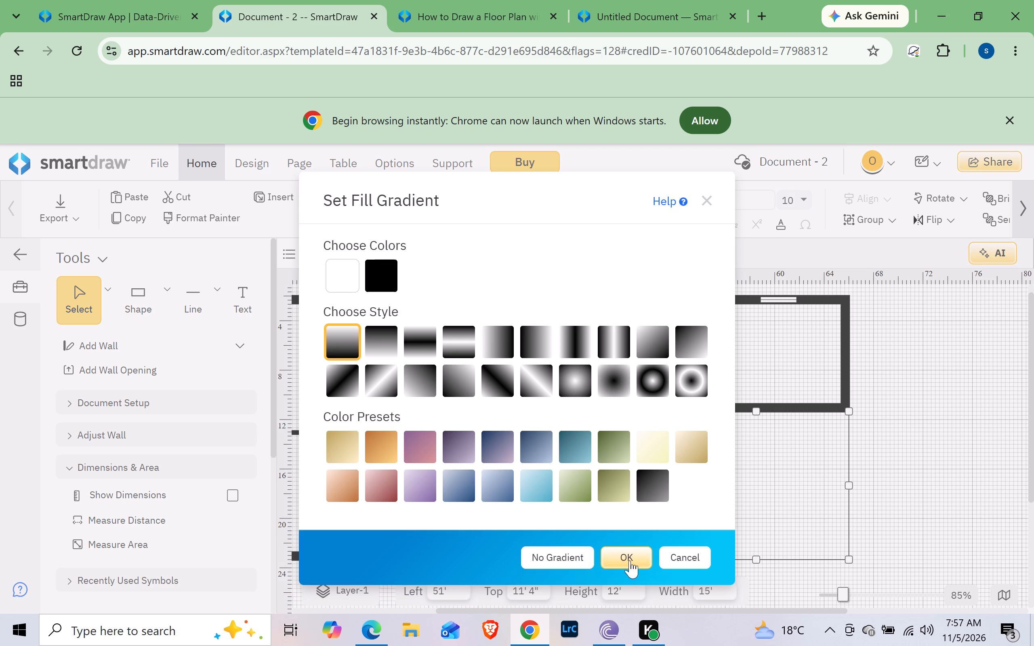
{"action": "left_click", "coordinate": [673, 554]}
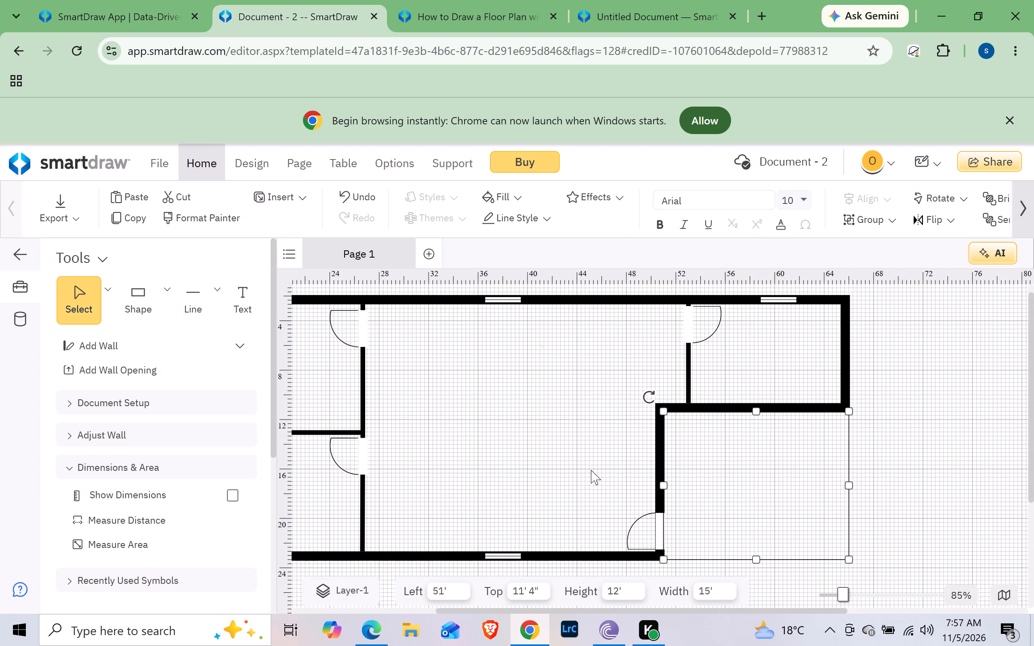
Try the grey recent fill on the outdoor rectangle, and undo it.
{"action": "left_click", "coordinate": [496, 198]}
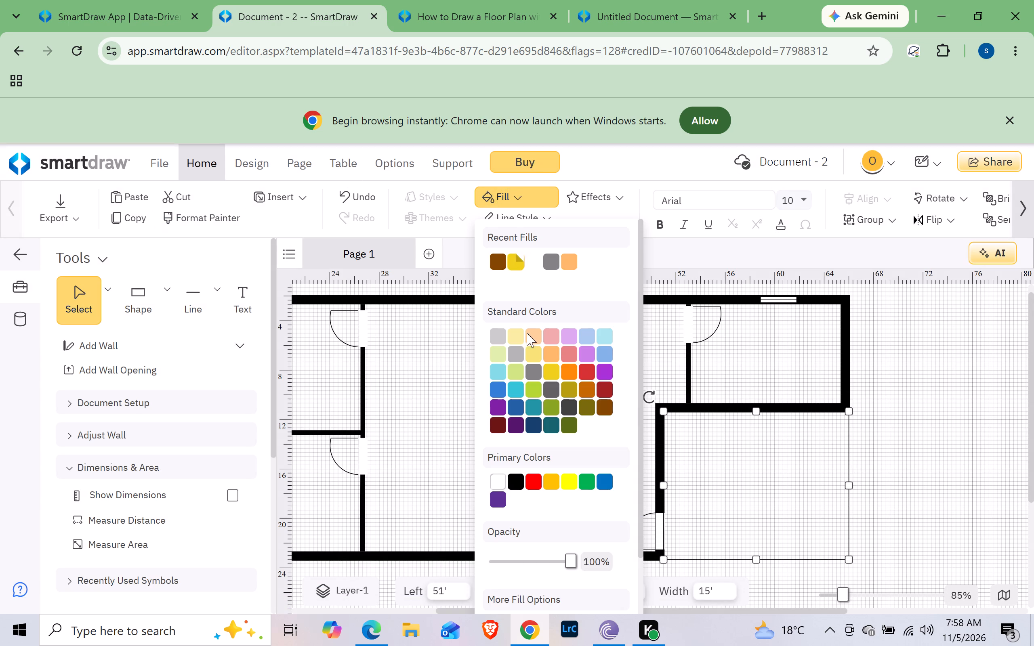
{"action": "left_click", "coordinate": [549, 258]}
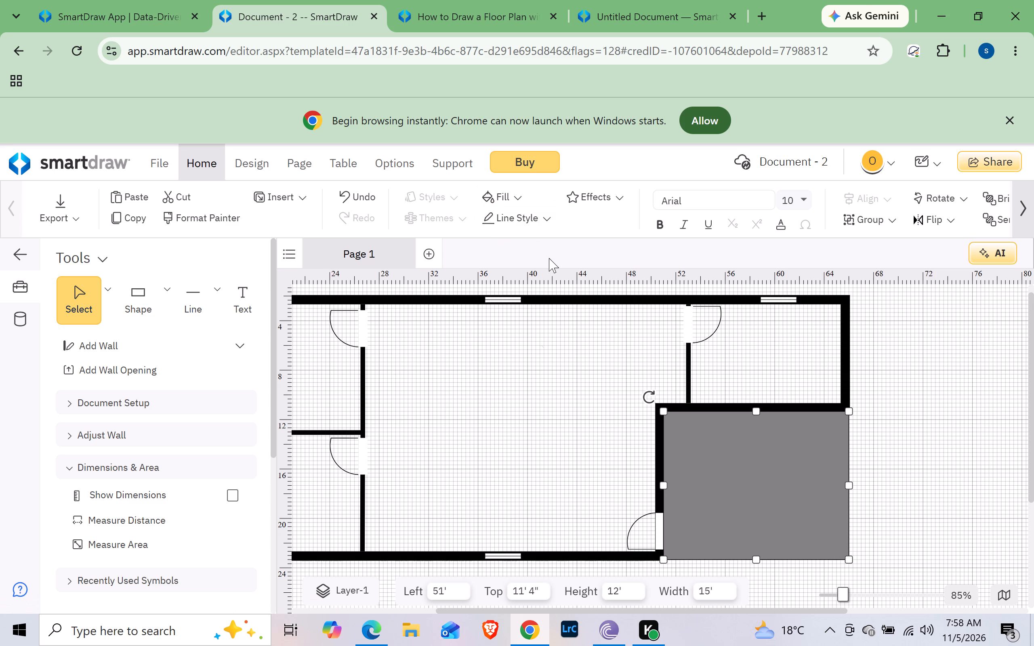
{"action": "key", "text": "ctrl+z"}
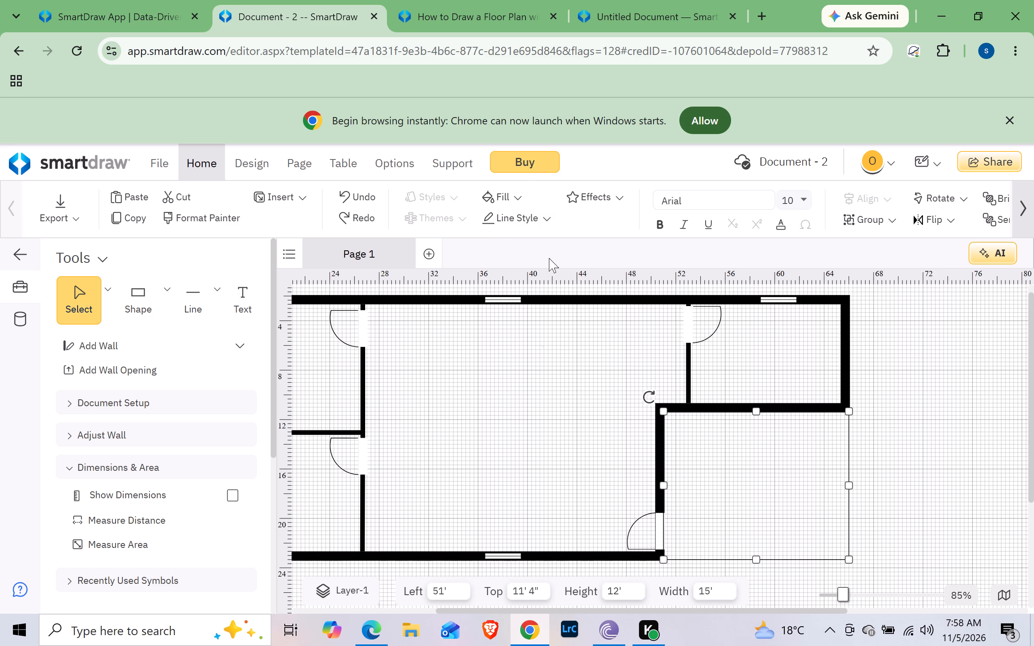
Review the line style choices for the outdoor rectangle, including its line options, colours and opacity, without applying any.
{"action": "left_click", "coordinate": [214, 169]}
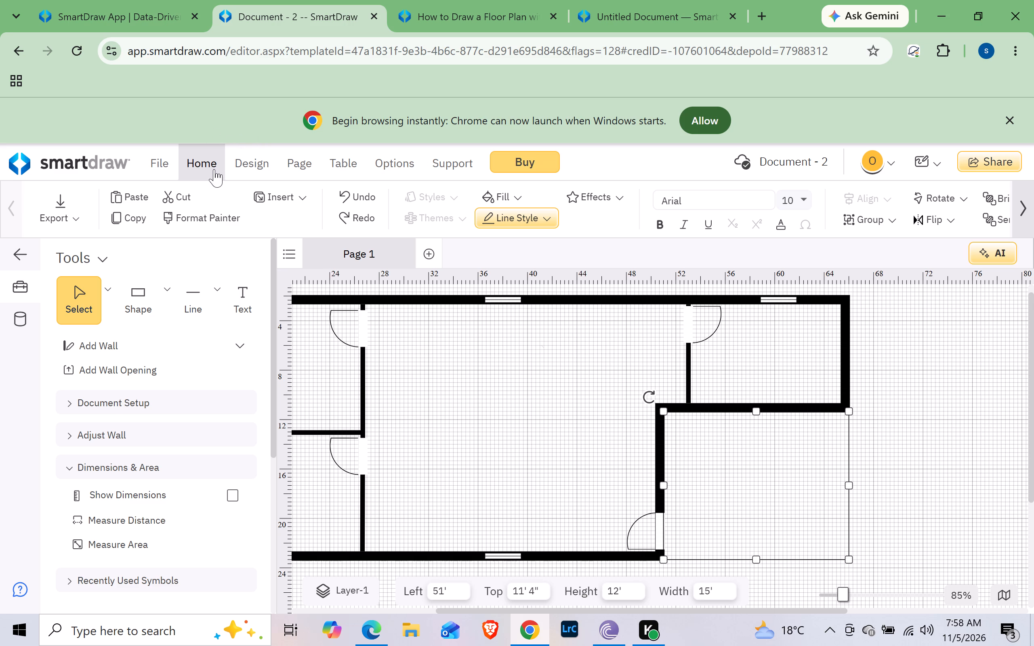
{"action": "left_click", "coordinate": [547, 216]}
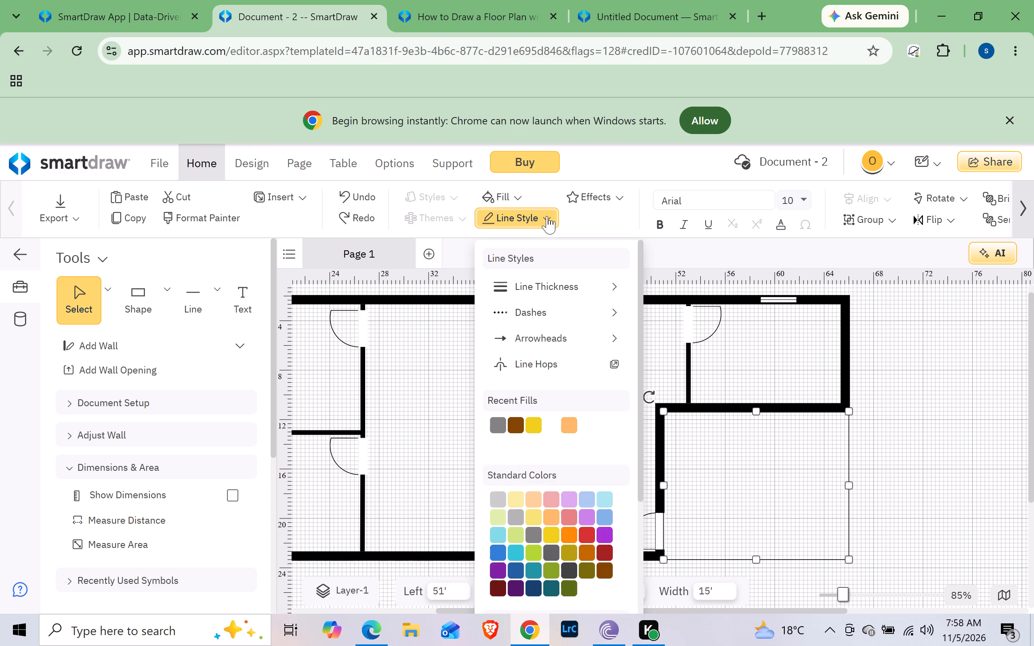
{"action": "scroll", "coordinate": [535, 356], "scroll_direction": "up", "scroll_amount": 9}
{"action": "scroll", "coordinate": [535, 356], "scroll_direction": "down", "scroll_amount": 14}
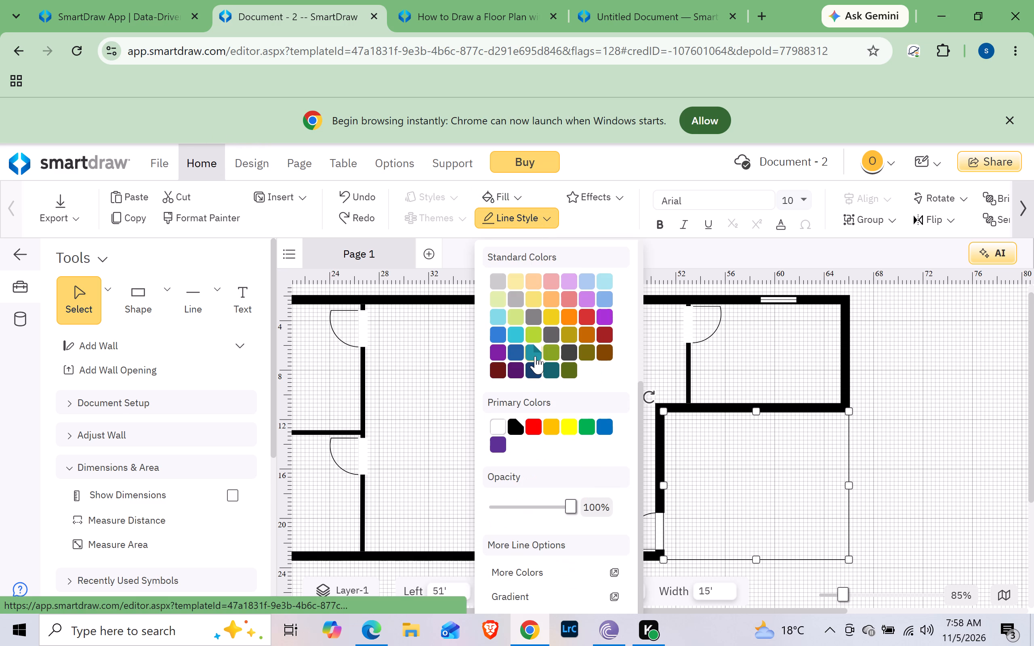
{"action": "scroll", "coordinate": [535, 356], "scroll_direction": "down", "scroll_amount": 12}
{"action": "scroll", "coordinate": [535, 356], "scroll_direction": "up", "scroll_amount": 12}
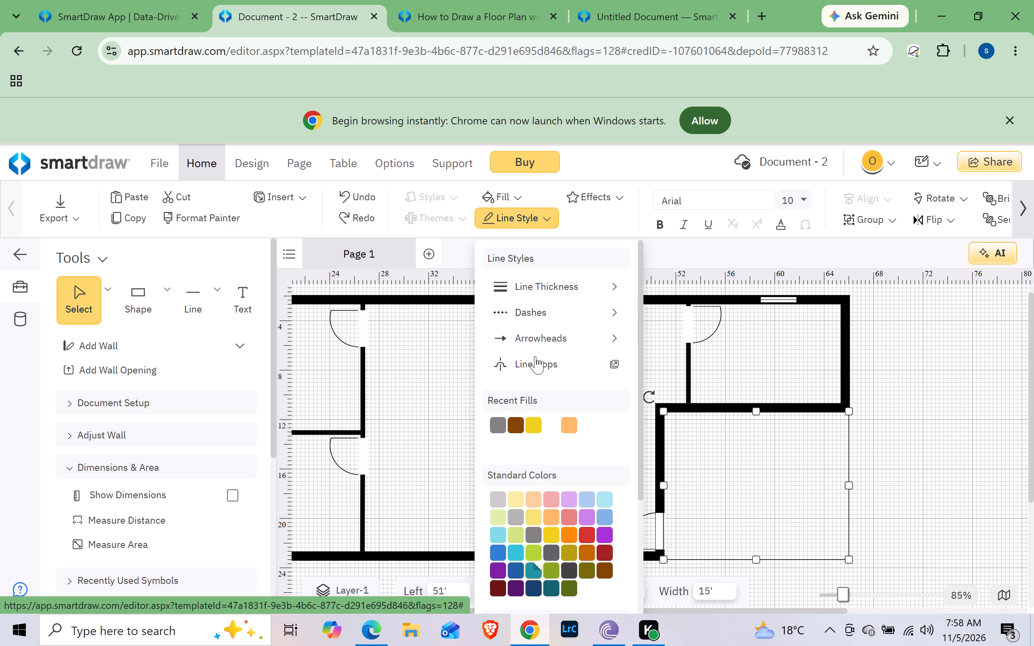
{"action": "scroll", "coordinate": [535, 356], "scroll_direction": "down", "scroll_amount": 6}
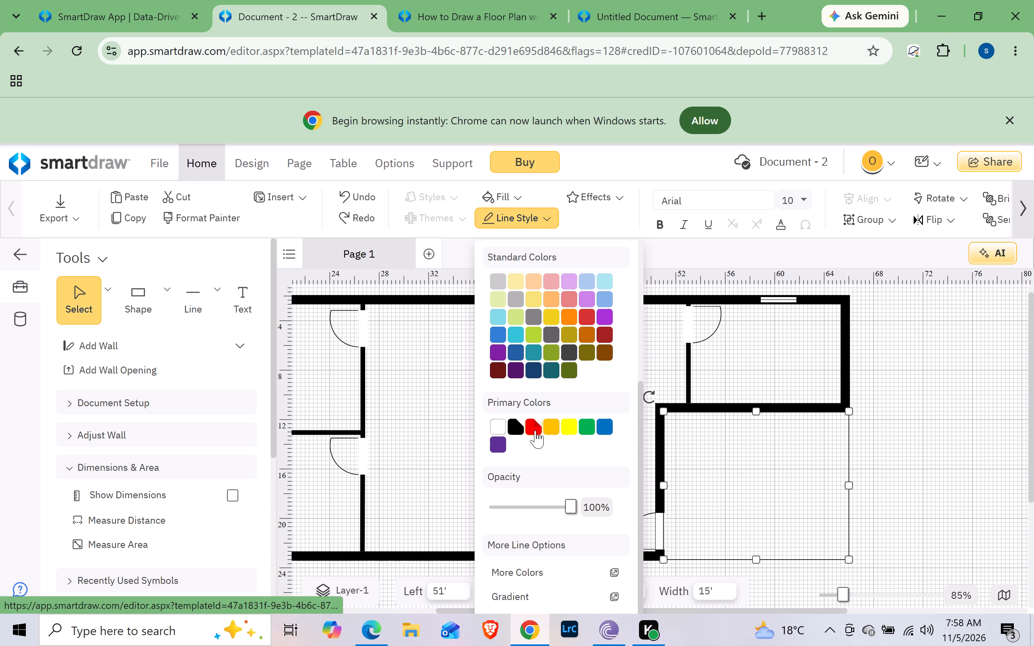
{"action": "scroll", "coordinate": [535, 430], "scroll_direction": "up", "scroll_amount": 5}
{"action": "scroll", "coordinate": [535, 430], "scroll_direction": "down", "scroll_amount": 10}
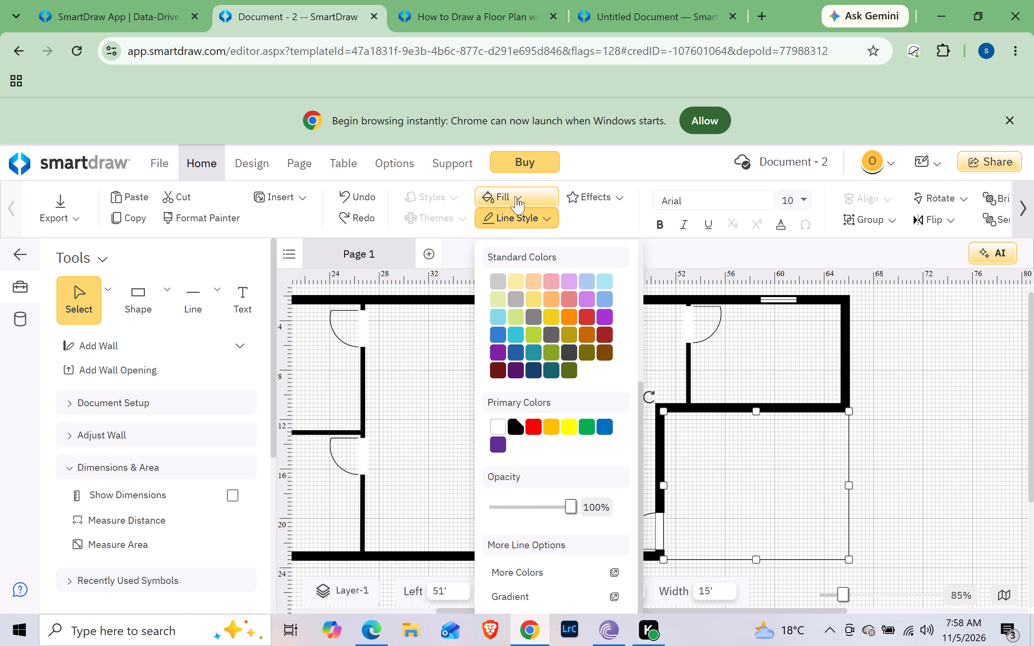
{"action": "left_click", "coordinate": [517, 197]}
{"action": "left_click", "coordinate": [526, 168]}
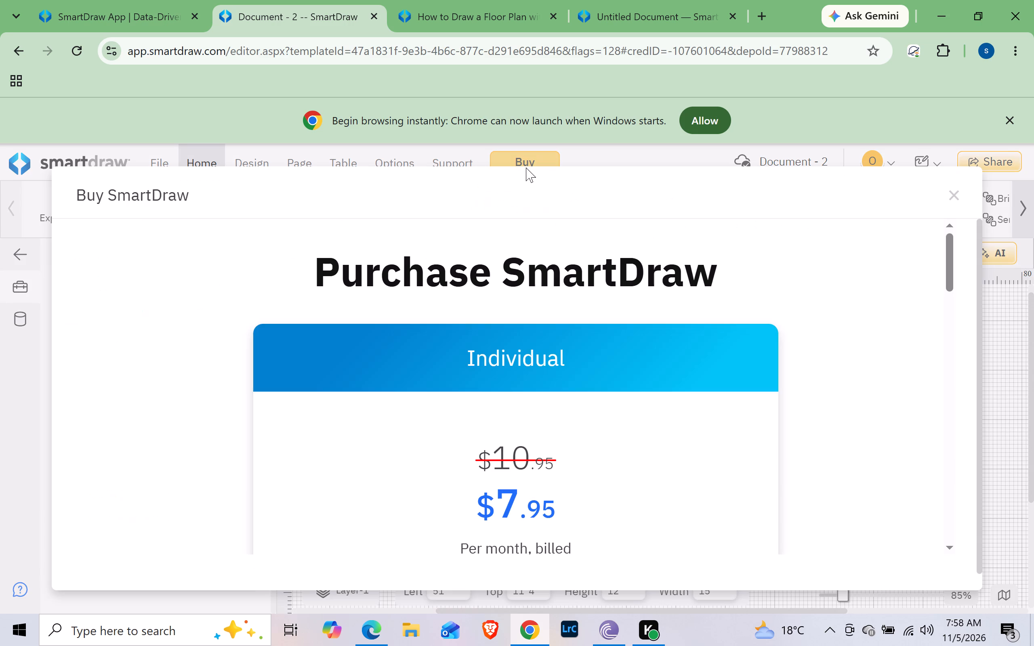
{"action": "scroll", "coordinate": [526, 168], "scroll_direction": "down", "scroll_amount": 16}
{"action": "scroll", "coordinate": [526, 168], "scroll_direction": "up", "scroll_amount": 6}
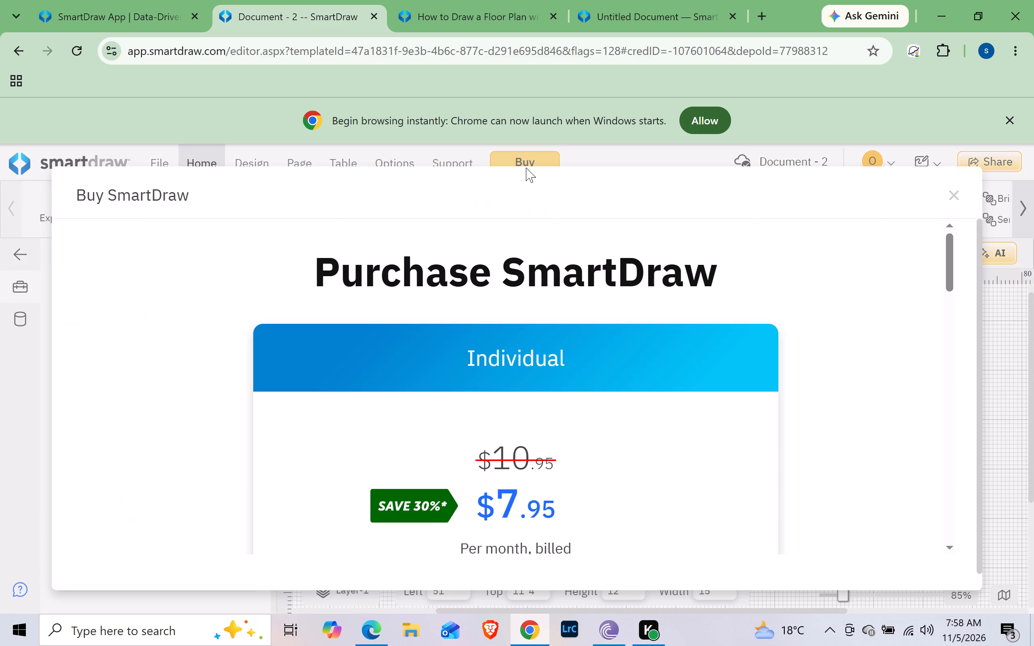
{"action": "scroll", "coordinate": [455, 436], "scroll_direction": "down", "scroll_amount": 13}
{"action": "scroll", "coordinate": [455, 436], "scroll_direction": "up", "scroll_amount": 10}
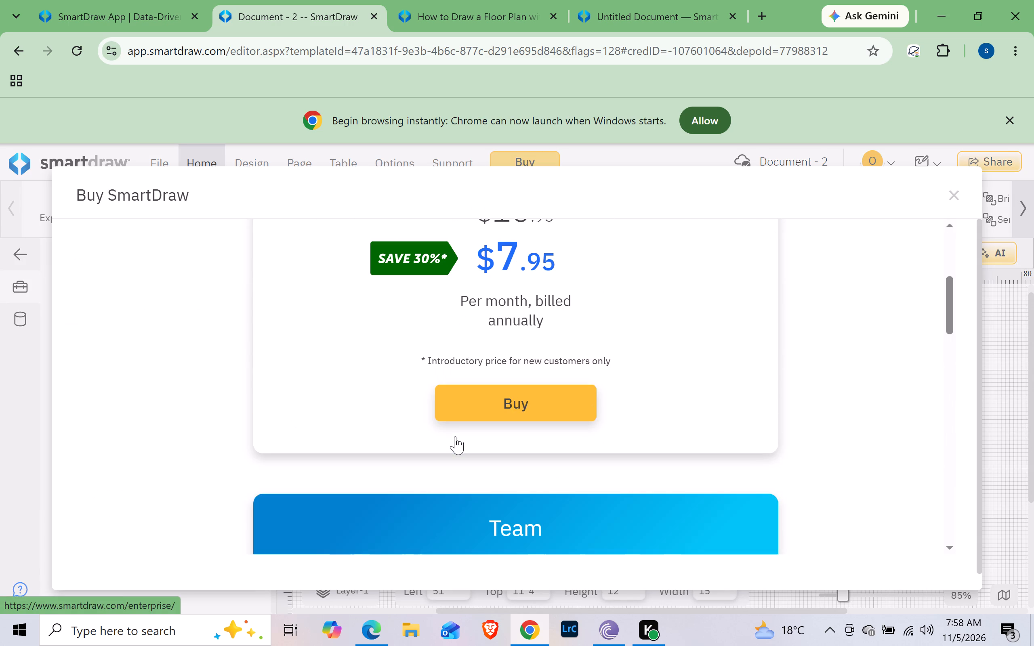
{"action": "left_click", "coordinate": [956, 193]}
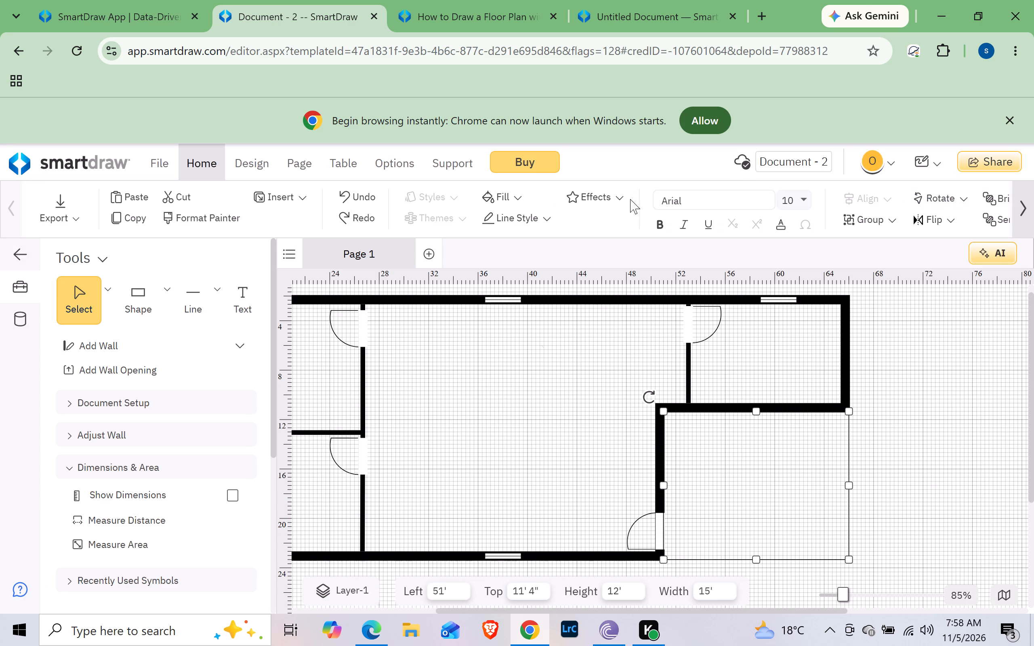
Browse the fill textures for the outdoor rectangle, from bark and brick through paving stones, rock, carpet and paper, without applying one.
{"action": "left_click", "coordinate": [525, 195]}
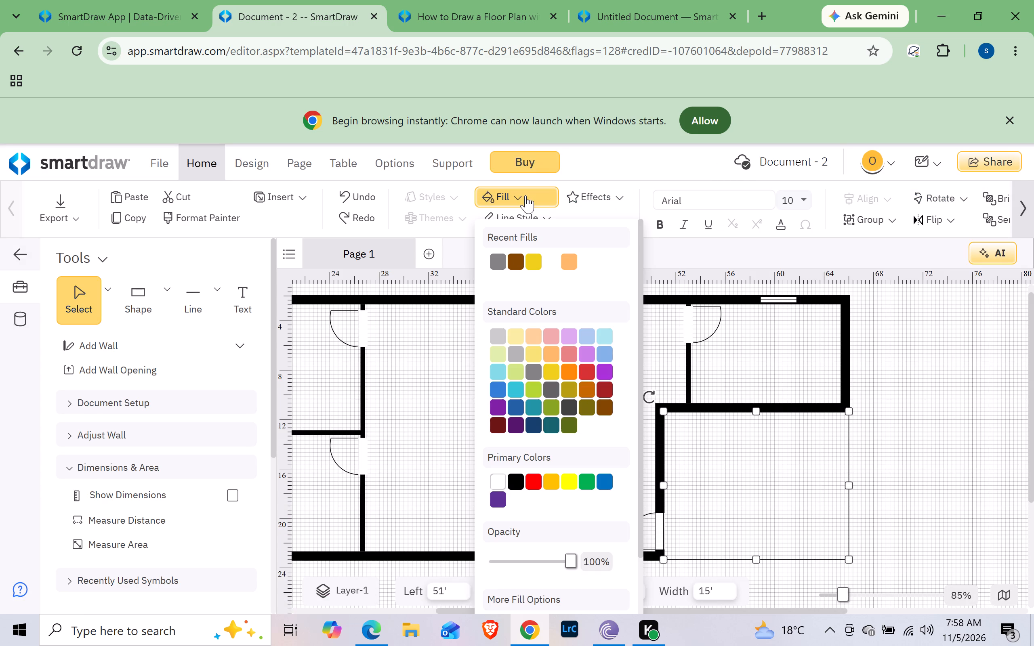
{"action": "scroll", "coordinate": [551, 415], "scroll_direction": "down", "scroll_amount": 17}
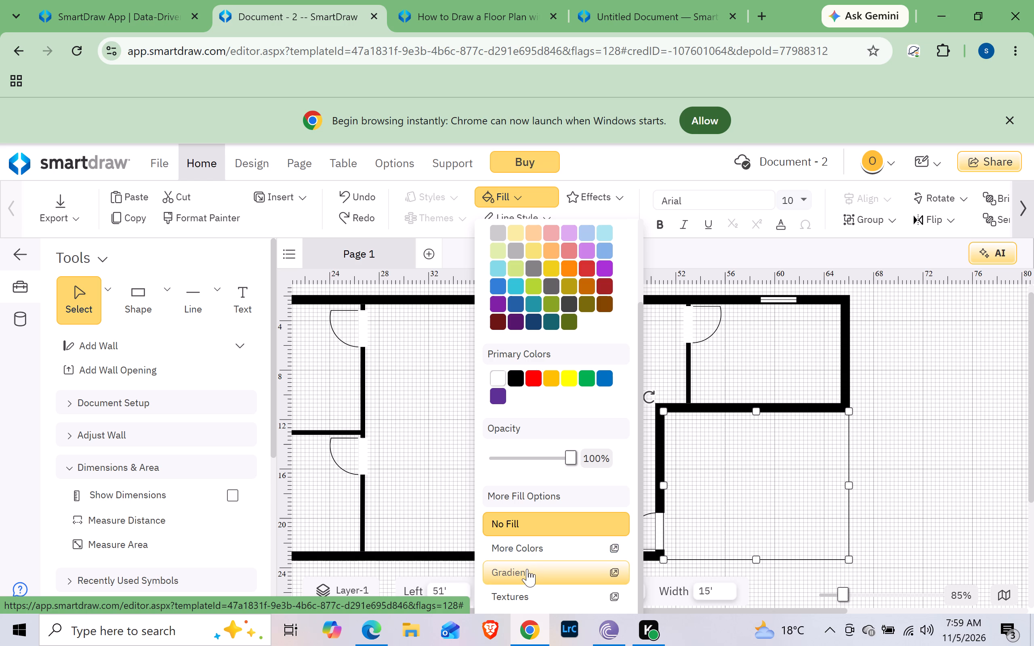
{"action": "left_click", "coordinate": [524, 589]}
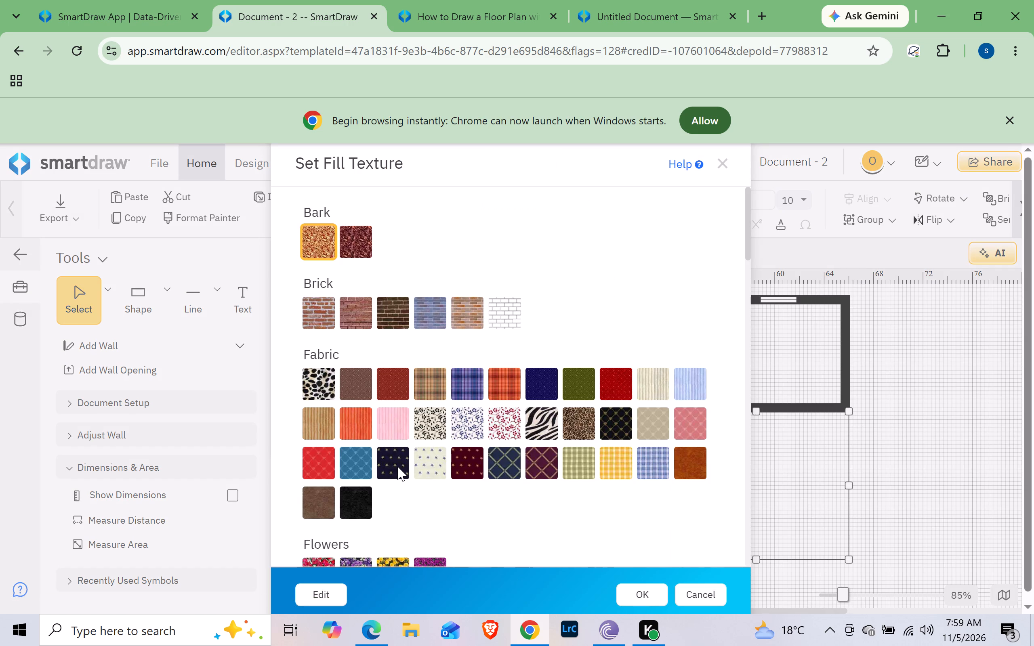
{"action": "scroll", "coordinate": [401, 484], "scroll_direction": "down", "scroll_amount": 8}
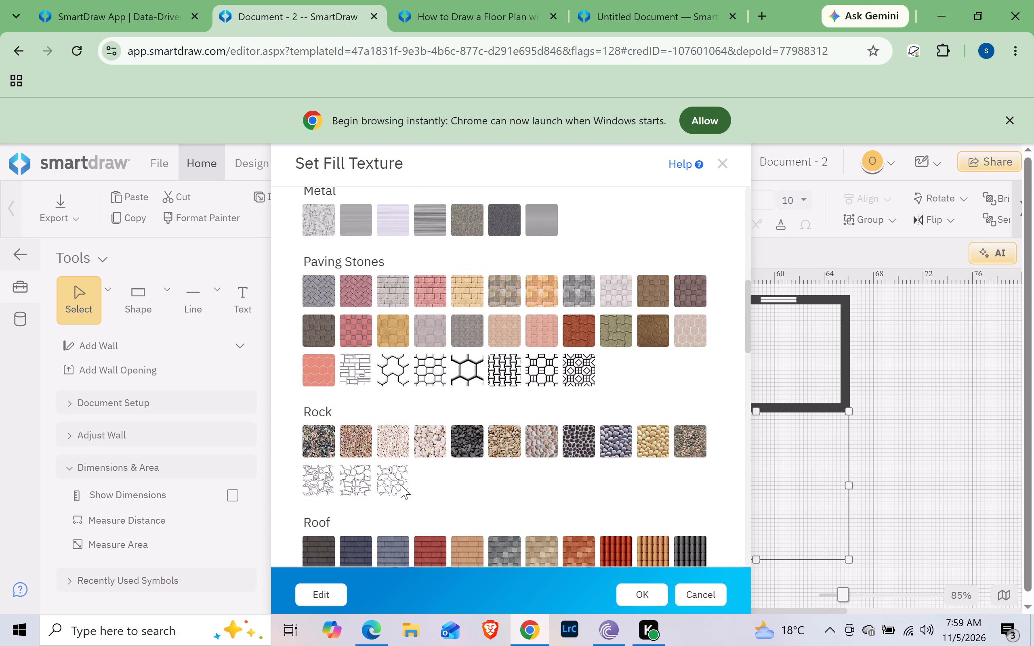
{"action": "scroll", "coordinate": [401, 484], "scroll_direction": "down", "scroll_amount": 6}
{"action": "scroll", "coordinate": [401, 484], "scroll_direction": "up", "scroll_amount": 12}
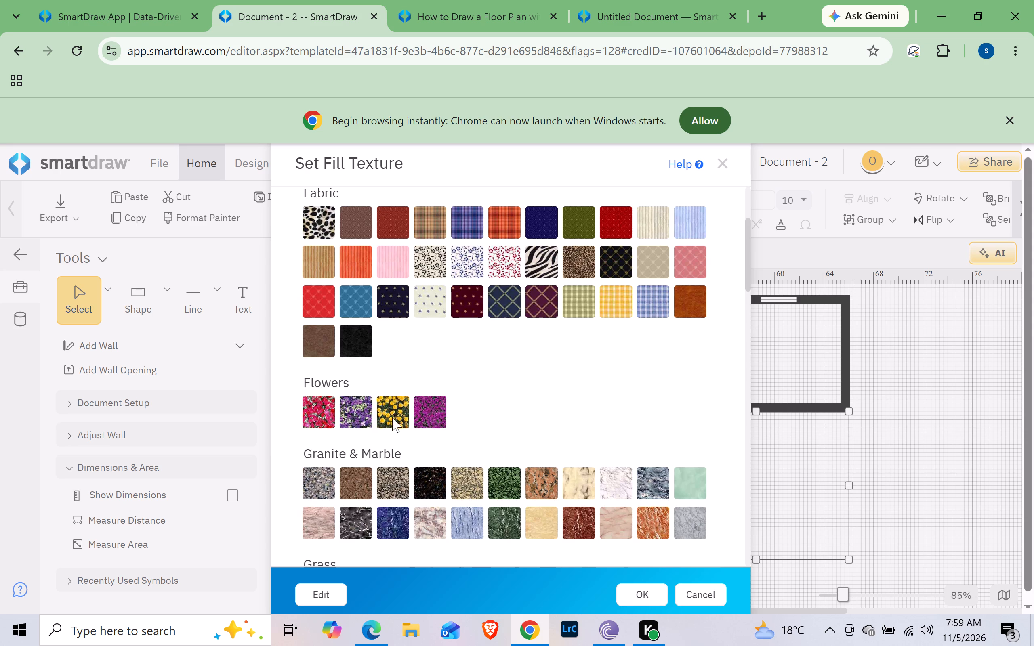
{"action": "scroll", "coordinate": [391, 398], "scroll_direction": "down", "scroll_amount": 19}
{"action": "scroll", "coordinate": [391, 398], "scroll_direction": "down", "scroll_amount": 9}
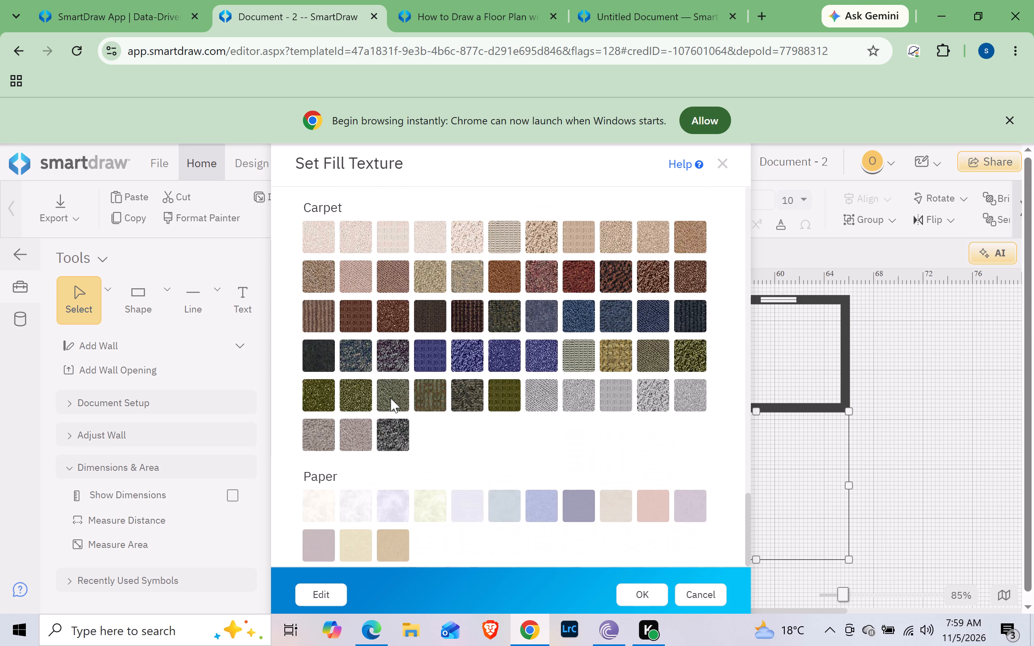
{"action": "scroll", "coordinate": [391, 398], "scroll_direction": "up", "scroll_amount": 14}
{"action": "scroll", "coordinate": [391, 398], "scroll_direction": "up", "scroll_amount": 19}
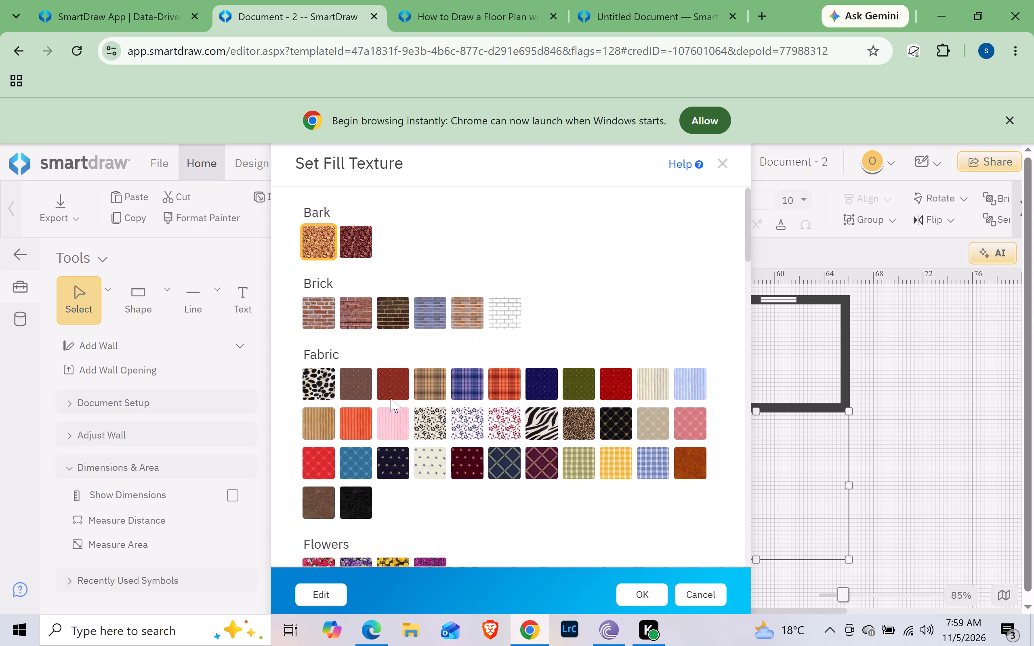
{"action": "left_click", "coordinate": [315, 214]}
{"action": "left_click", "coordinate": [316, 211]}
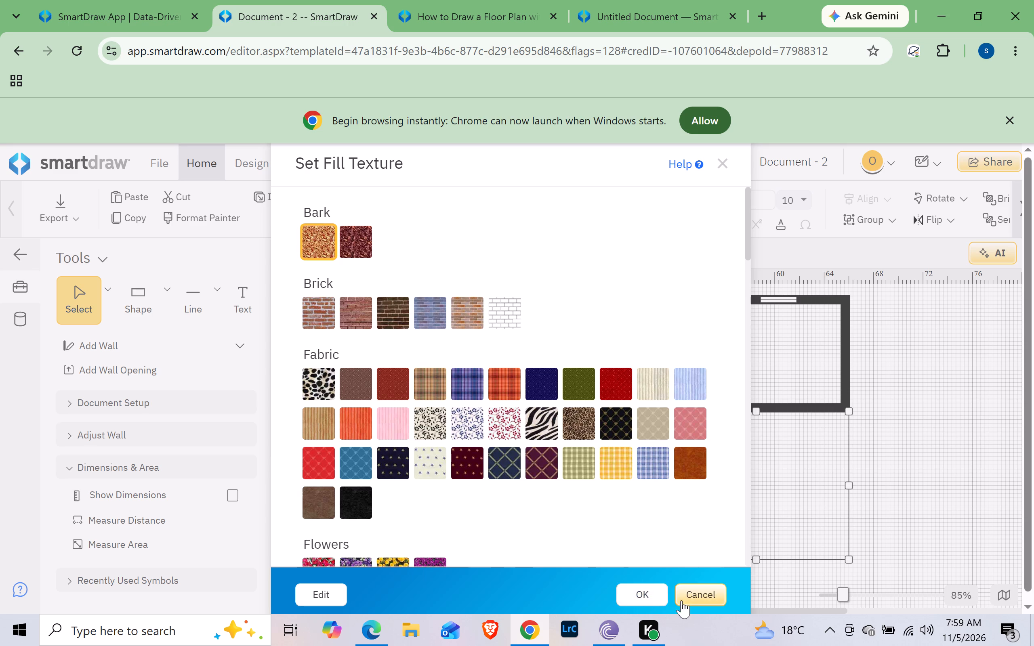
{"action": "left_click", "coordinate": [694, 594]}
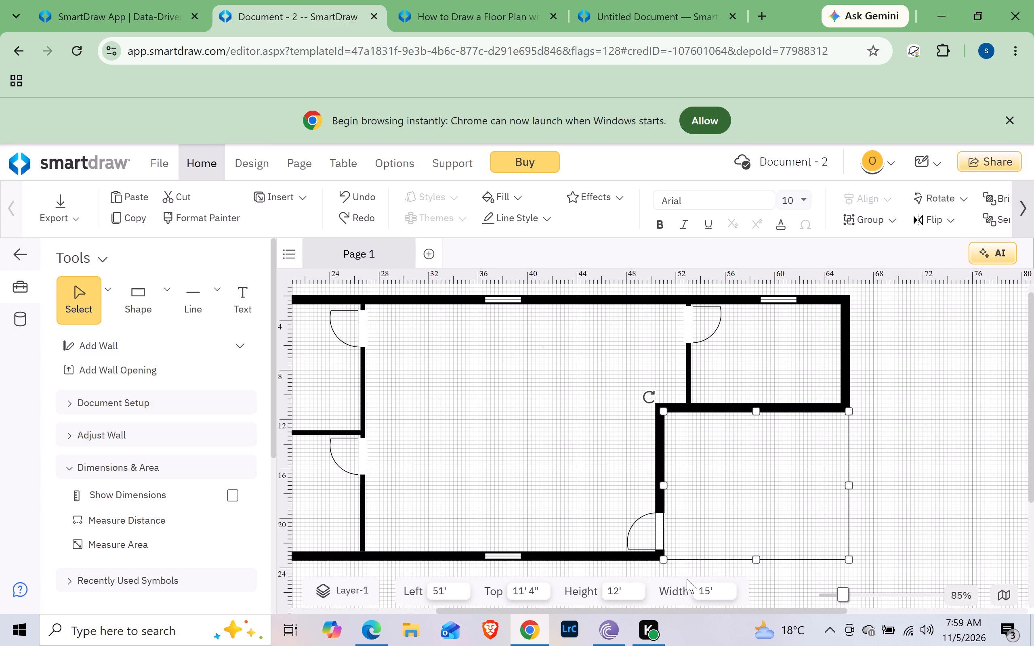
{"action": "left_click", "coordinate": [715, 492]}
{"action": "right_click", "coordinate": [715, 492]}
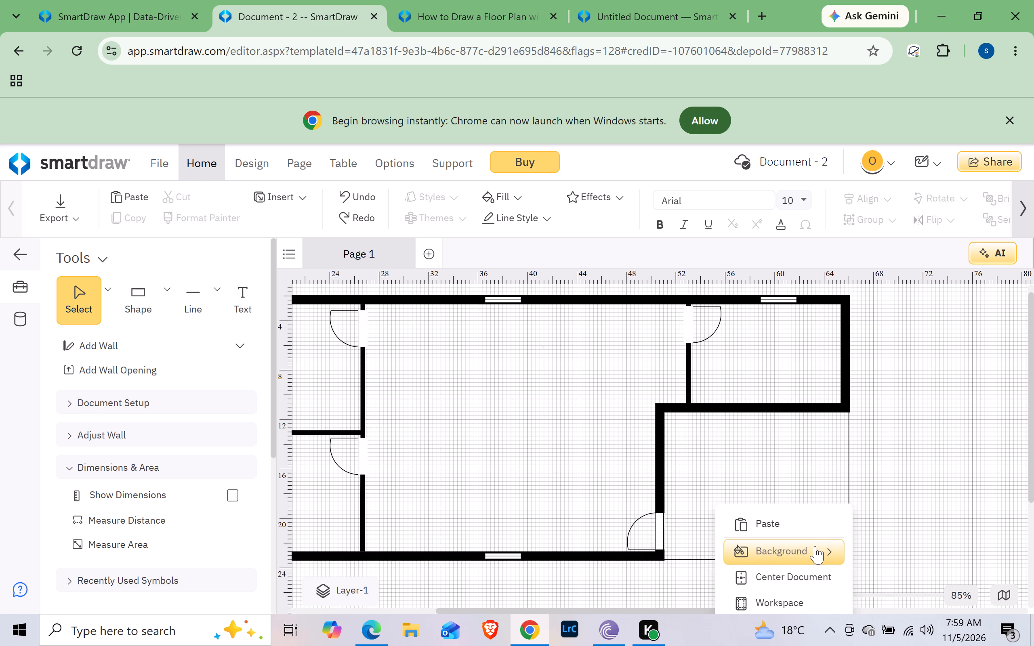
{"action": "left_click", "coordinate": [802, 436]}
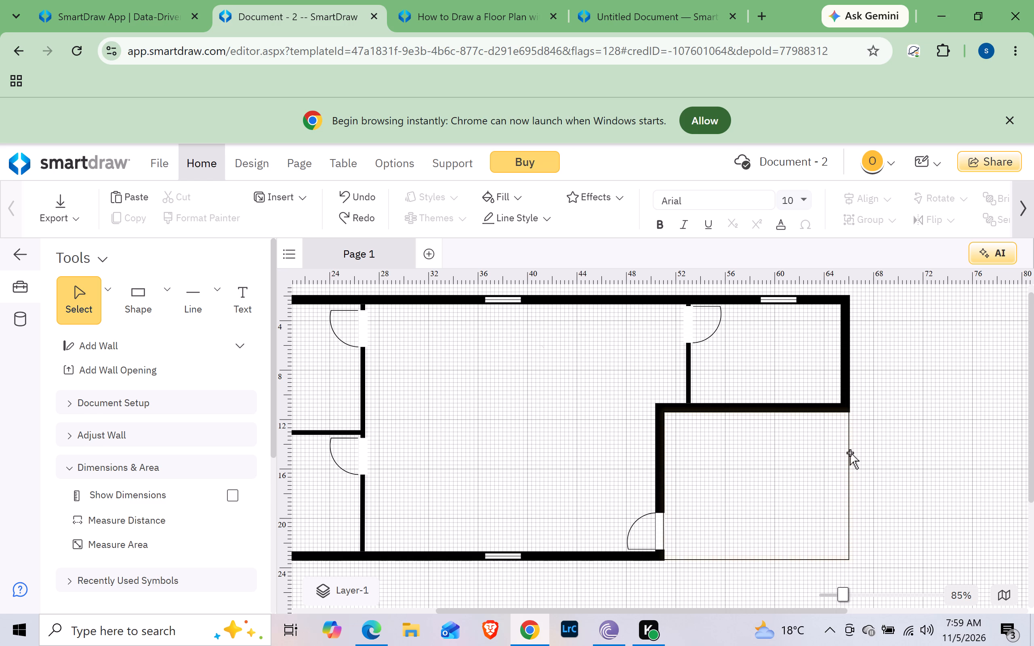
Review the outdoor rectangle's fill colours, opacity and further fill options without applying any.
{"action": "left_click", "coordinate": [847, 452]}
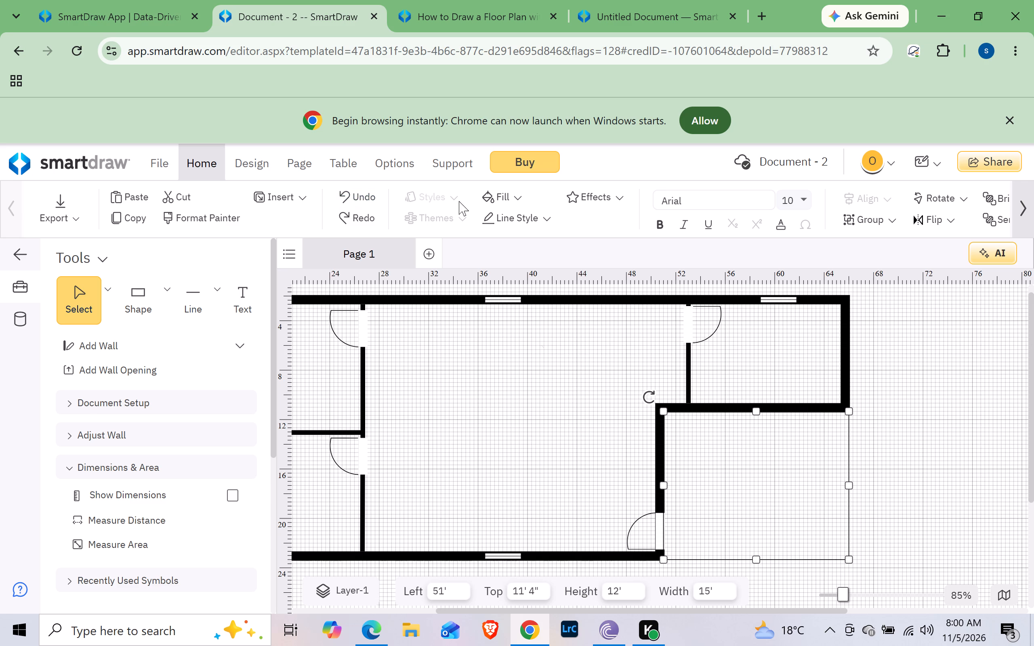
{"action": "left_click", "coordinate": [497, 195]}
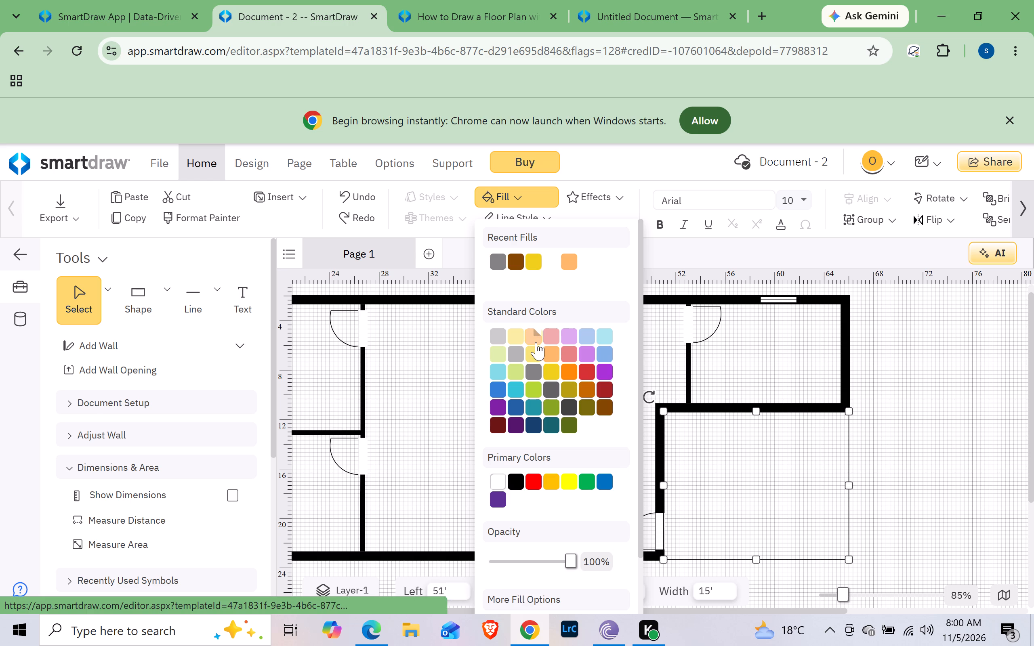
{"action": "scroll", "coordinate": [539, 382], "scroll_direction": "down", "scroll_amount": 11}
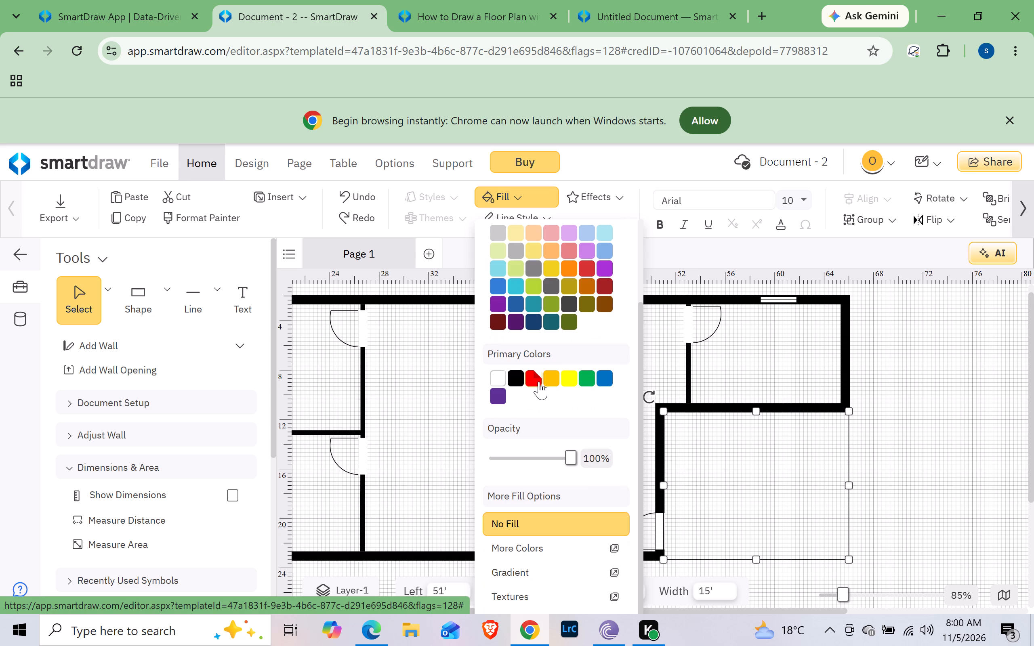
{"action": "scroll", "coordinate": [539, 382], "scroll_direction": "down", "scroll_amount": 7}
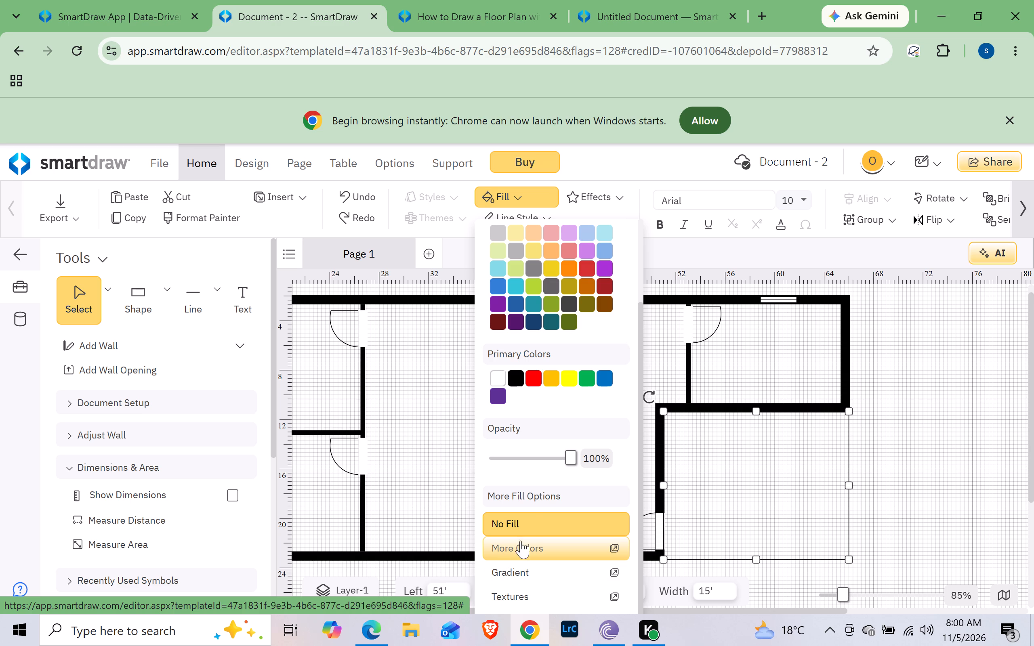
{"action": "left_click", "coordinate": [761, 508]}
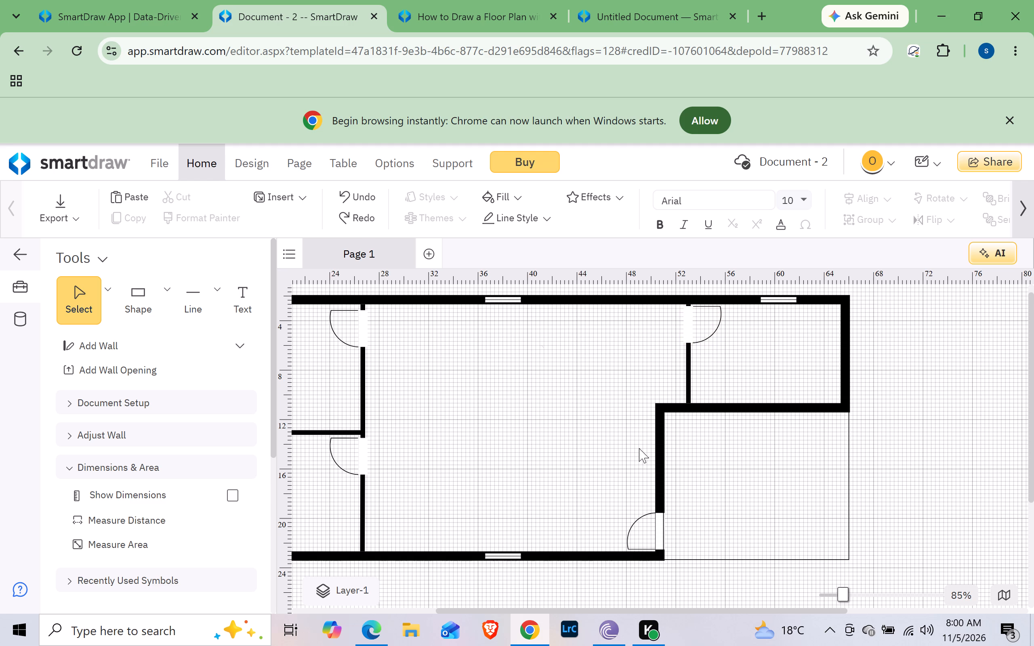
Review the drawing page's background colours and fill options, such as gradient and textures, without applying any.
{"action": "scroll", "coordinate": [734, 475], "scroll_direction": "down", "scroll_amount": 8}
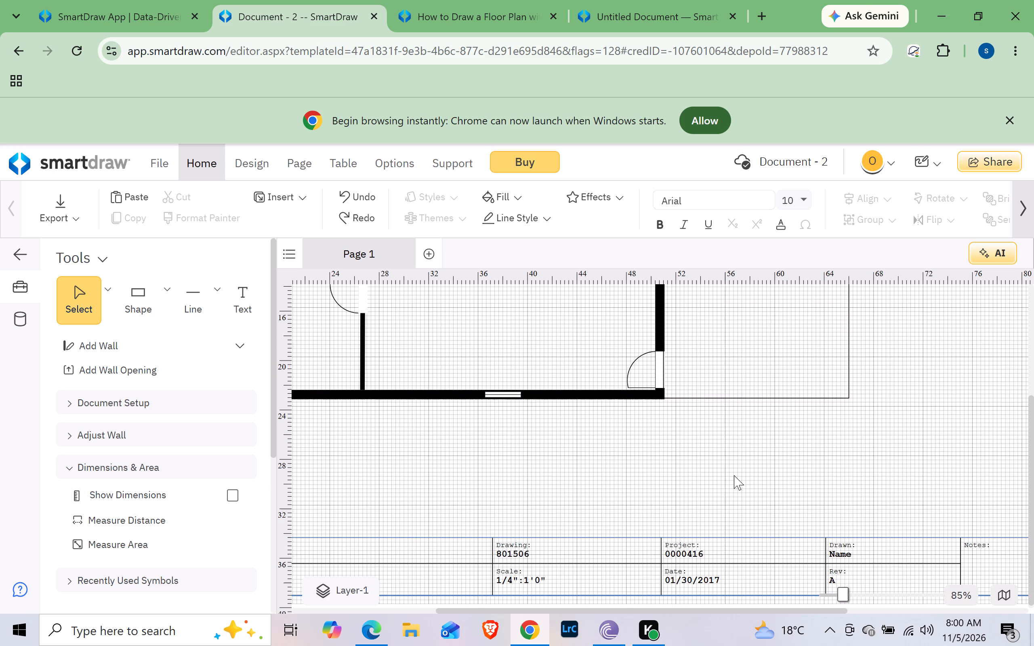
{"action": "scroll", "coordinate": [734, 475], "scroll_direction": "up", "scroll_amount": 9}
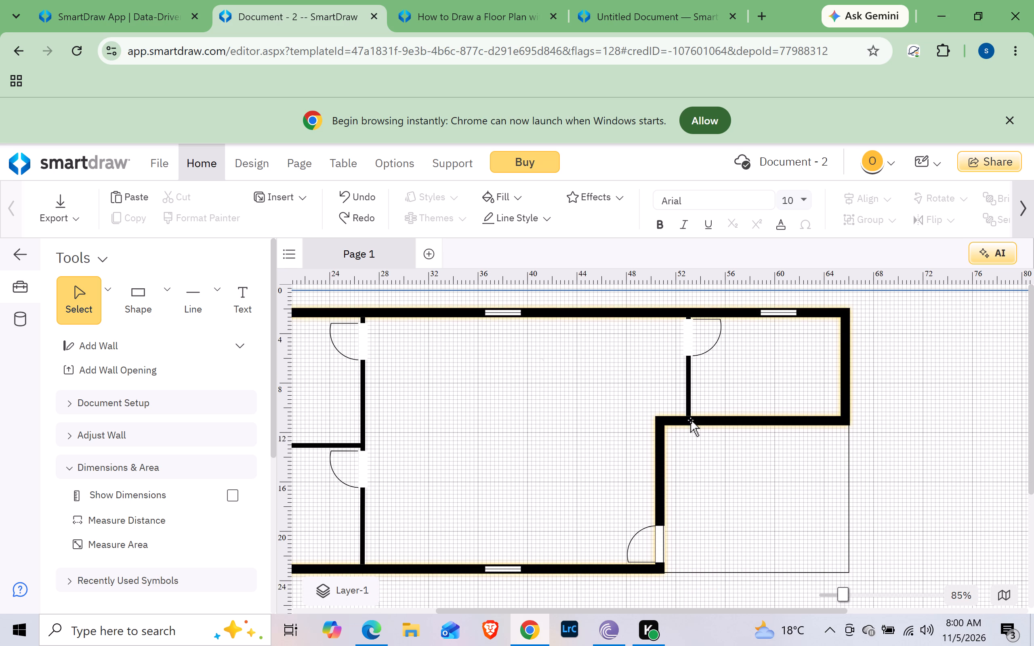
{"action": "right_click", "coordinate": [730, 466]}
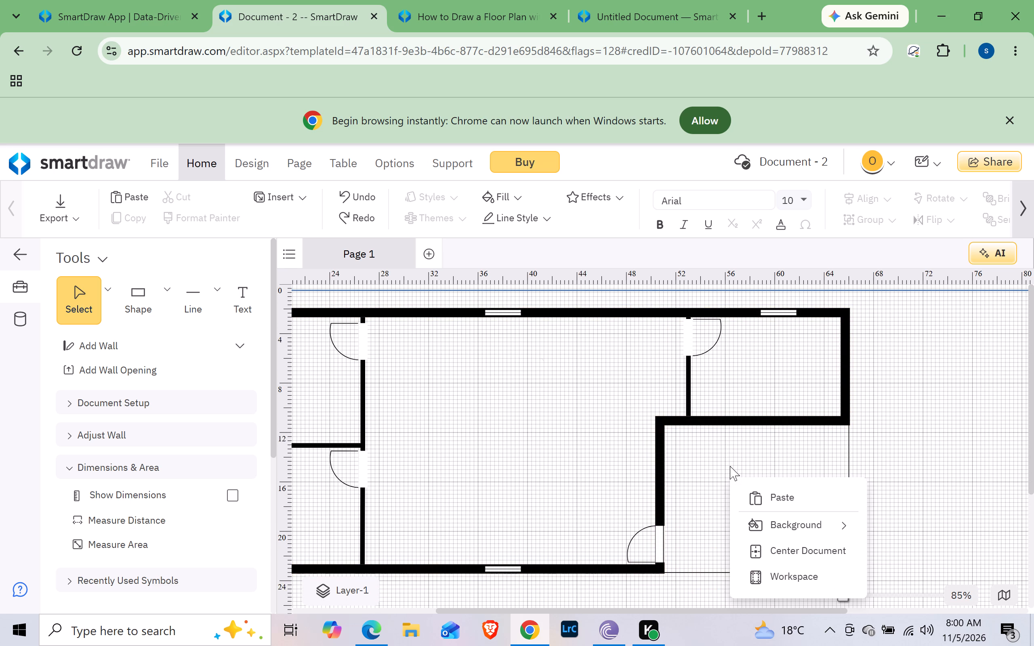
{"action": "left_click", "coordinate": [840, 526]}
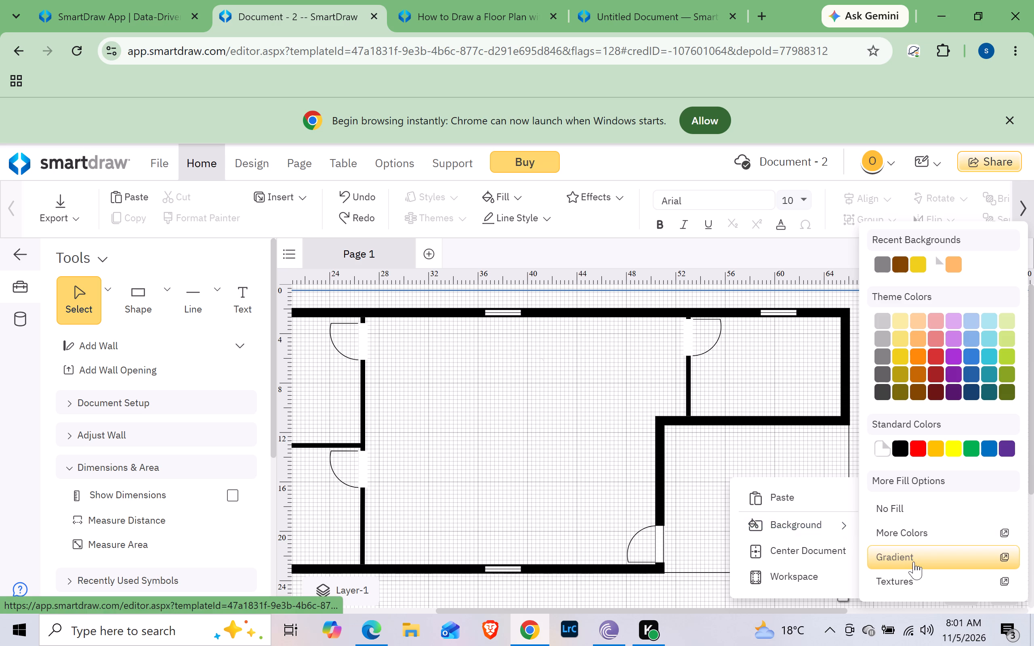
{"action": "scroll", "coordinate": [914, 562], "scroll_direction": "down", "scroll_amount": 3}
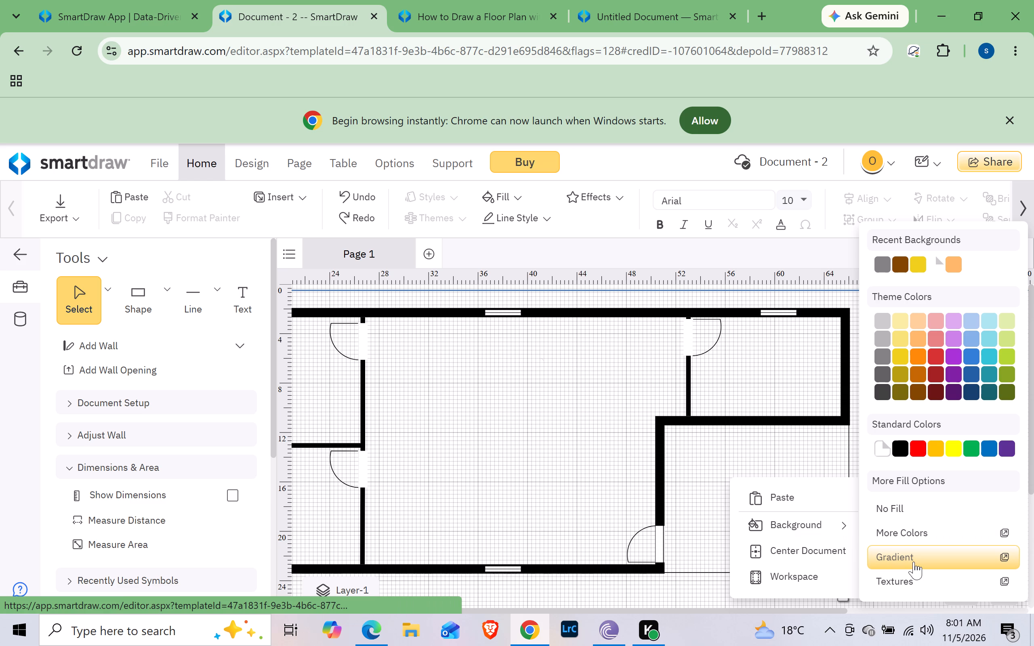
{"action": "scroll", "coordinate": [914, 562], "scroll_direction": "up", "scroll_amount": 4}
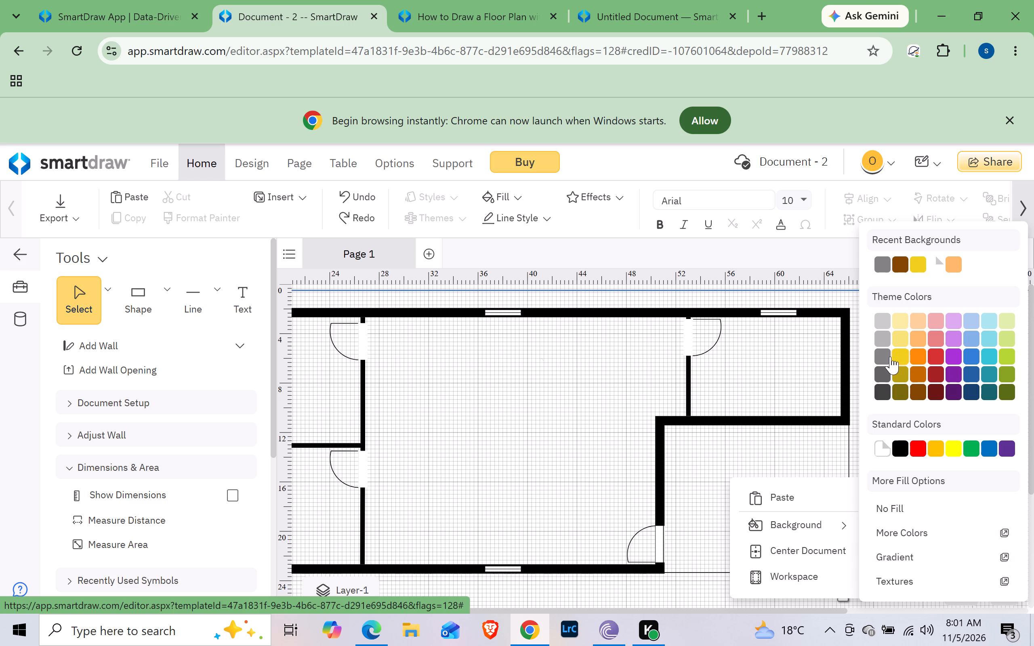
Check the work area's preview and its autogrow and fixed-size options, leaving the settings as they are.
{"action": "left_click", "coordinate": [791, 575]}
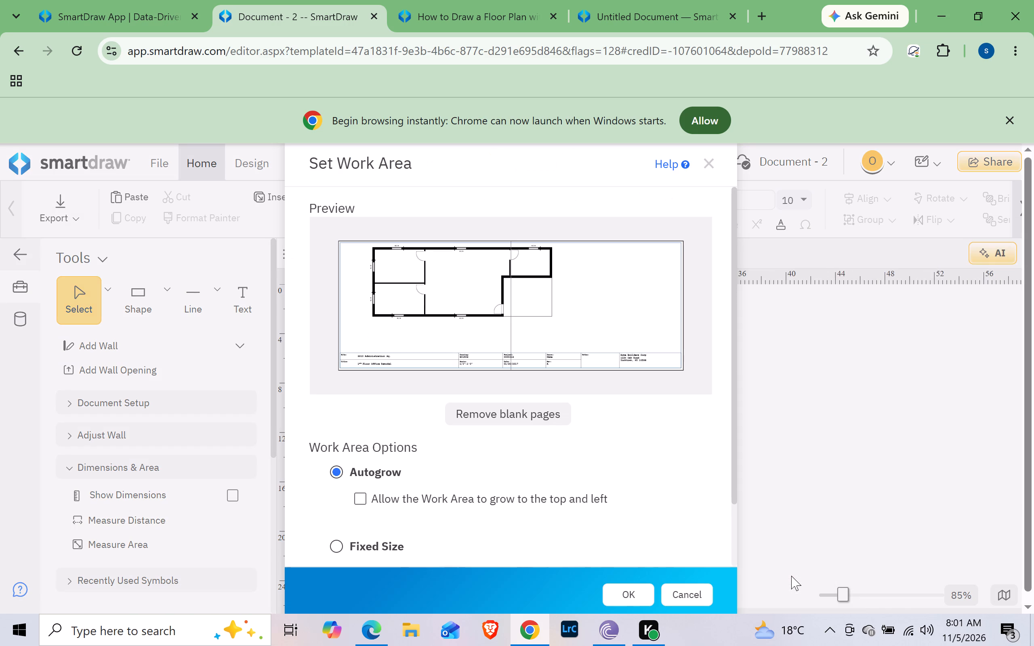
{"action": "scroll", "coordinate": [659, 433], "scroll_direction": "down", "scroll_amount": 10}
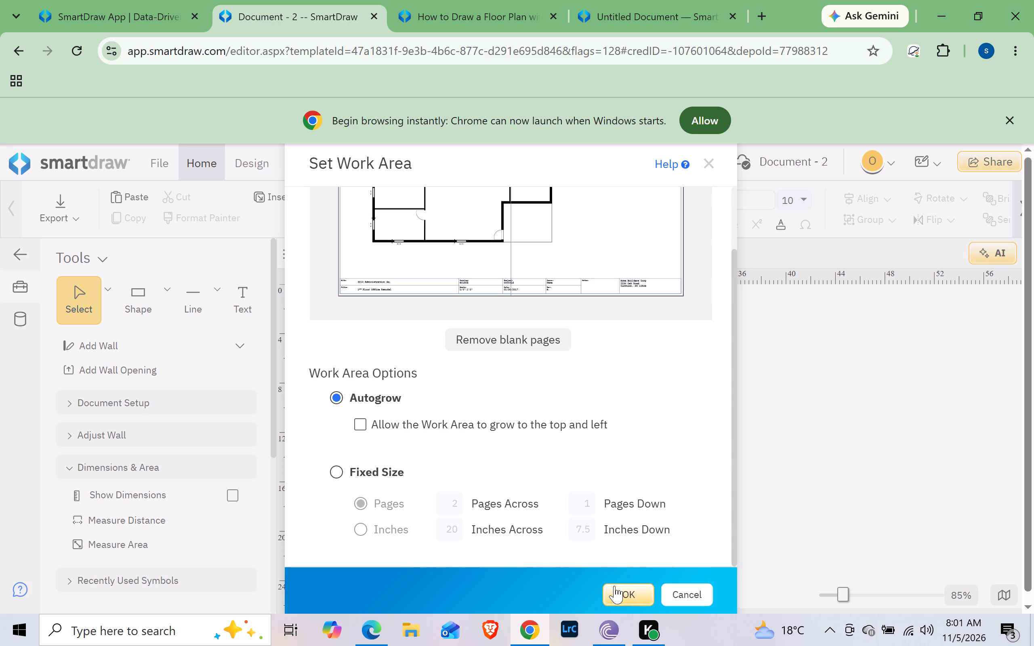
{"action": "left_click", "coordinate": [685, 600]}
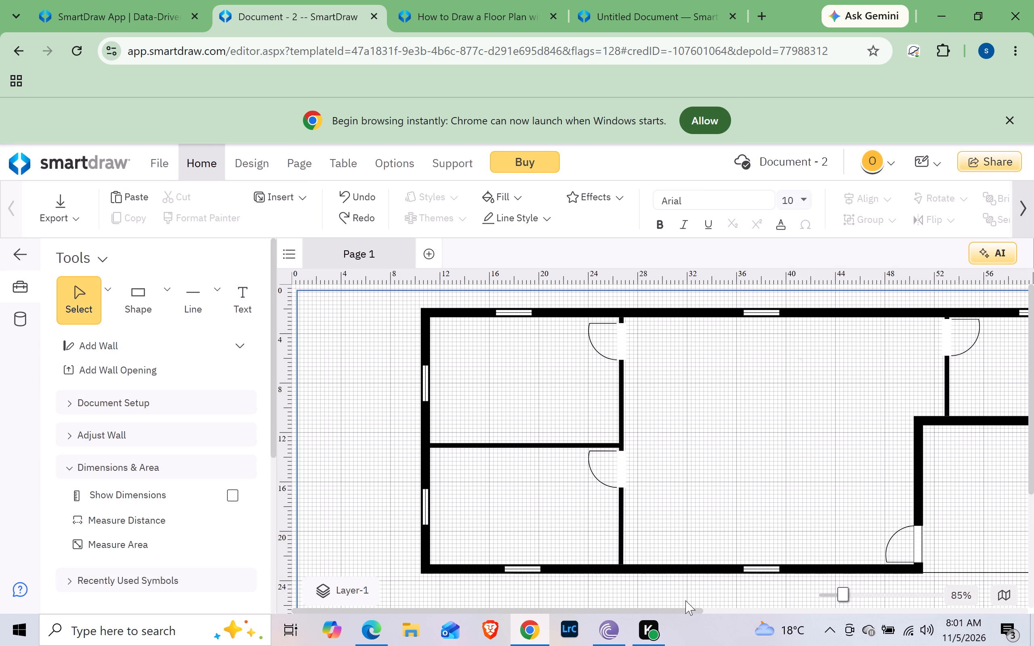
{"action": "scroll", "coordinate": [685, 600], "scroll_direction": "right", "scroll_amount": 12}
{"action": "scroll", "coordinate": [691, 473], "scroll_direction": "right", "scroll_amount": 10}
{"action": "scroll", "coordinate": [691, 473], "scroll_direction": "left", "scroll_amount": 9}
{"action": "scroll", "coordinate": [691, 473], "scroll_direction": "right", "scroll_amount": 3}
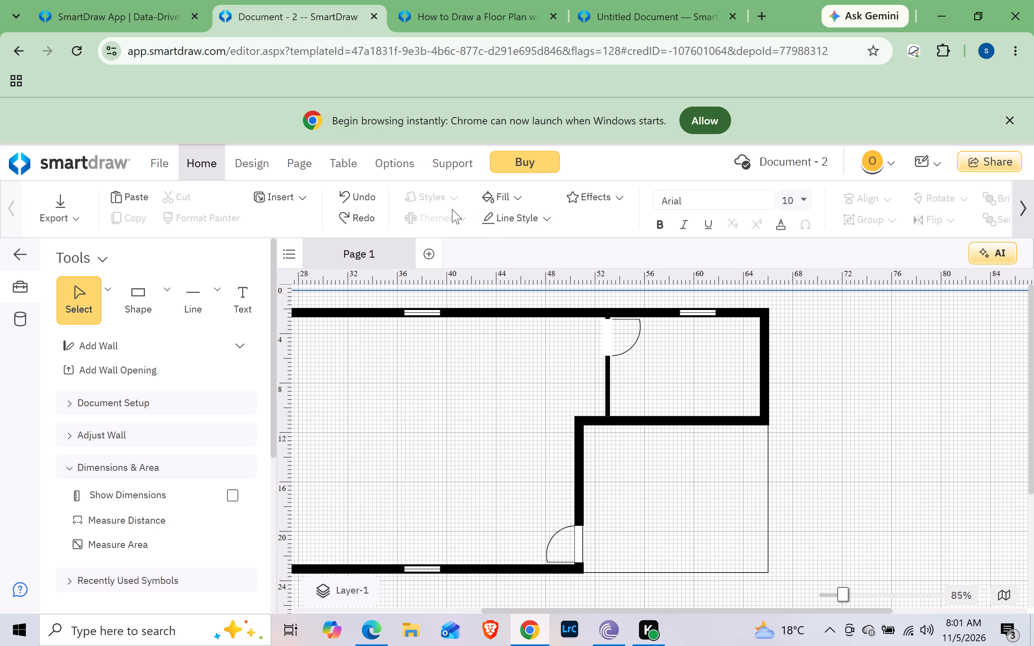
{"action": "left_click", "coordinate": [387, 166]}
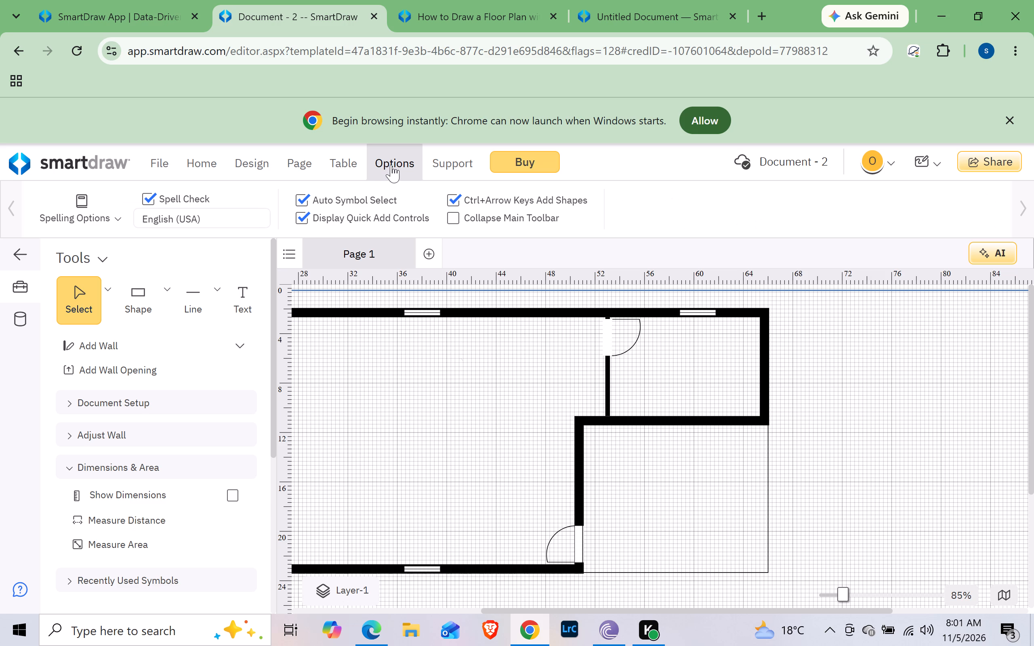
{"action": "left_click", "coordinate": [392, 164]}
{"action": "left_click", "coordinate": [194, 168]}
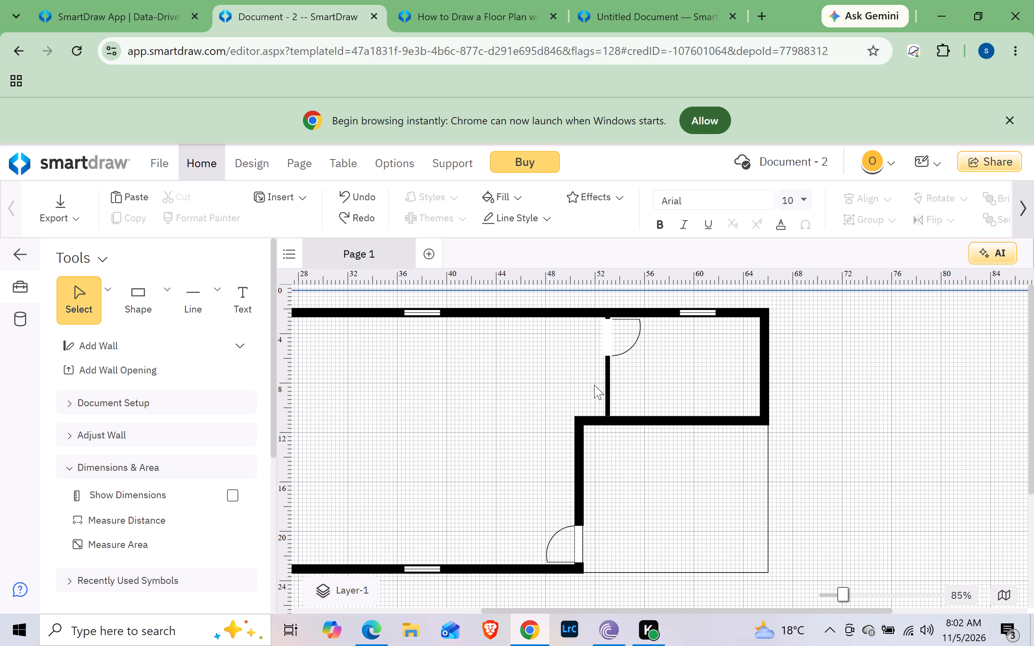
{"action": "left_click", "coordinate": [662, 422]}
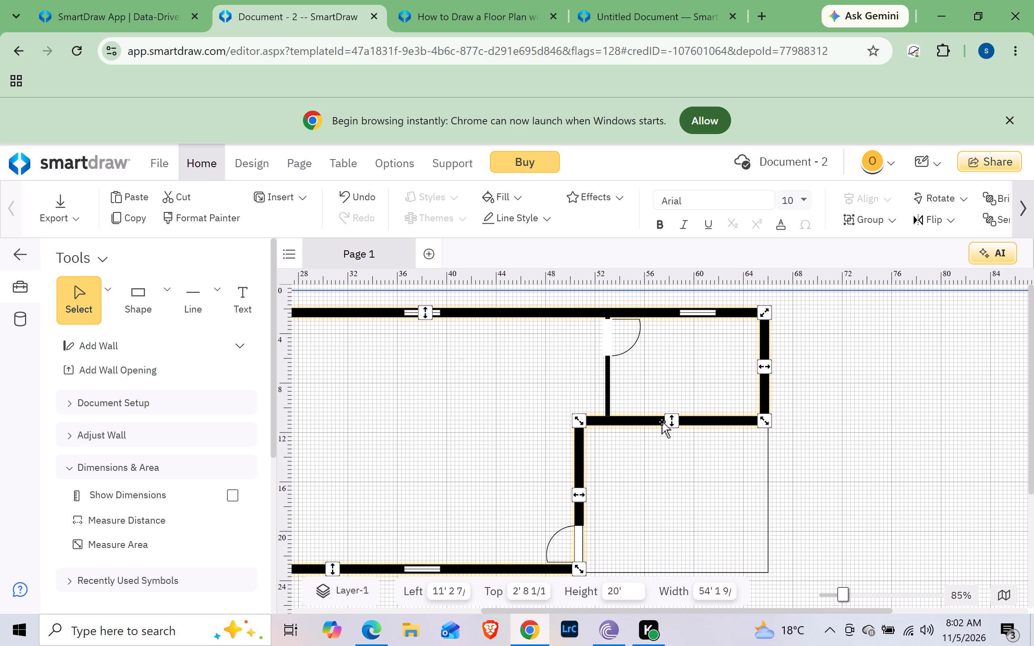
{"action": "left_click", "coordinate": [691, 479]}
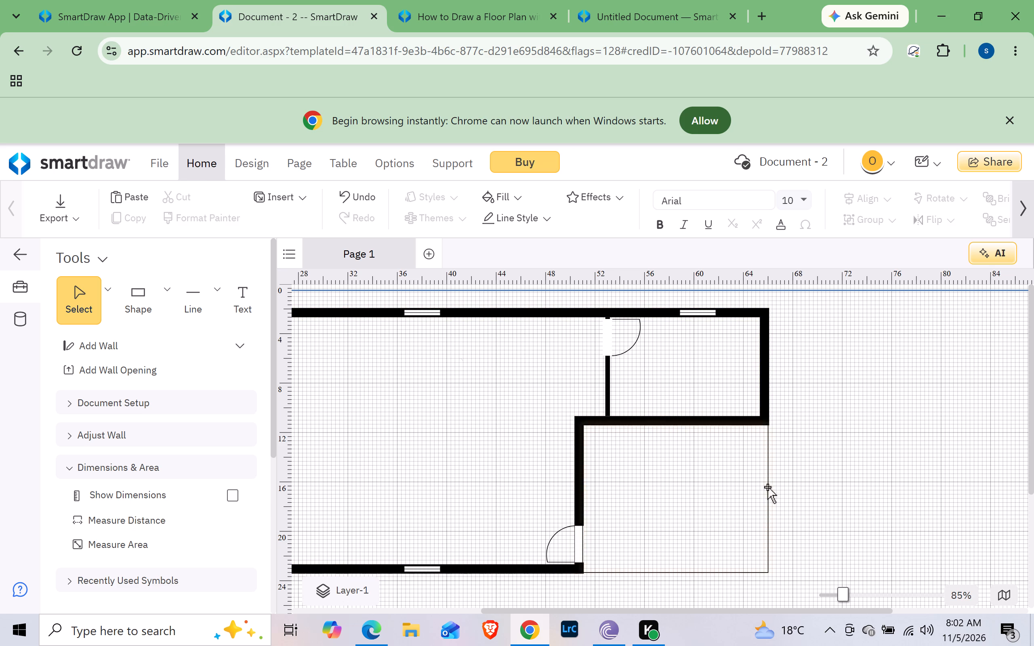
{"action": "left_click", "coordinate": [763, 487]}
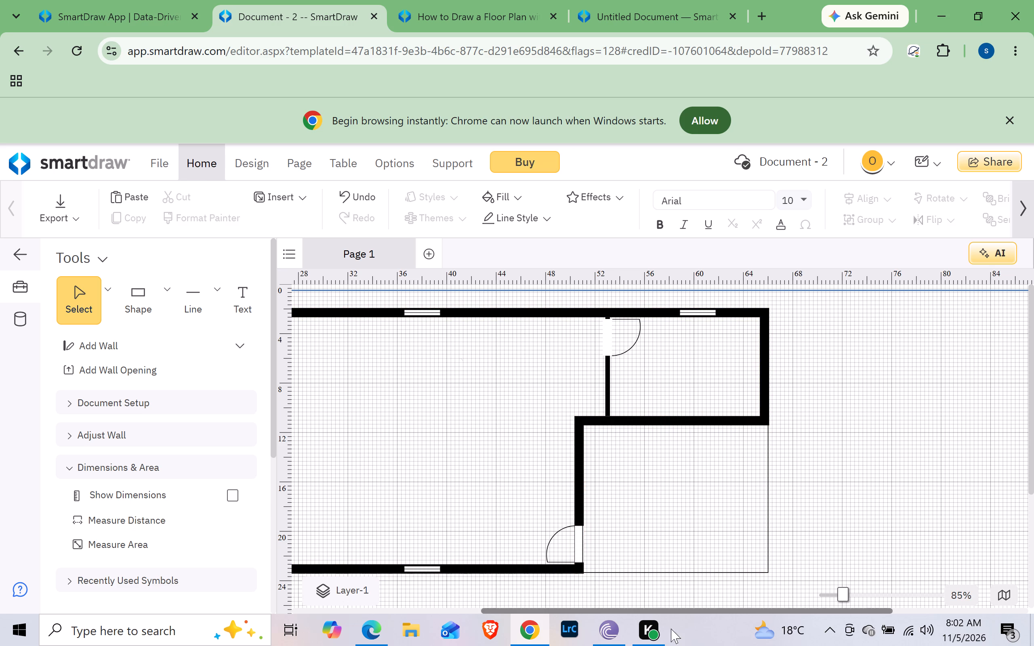
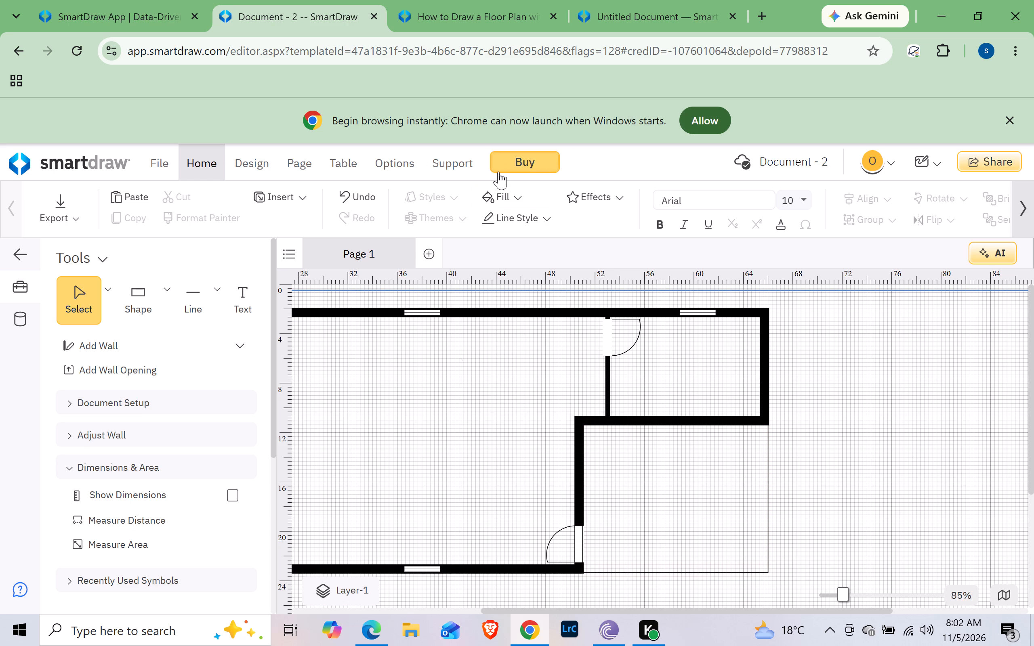
Review the outdoor rectangle's line style options, including thickness, dashes, colours and opacity, without applying any.
{"action": "left_click", "coordinate": [536, 225]}
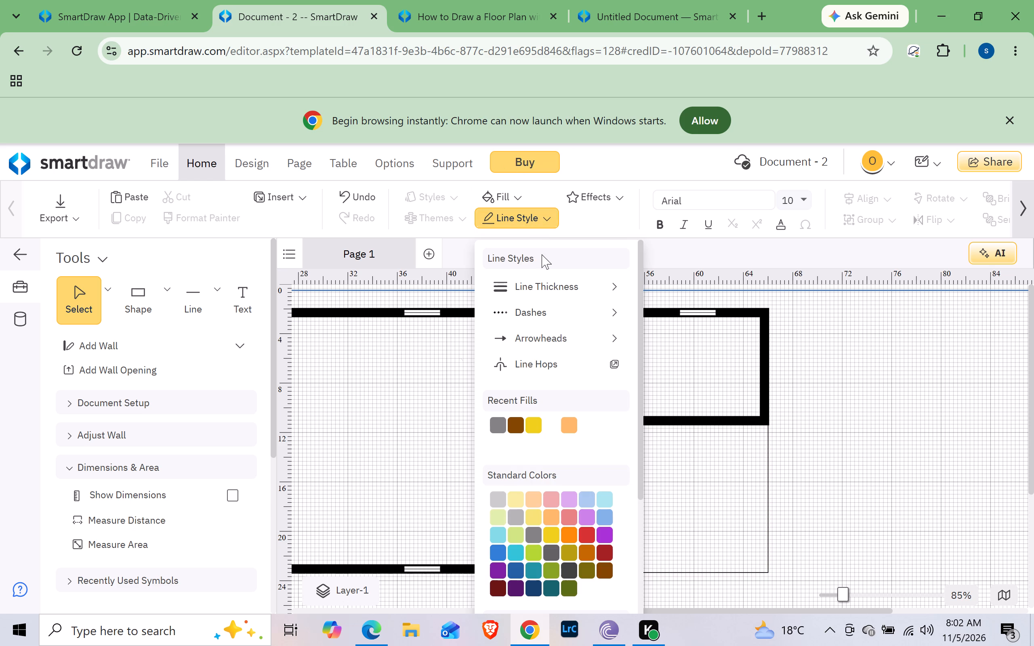
{"action": "scroll", "coordinate": [546, 354], "scroll_direction": "down", "scroll_amount": 4}
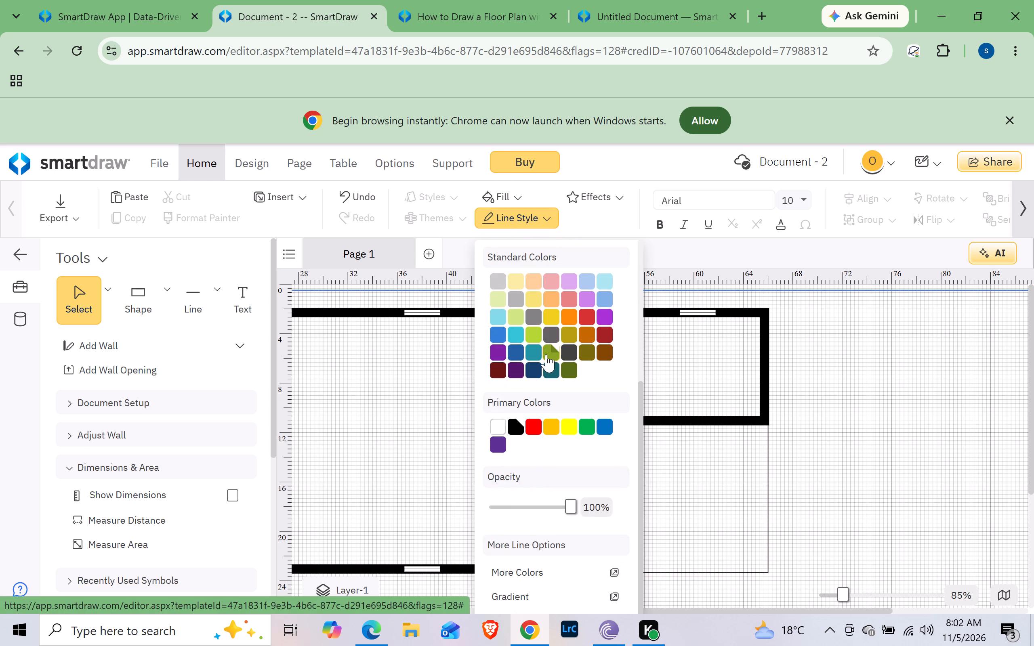
{"action": "left_click", "coordinate": [757, 492]}
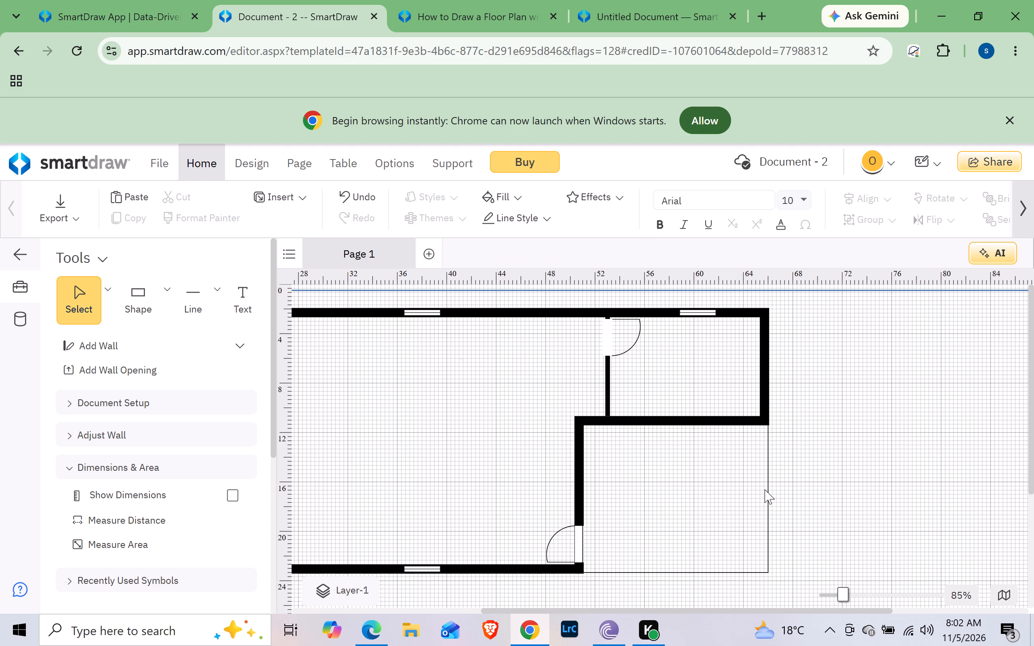
{"action": "left_click", "coordinate": [768, 489]}
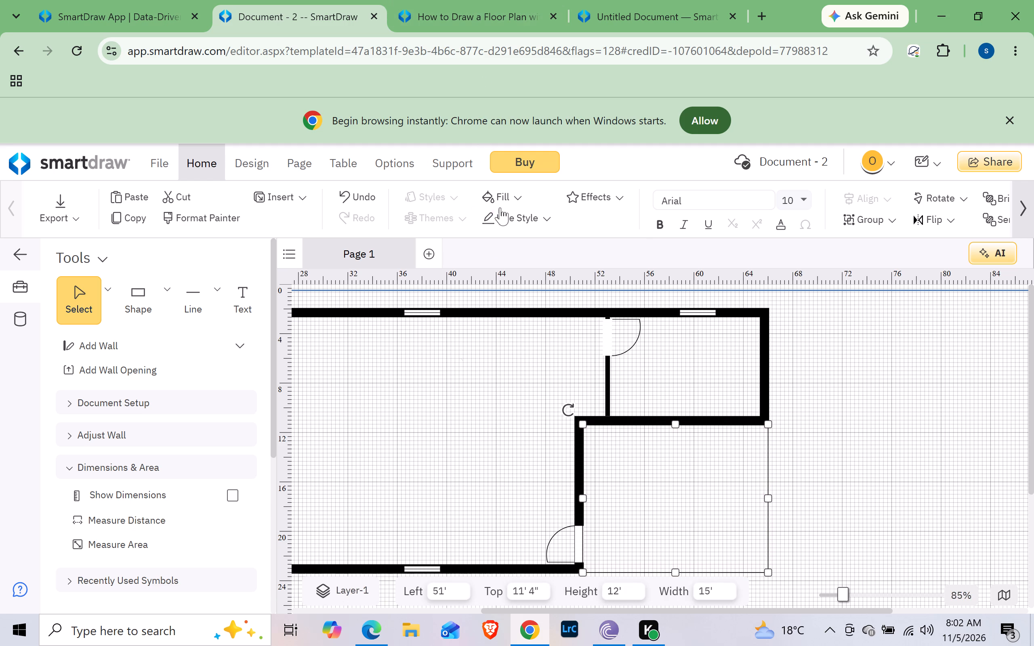
{"action": "left_click", "coordinate": [521, 224]}
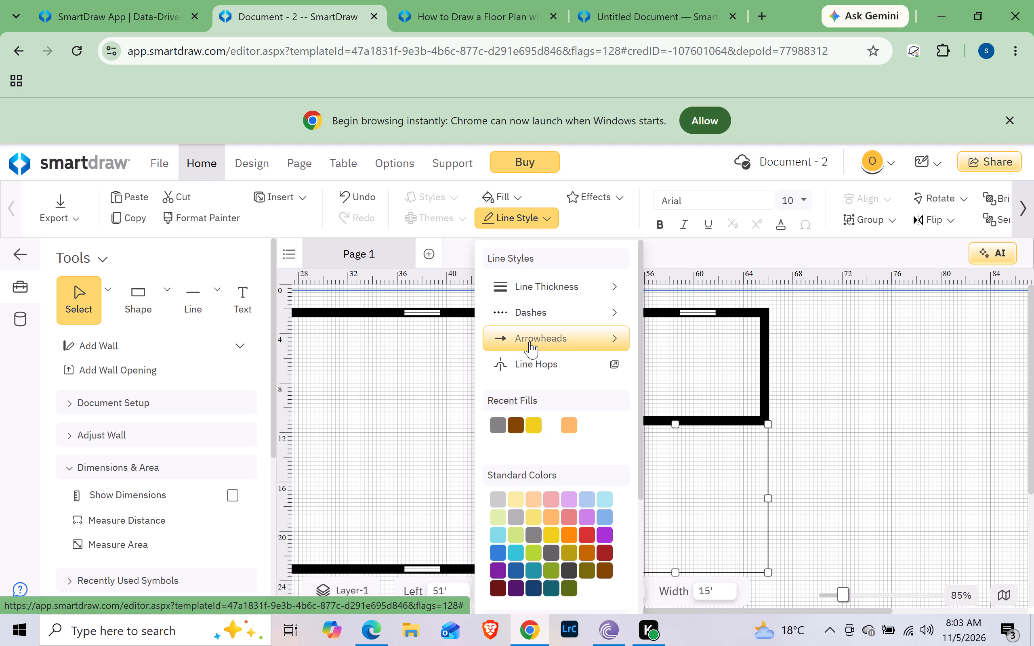
{"action": "scroll", "coordinate": [530, 341], "scroll_direction": "down", "scroll_amount": 7}
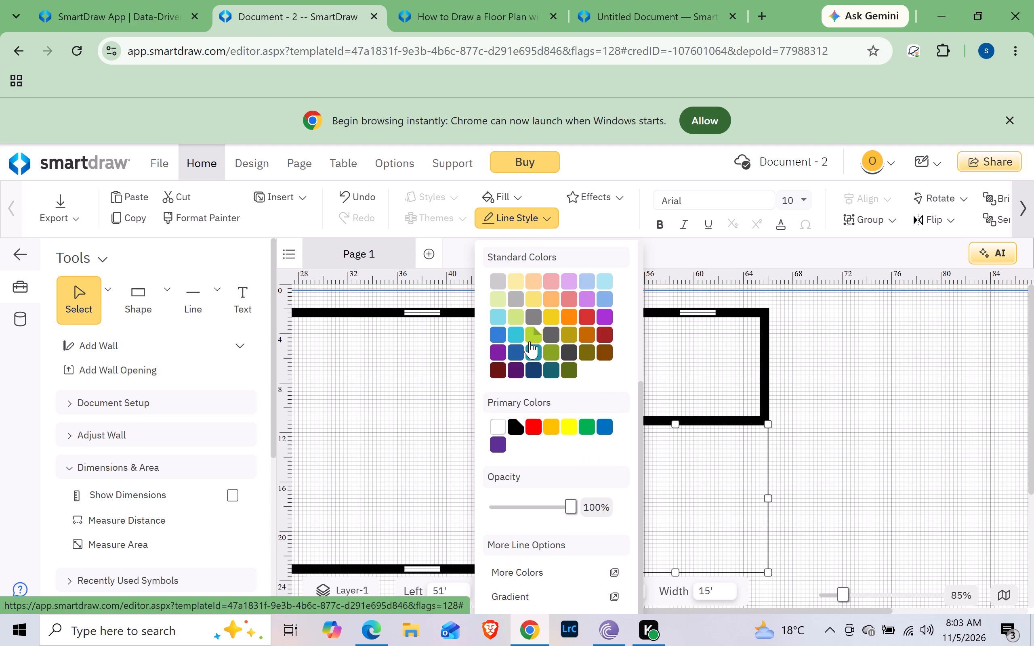
{"action": "scroll", "coordinate": [530, 341], "scroll_direction": "down", "scroll_amount": 6}
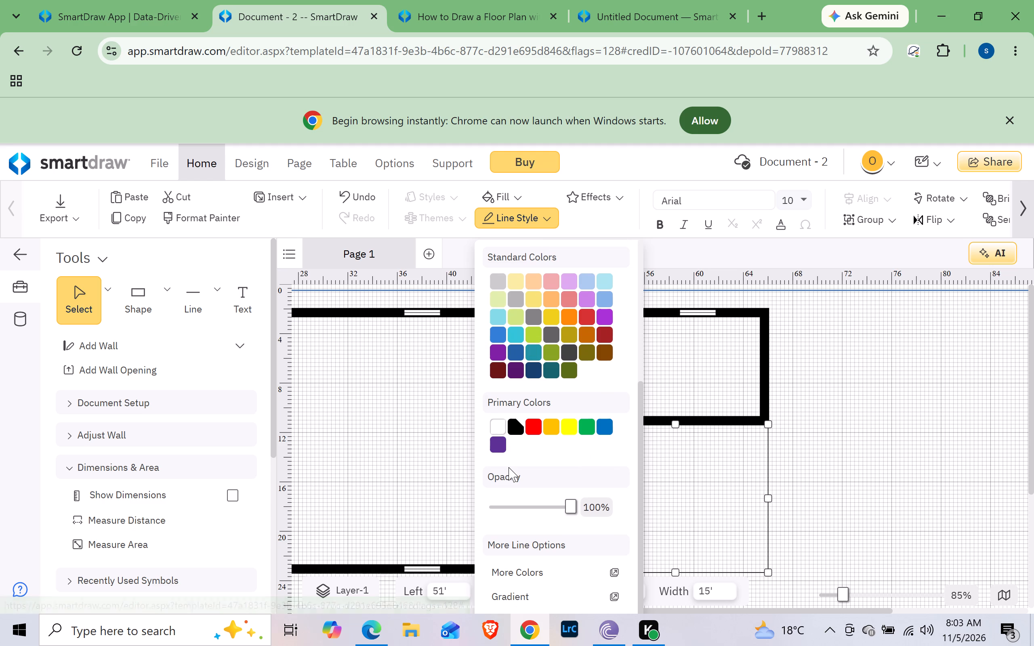
{"action": "scroll", "coordinate": [509, 467], "scroll_direction": "down", "scroll_amount": 11}
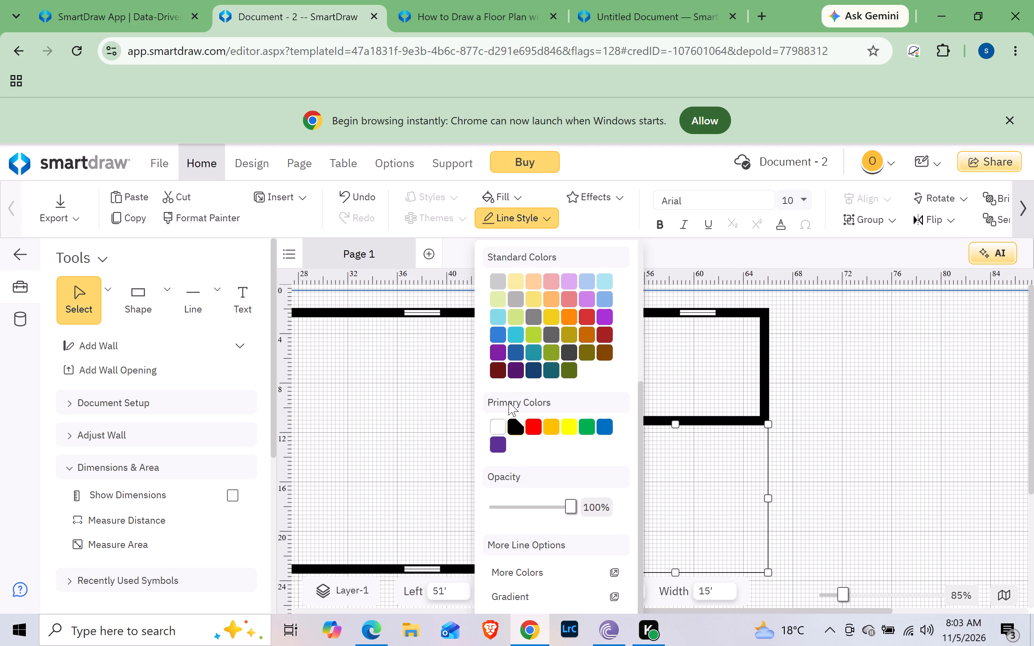
{"action": "scroll", "coordinate": [509, 402], "scroll_direction": "up", "scroll_amount": 5}
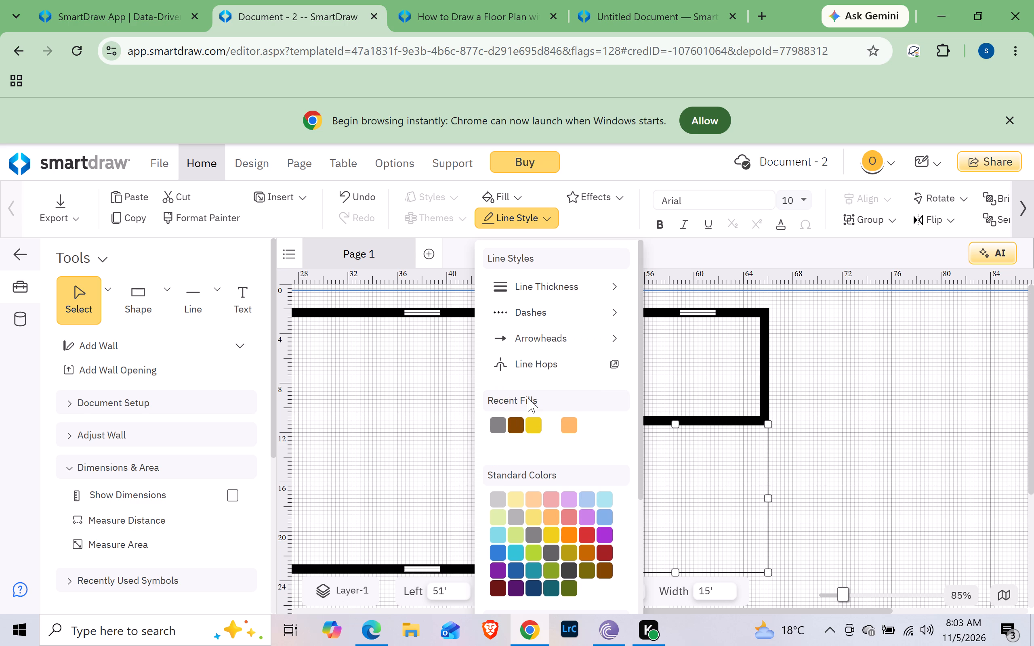
{"action": "scroll", "coordinate": [528, 398], "scroll_direction": "down", "scroll_amount": 5}
{"action": "left_click", "coordinate": [315, 363]}
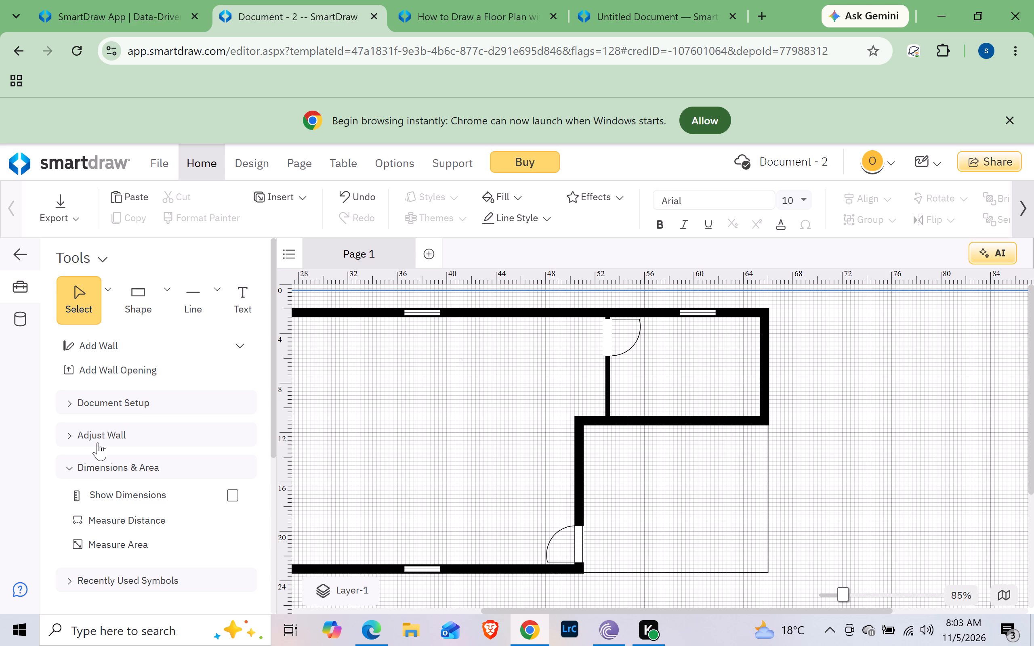
Search the symbol library for "car" and browse the results for a vehicle suited to the outdoor area.
{"action": "scroll", "coordinate": [98, 457], "scroll_direction": "down", "scroll_amount": 9}
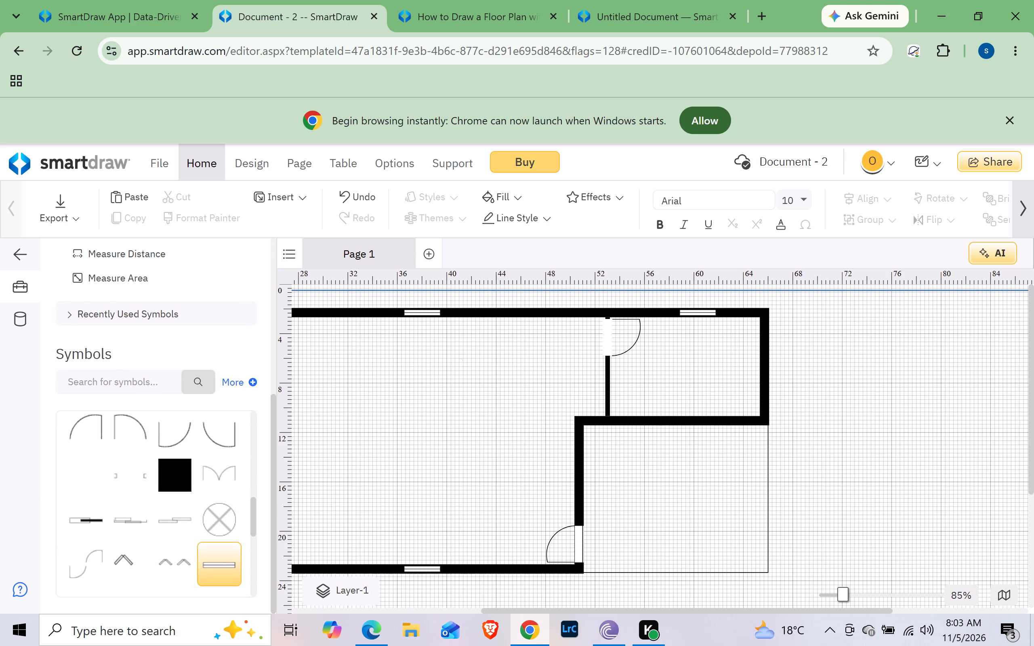
{"action": "left_click", "coordinate": [95, 375]}
{"action": "type", "text": "car"}
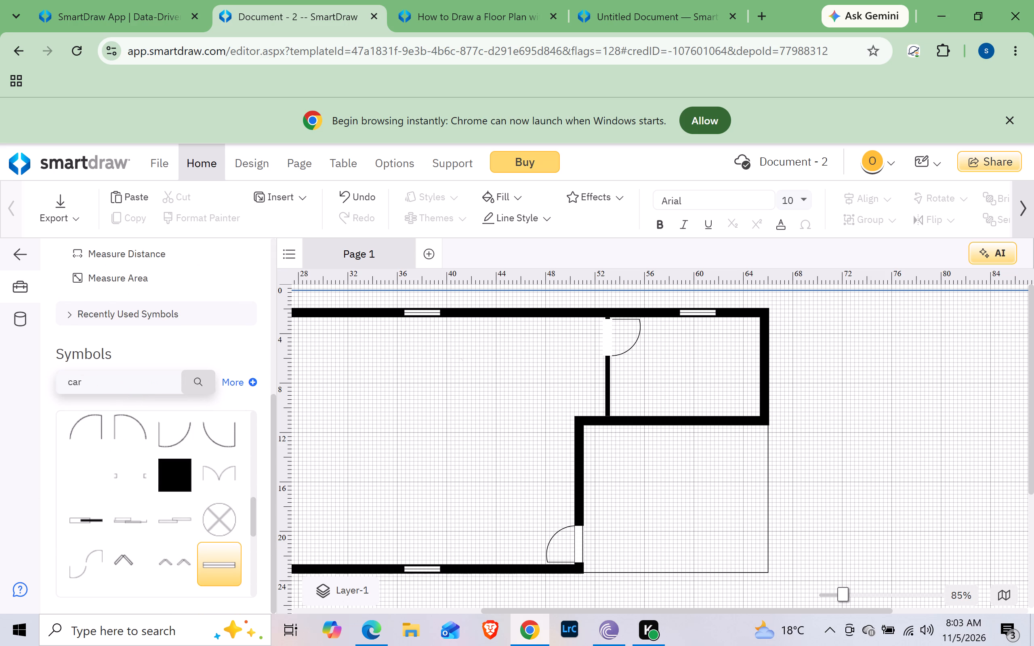
{"action": "left_click", "coordinate": [189, 375]}
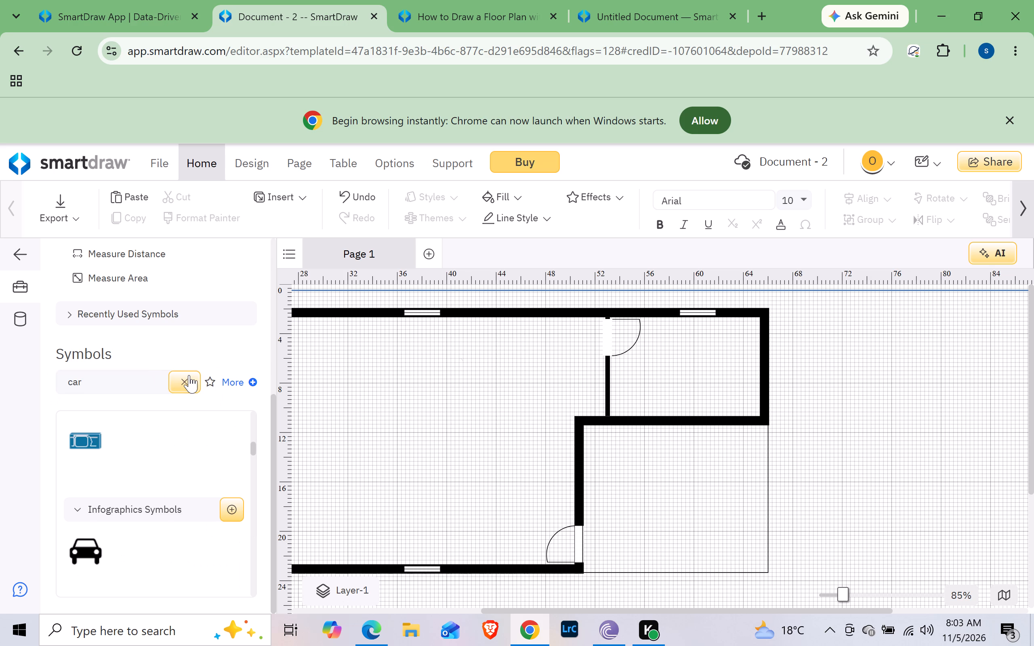
{"action": "scroll", "coordinate": [114, 550], "scroll_direction": "down", "scroll_amount": 3}
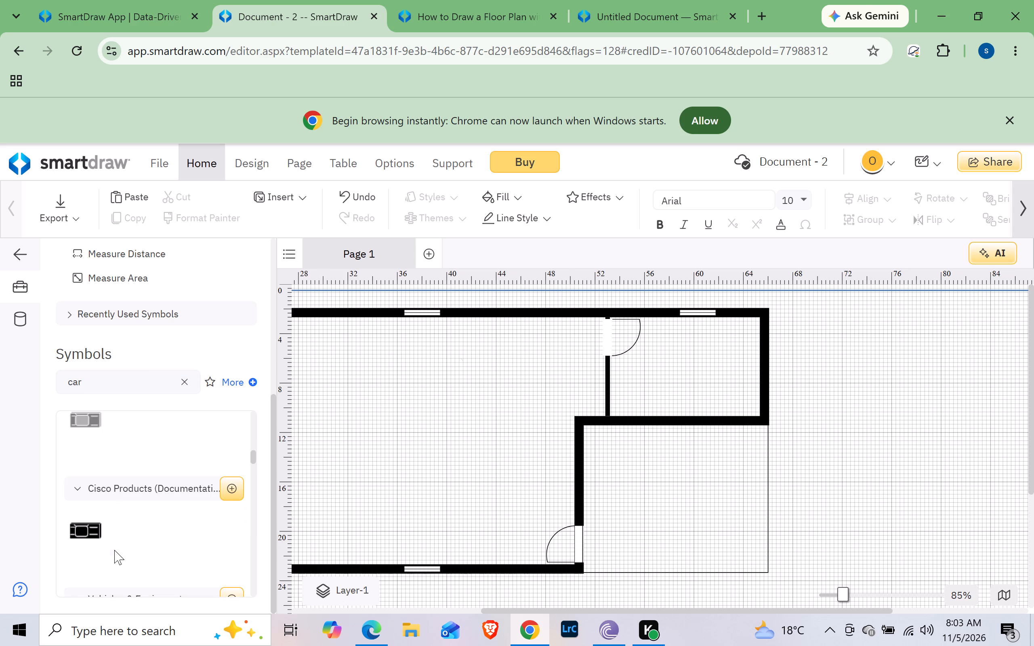
{"action": "scroll", "coordinate": [114, 550], "scroll_direction": "down", "scroll_amount": 4}
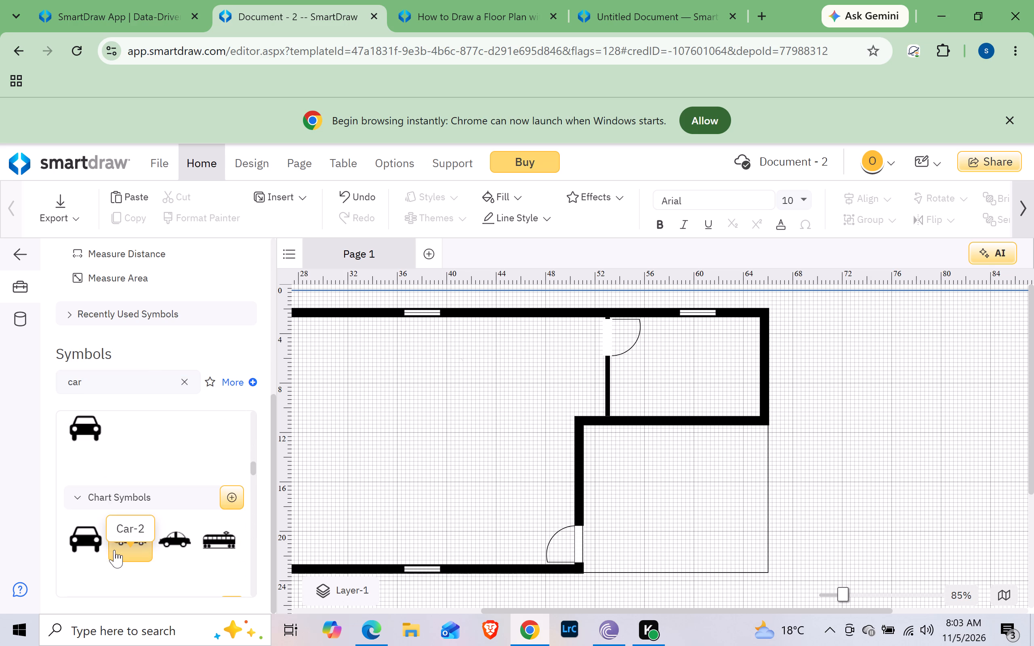
{"action": "scroll", "coordinate": [114, 550], "scroll_direction": "down", "scroll_amount": 2}
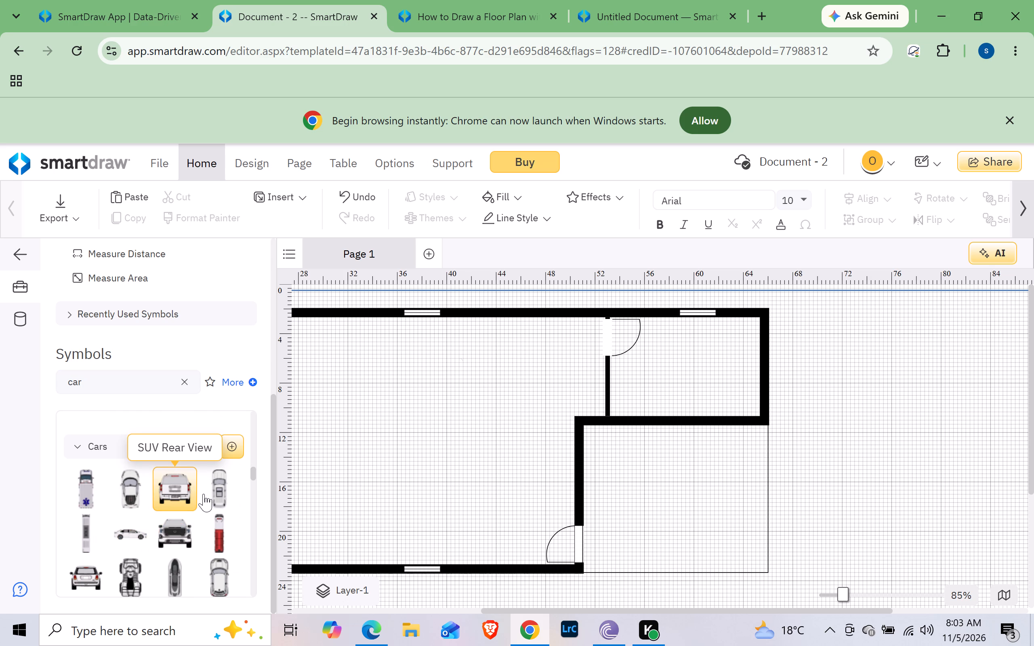
{"action": "scroll", "coordinate": [203, 510], "scroll_direction": "down", "scroll_amount": 3}
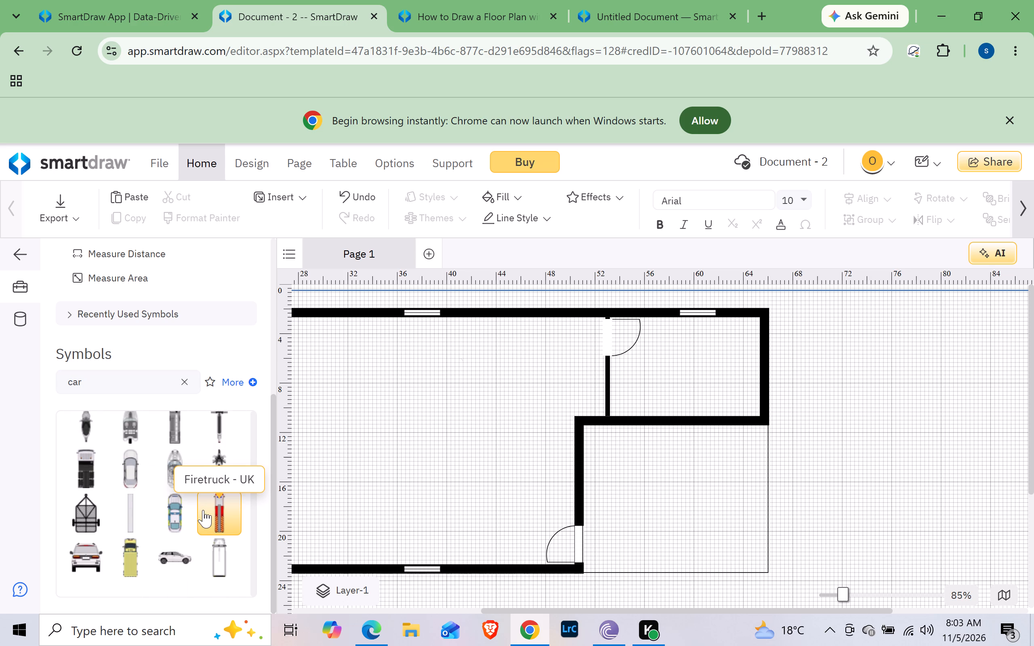
{"action": "scroll", "coordinate": [203, 510], "scroll_direction": "down", "scroll_amount": 3}
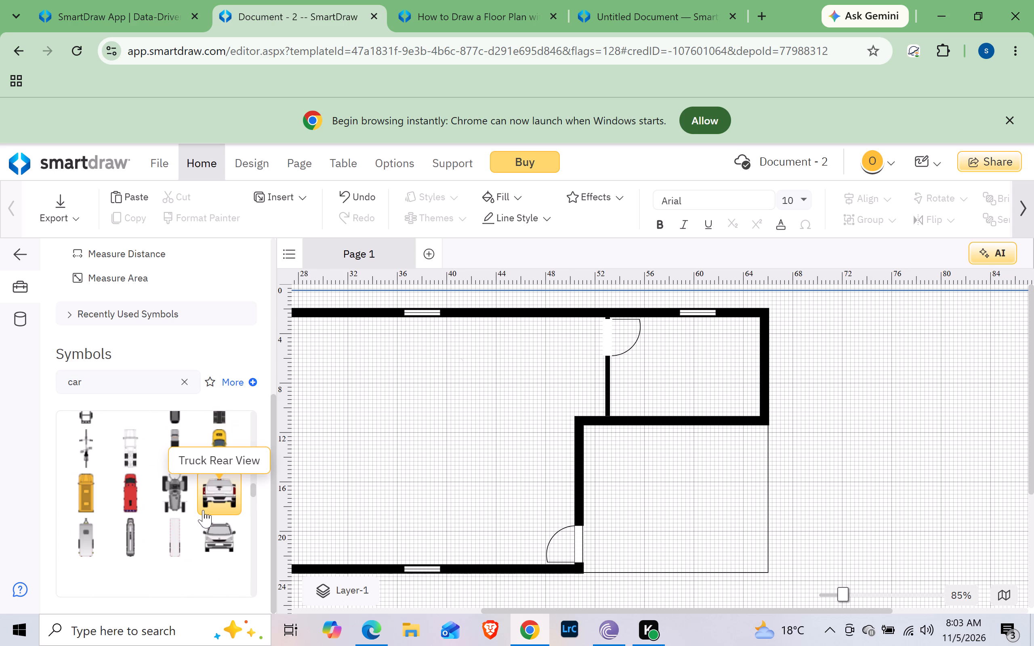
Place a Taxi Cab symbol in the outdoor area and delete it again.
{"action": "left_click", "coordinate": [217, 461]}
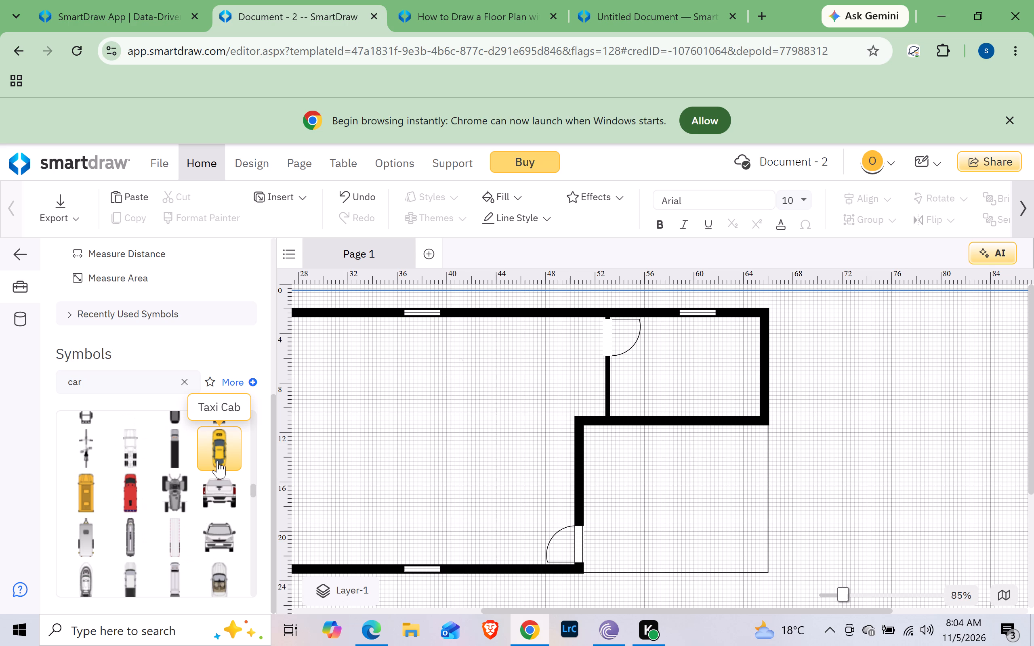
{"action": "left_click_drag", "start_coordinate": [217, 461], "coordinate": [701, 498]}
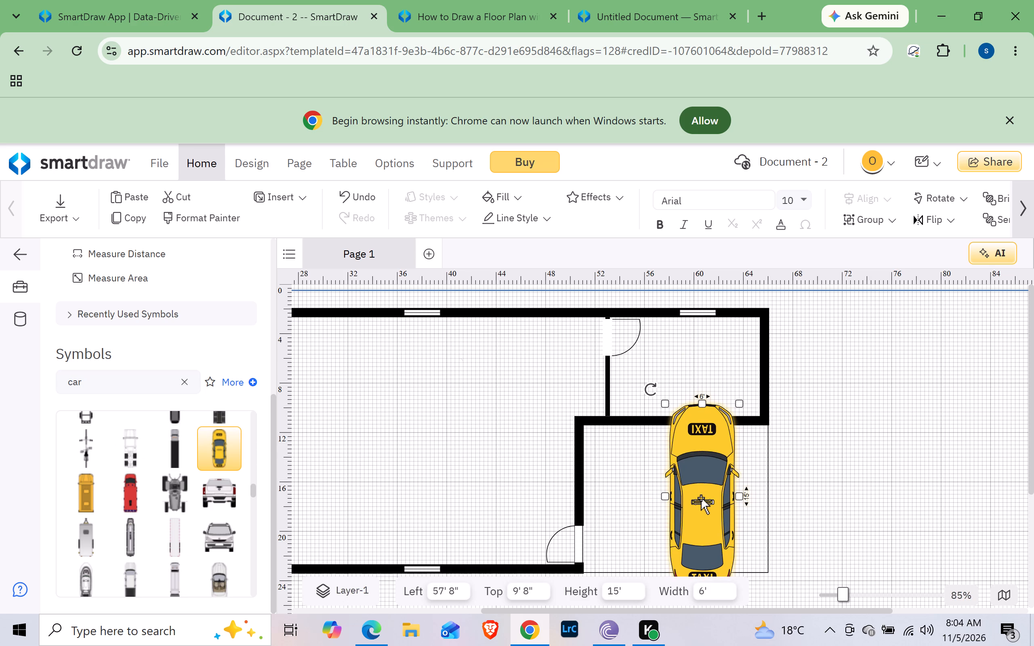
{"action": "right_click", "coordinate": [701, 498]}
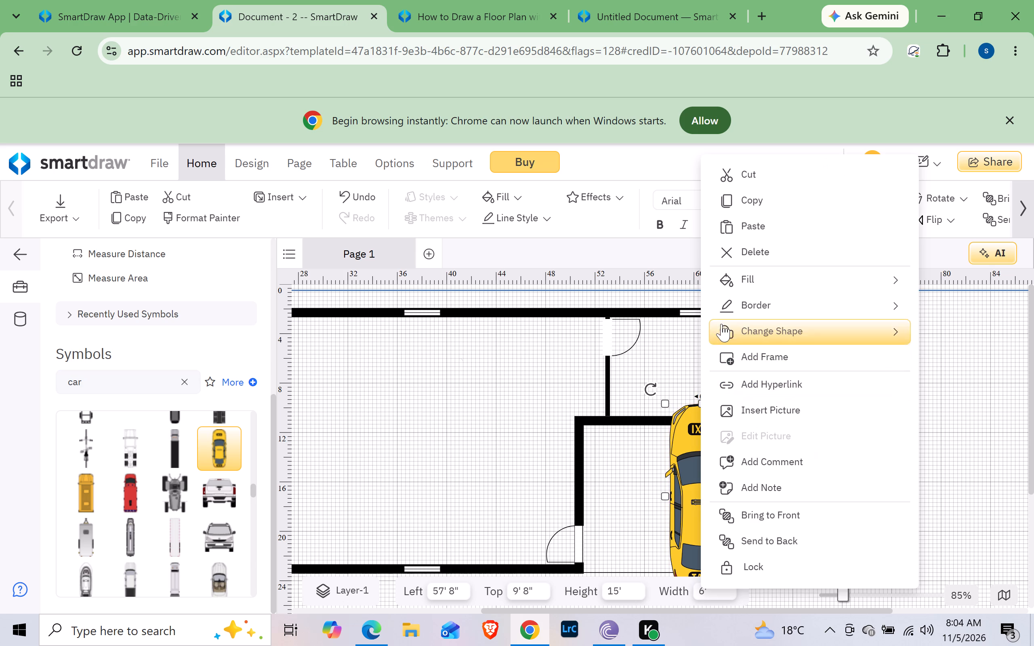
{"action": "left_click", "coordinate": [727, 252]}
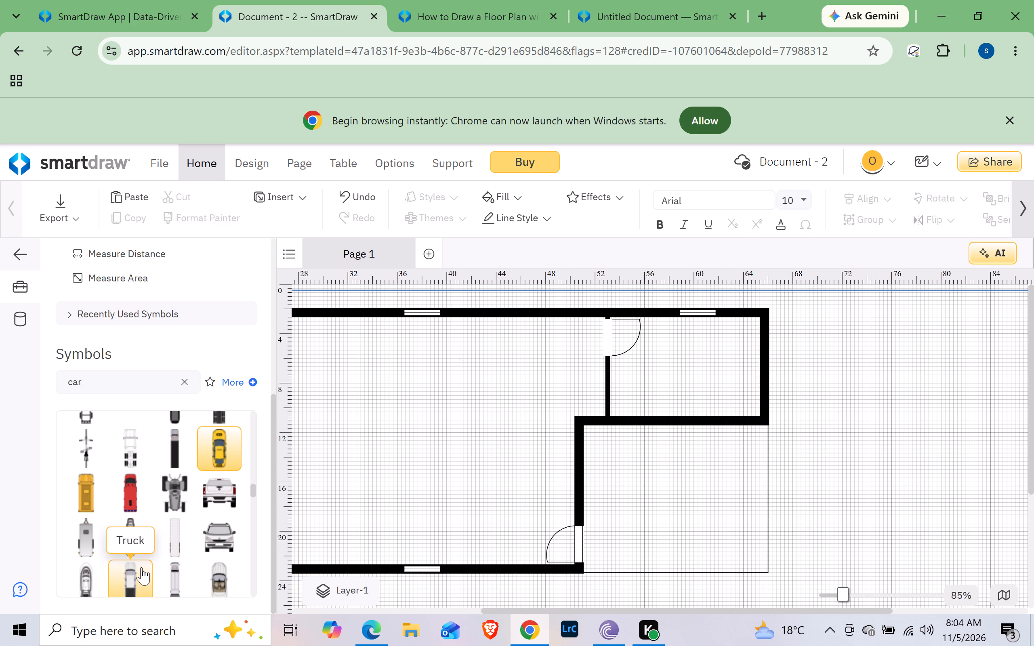
Place a Convertible symbol in the outdoor area and rotate it horizontal, with its front pointing away from the house.
{"action": "scroll", "coordinate": [141, 567], "scroll_direction": "down", "scroll_amount": 4}
{"action": "scroll", "coordinate": [141, 567], "scroll_direction": "up", "scroll_amount": 3}
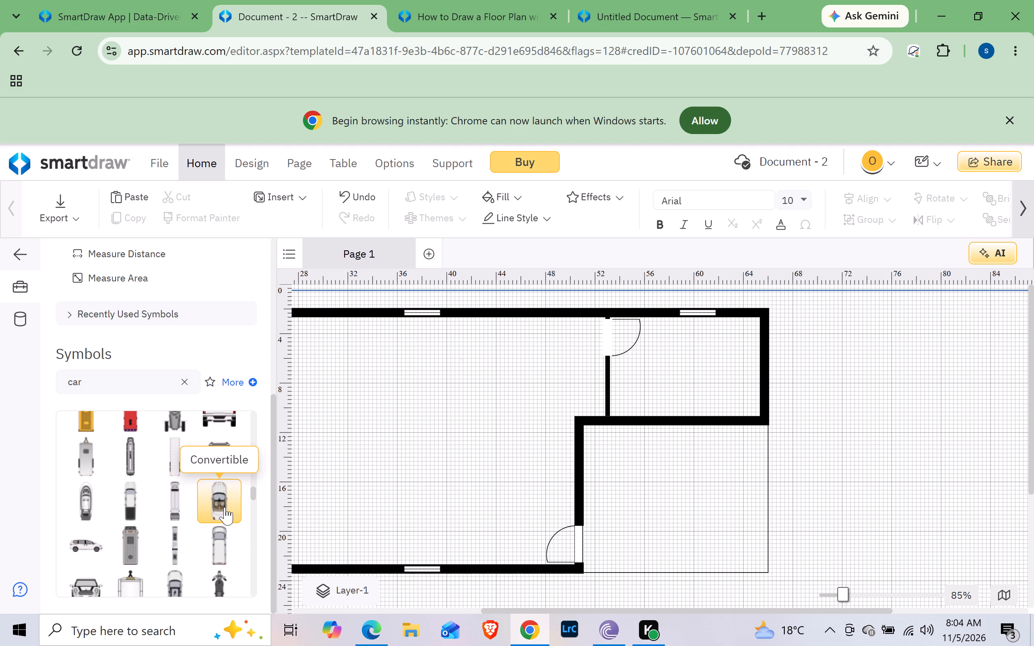
{"action": "left_click_drag", "start_coordinate": [220, 509], "coordinate": [623, 494]}
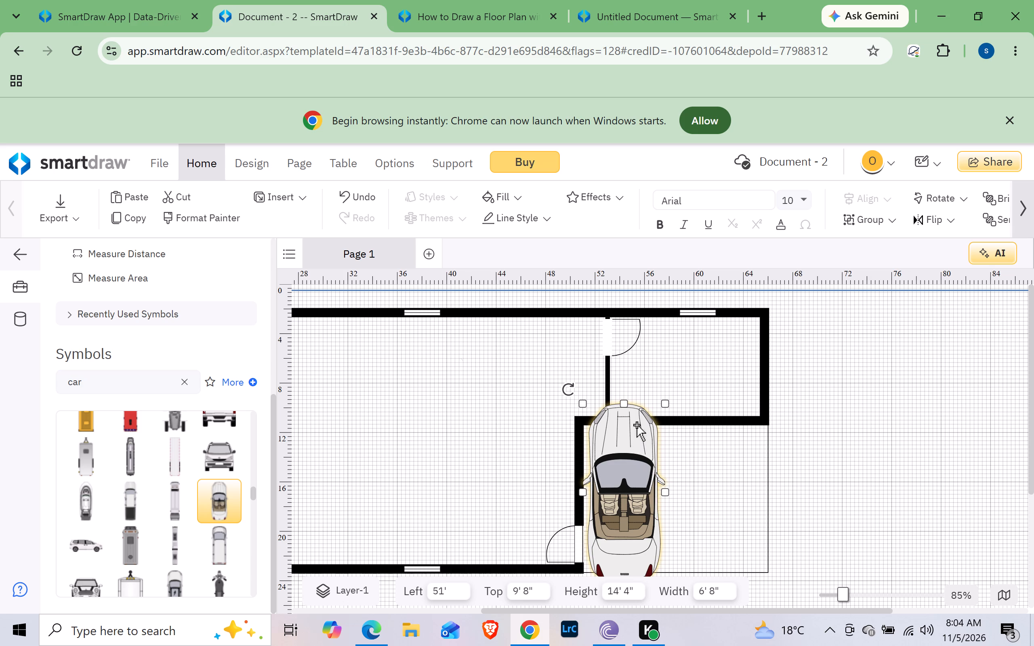
{"action": "left_click_drag", "start_coordinate": [573, 387], "coordinate": [755, 492]}
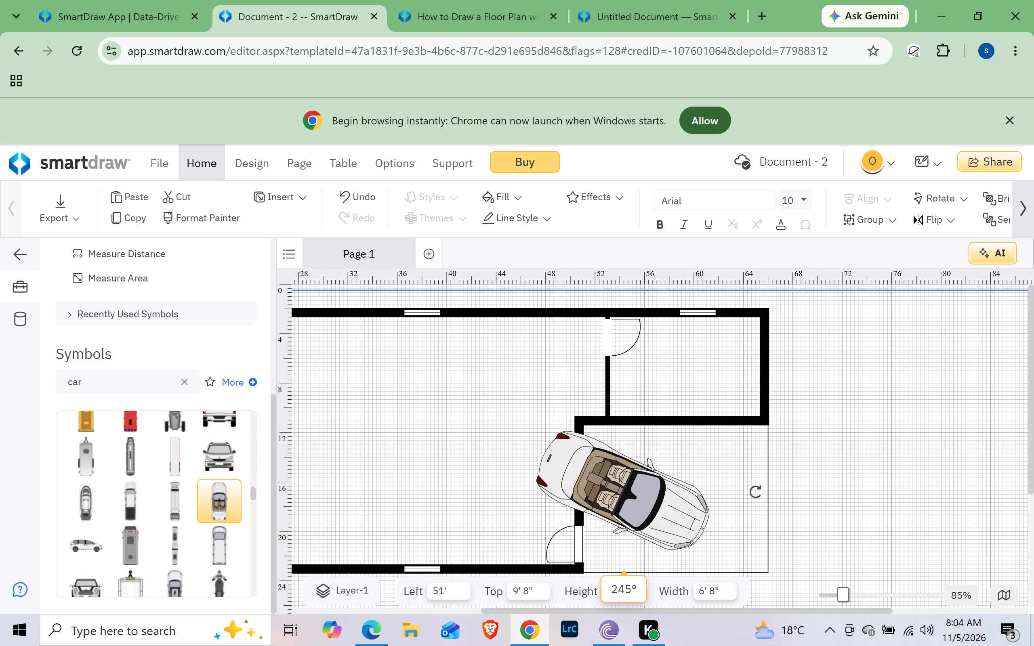
{"action": "left_click_drag", "start_coordinate": [755, 492], "coordinate": [726, 452]}
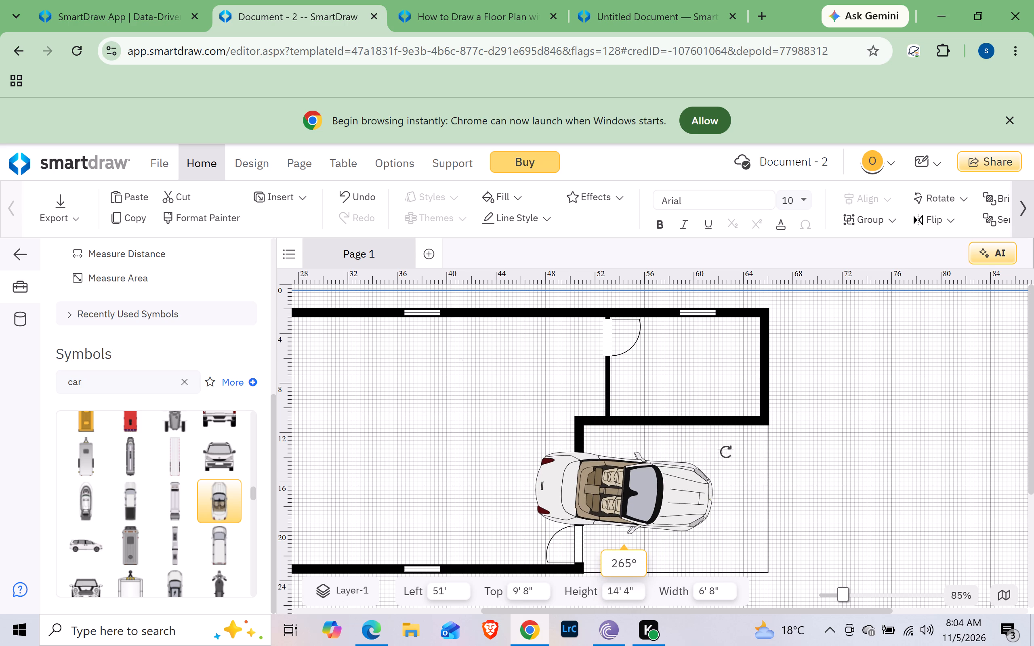
{"action": "left_click_drag", "start_coordinate": [726, 452], "coordinate": [735, 441]}
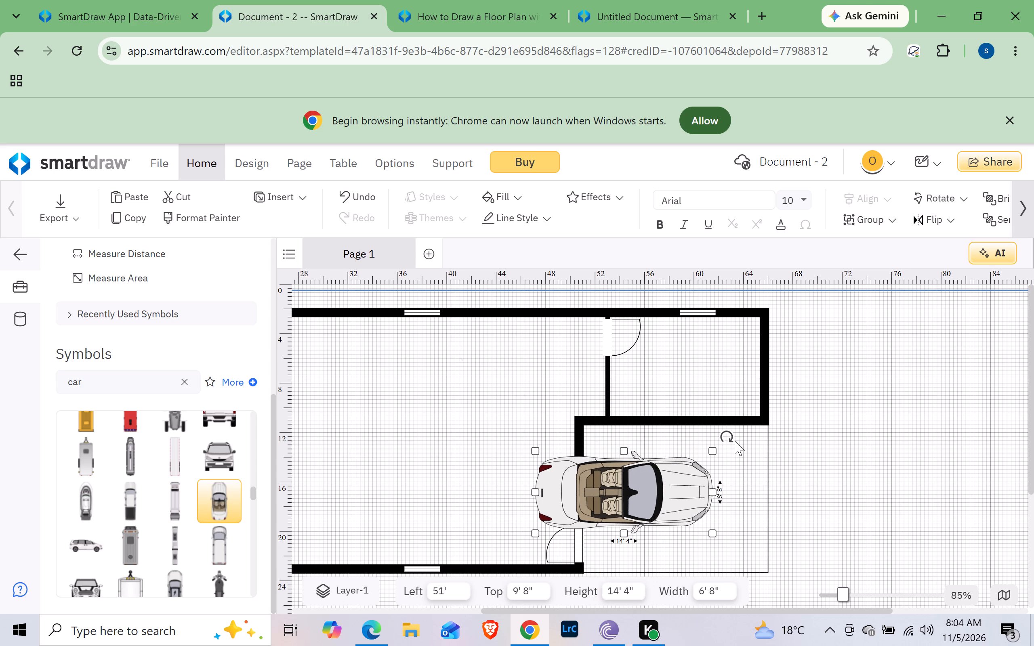
Move the convertible fully inside the outdoor rectangle, just below the room wall and close to the house's side wall.
{"action": "left_click_drag", "start_coordinate": [661, 496], "coordinate": [727, 487]}
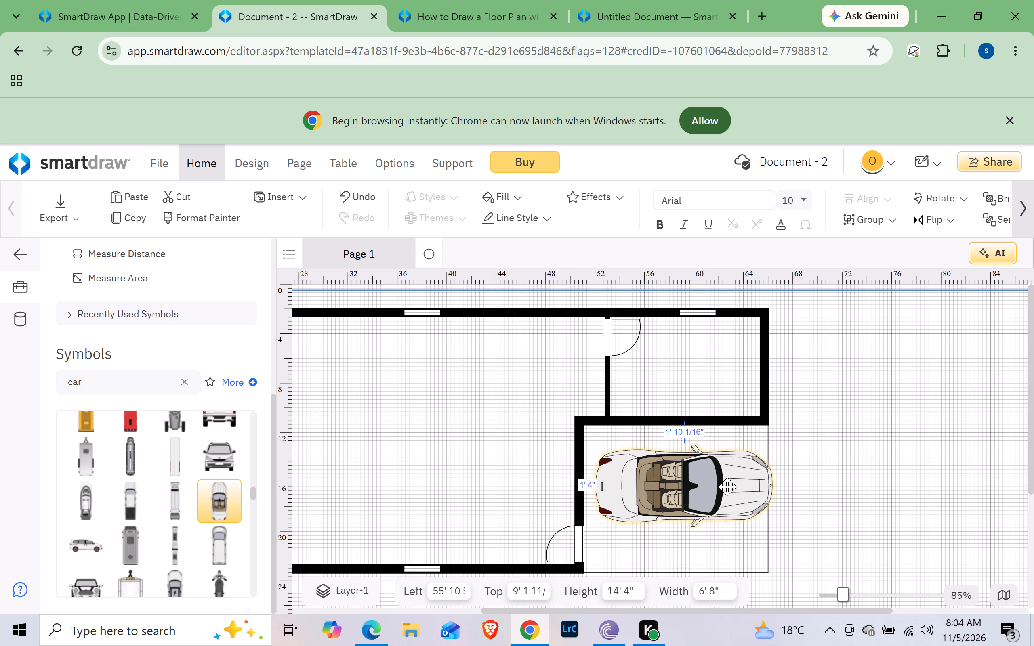
{"action": "left_click_drag", "start_coordinate": [727, 487], "coordinate": [716, 480]}
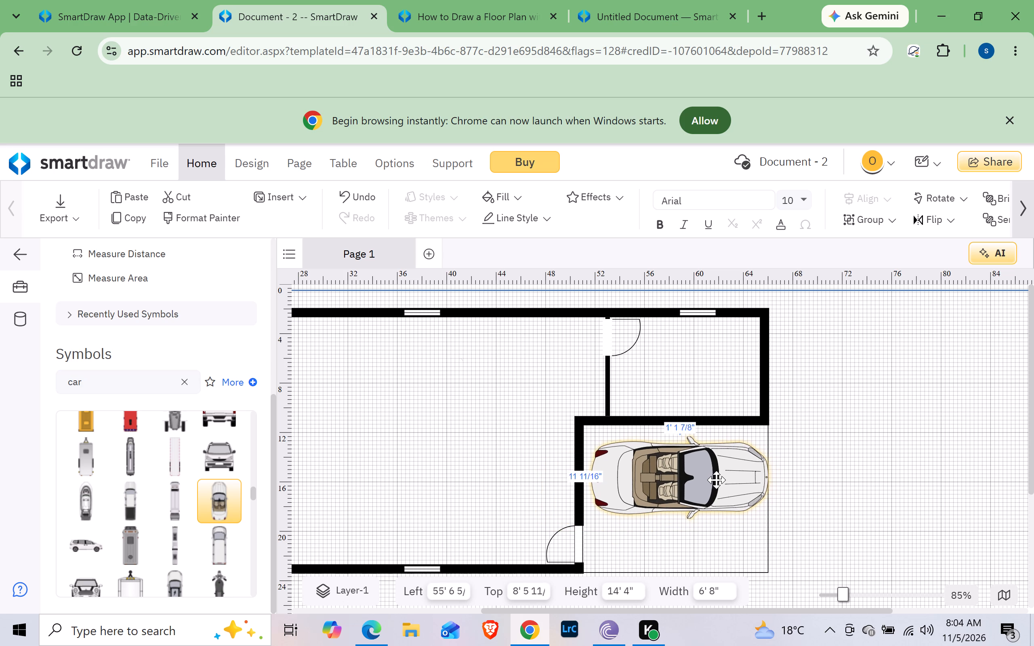
{"action": "left_click_drag", "start_coordinate": [716, 480], "coordinate": [717, 475]}
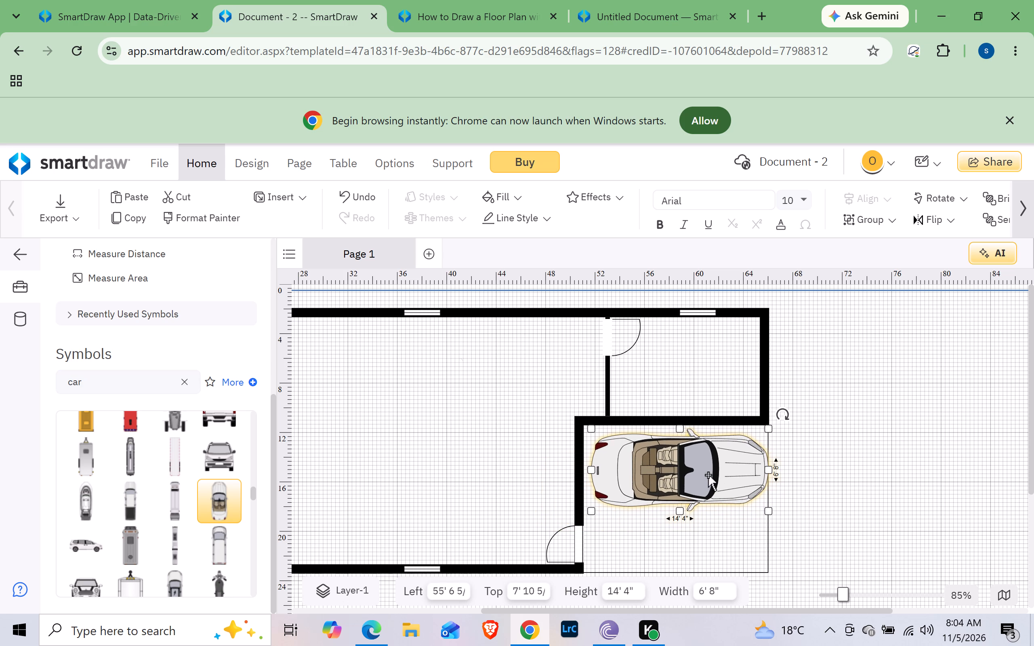
{"action": "left_click", "coordinate": [708, 470]}
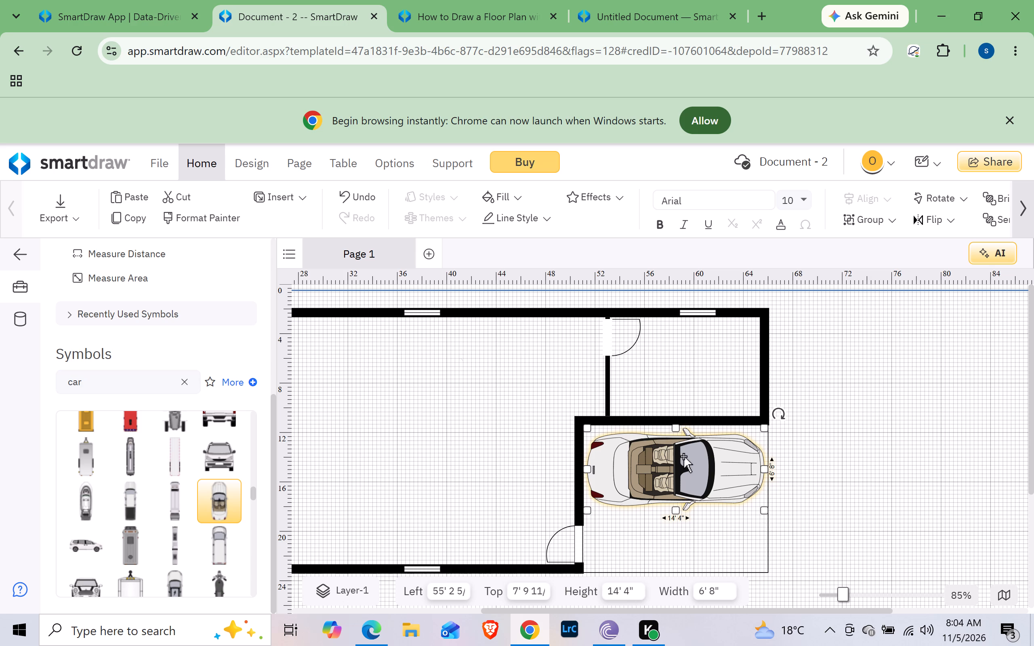
{"action": "left_click_drag", "start_coordinate": [683, 457], "coordinate": [684, 461]}
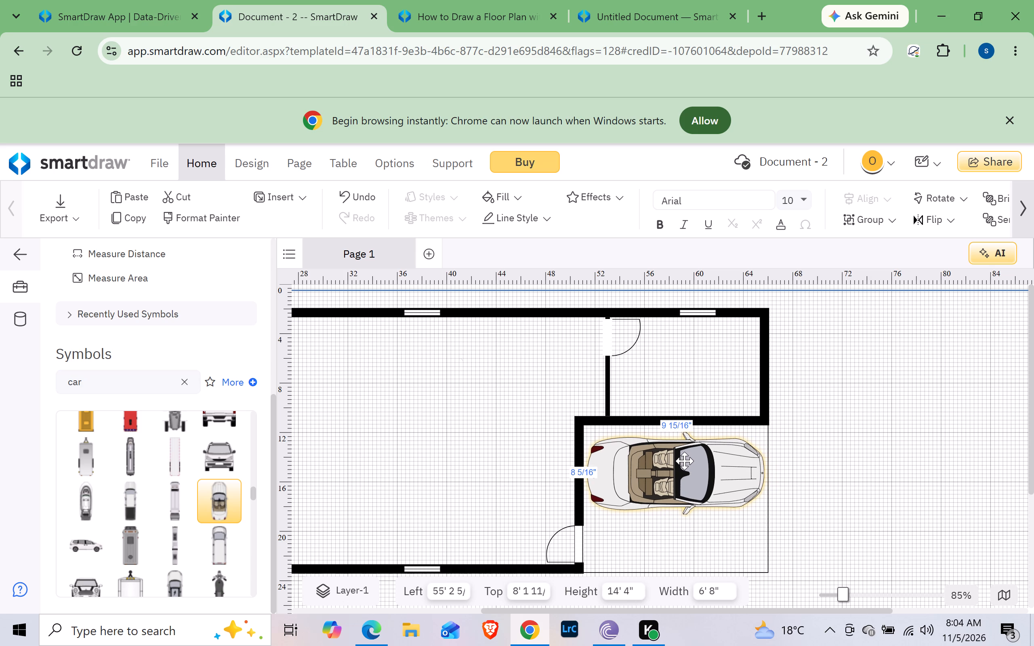
{"action": "left_click_drag", "start_coordinate": [684, 461], "coordinate": [683, 463]}
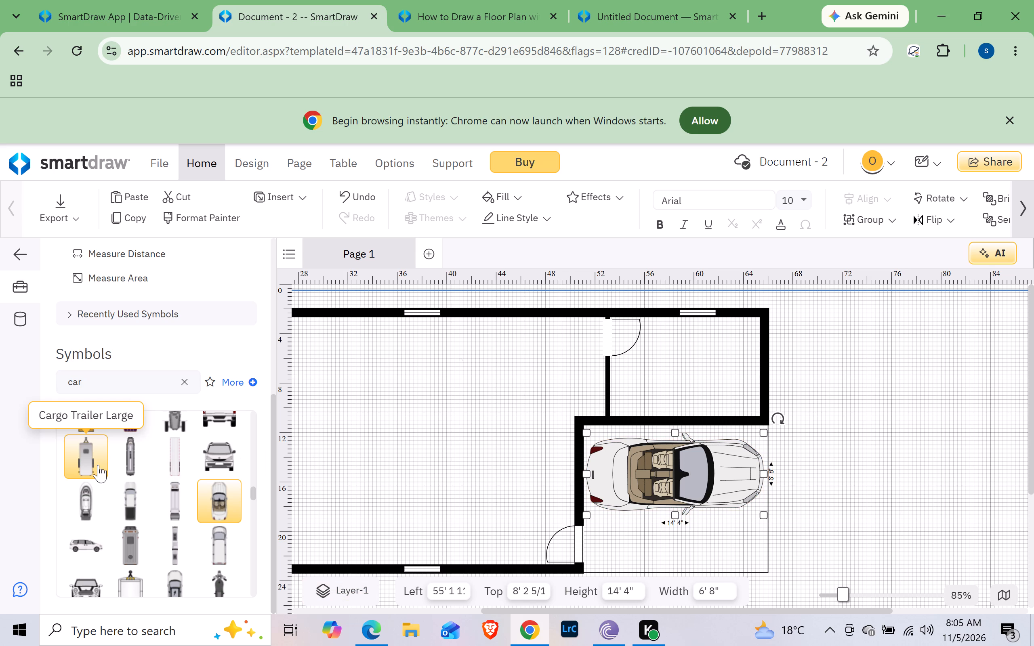
Examine the Furniture data table, its record fields and available table actions, with the whole floor plan in view.
{"action": "scroll", "coordinate": [98, 465], "scroll_direction": "up", "scroll_amount": 5}
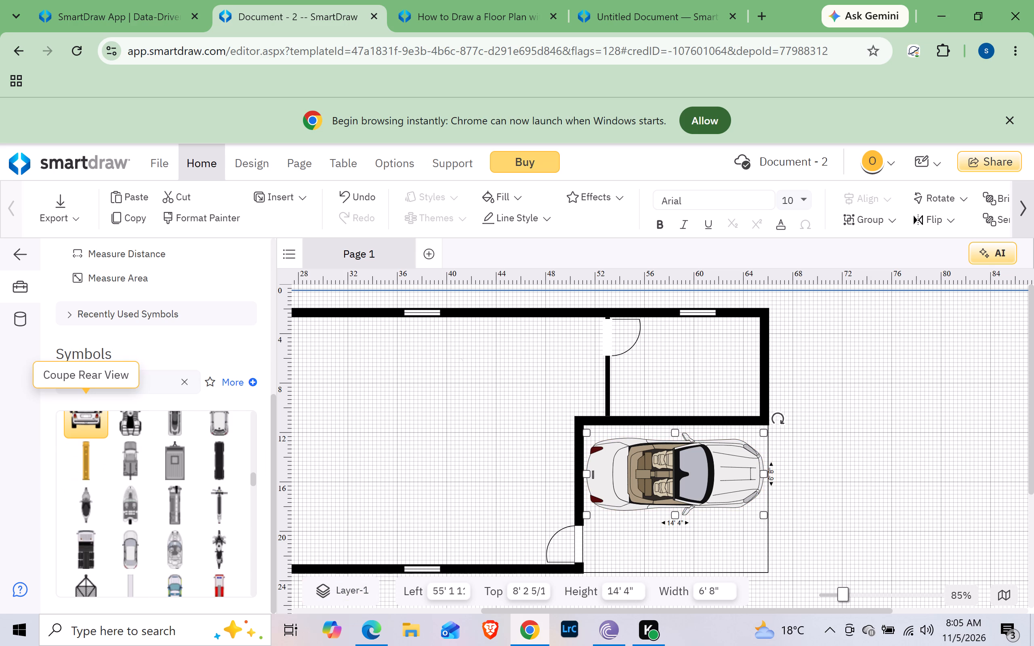
{"action": "left_click", "coordinate": [19, 317]}
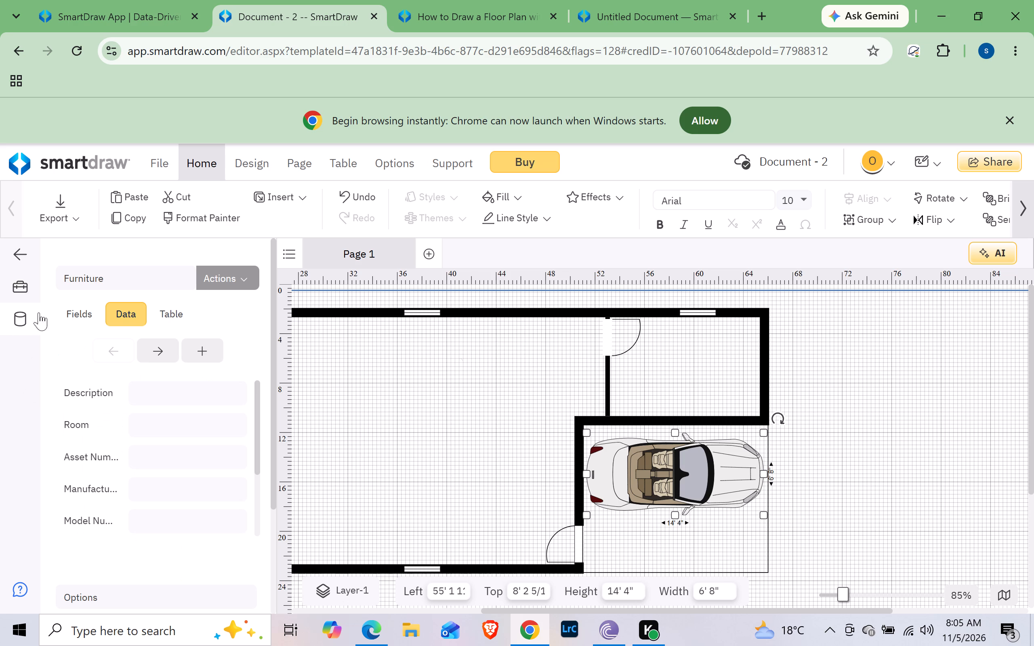
{"action": "left_click", "coordinate": [88, 275]}
{"action": "left_click", "coordinate": [88, 275]}
{"action": "left_click", "coordinate": [239, 267]}
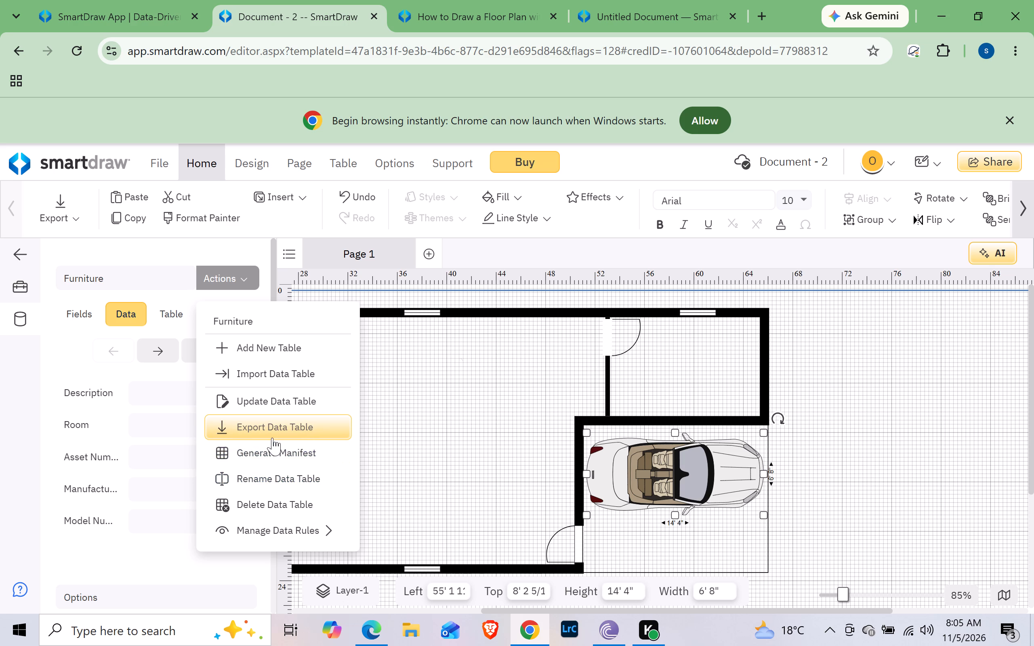
{"action": "left_click", "coordinate": [443, 424]}
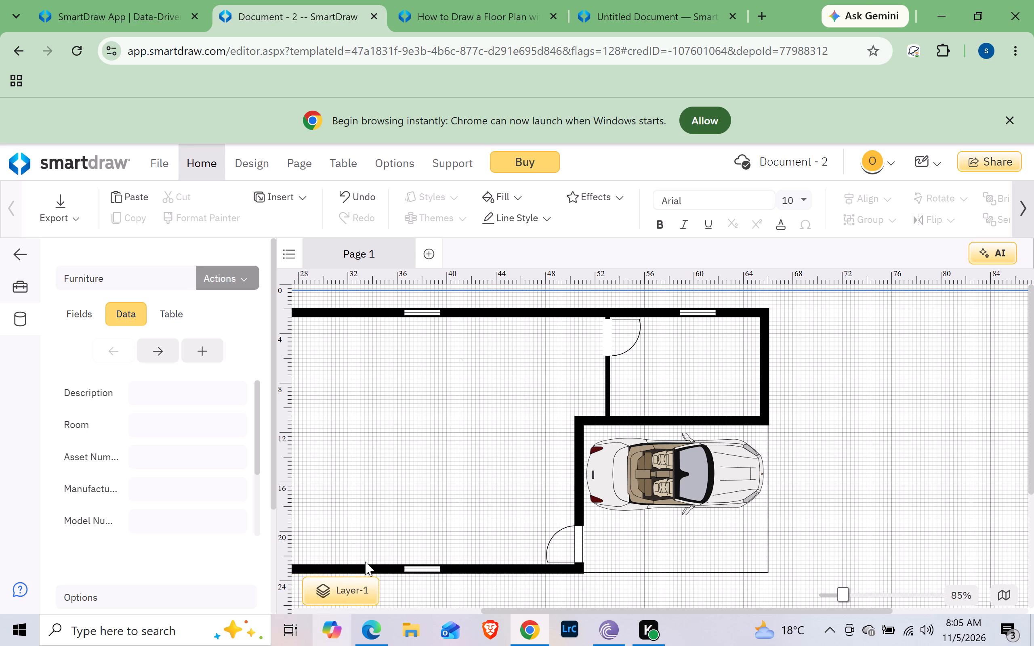
{"action": "left_click", "coordinate": [842, 594]}
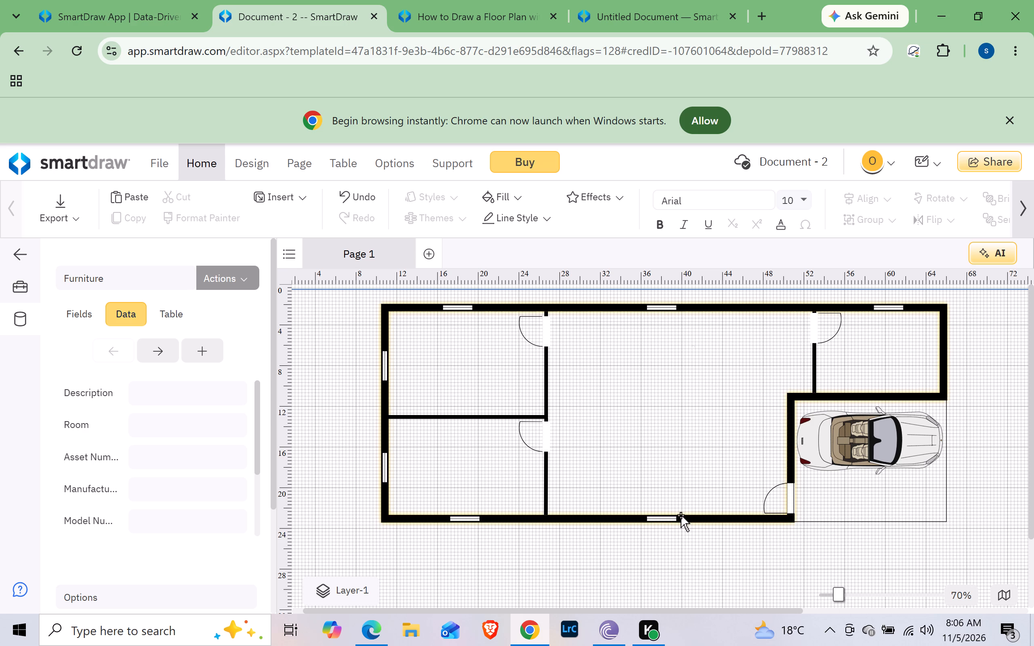
{"action": "scroll", "coordinate": [681, 515], "scroll_direction": "up", "scroll_amount": 2}
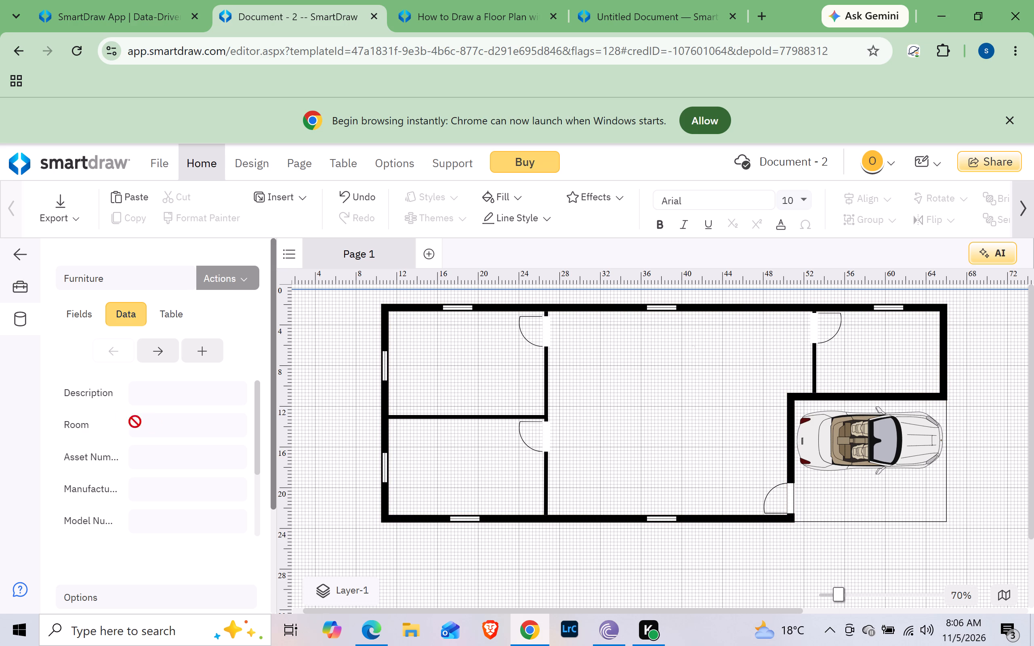
{"action": "left_click", "coordinate": [153, 283]}
{"action": "left_click", "coordinate": [153, 281]}
{"action": "left_click", "coordinate": [344, 370]}
{"action": "scroll", "coordinate": [192, 471], "scroll_direction": "down", "scroll_amount": 6}
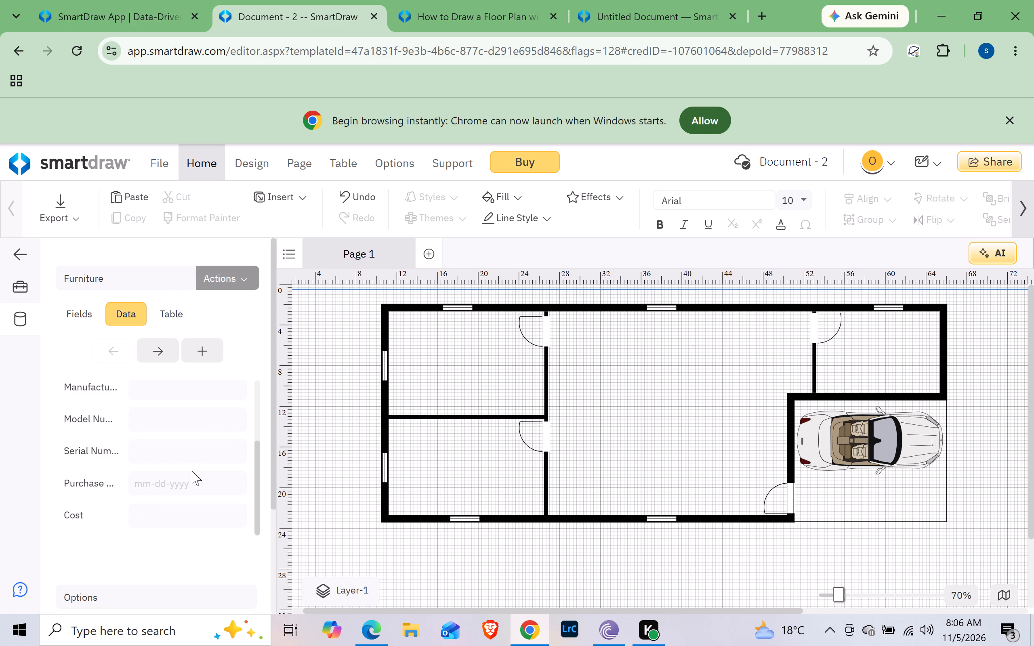
{"action": "scroll", "coordinate": [192, 471], "scroll_direction": "down", "scroll_amount": 7}
{"action": "left_click", "coordinate": [78, 550]}
{"action": "scroll", "coordinate": [78, 550], "scroll_direction": "up", "scroll_amount": 10}
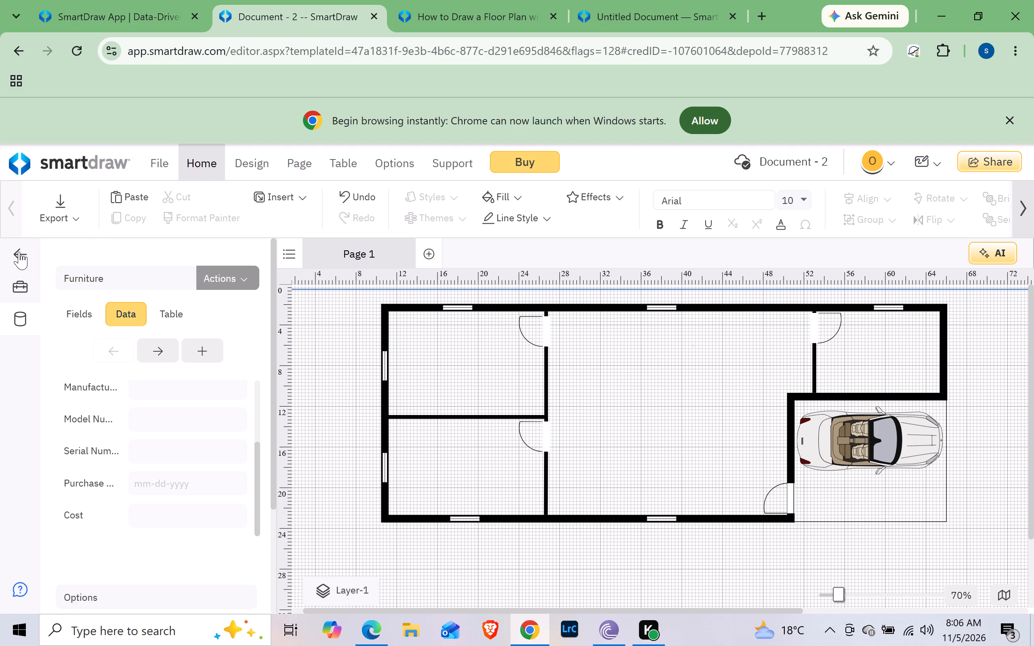
{"action": "left_click", "coordinate": [19, 252]}
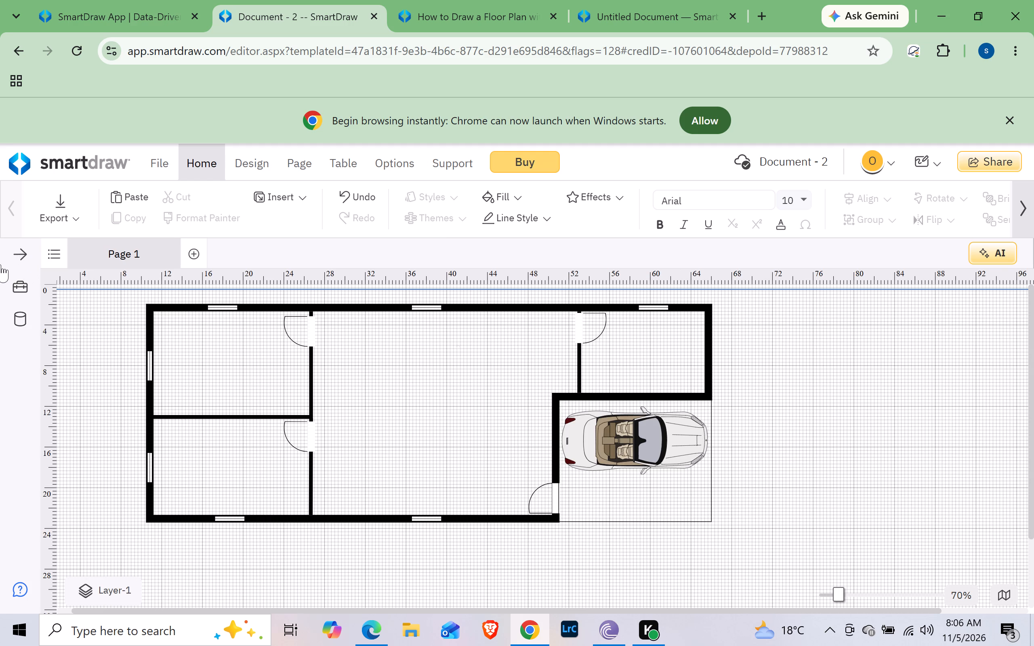
{"action": "left_click", "coordinate": [16, 254]}
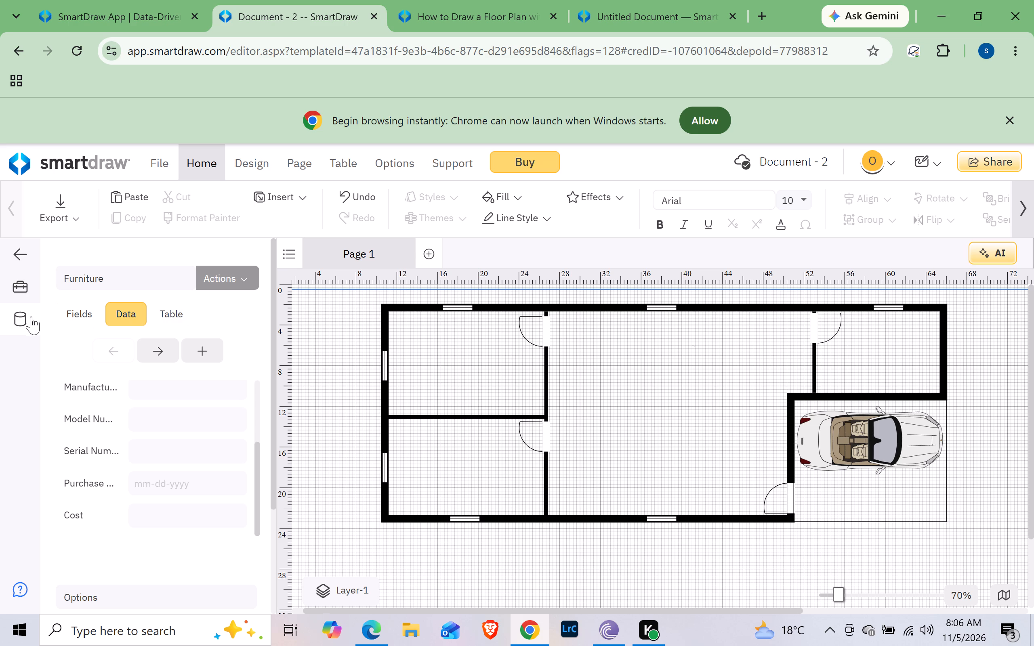
{"action": "left_click", "coordinate": [15, 317]}
Browse the symbol library's "car" search results from the vehicle symbols through to the last category and back to Room Outlines.
{"action": "left_click", "coordinate": [19, 281]}
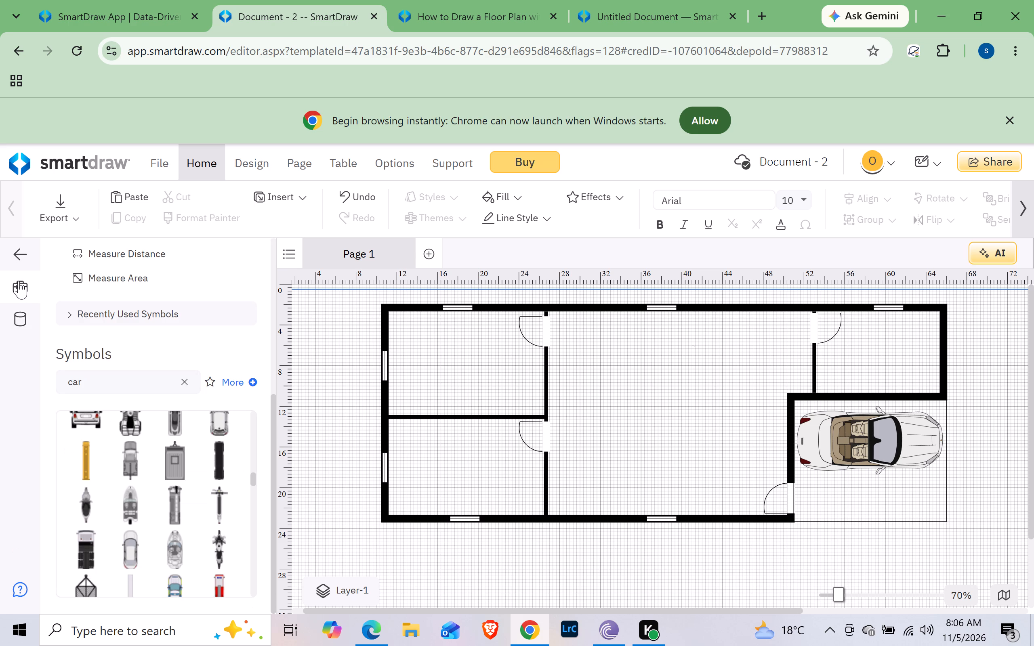
{"action": "scroll", "coordinate": [141, 393], "scroll_direction": "down", "scroll_amount": 8}
{"action": "scroll", "coordinate": [141, 393], "scroll_direction": "up", "scroll_amount": 12}
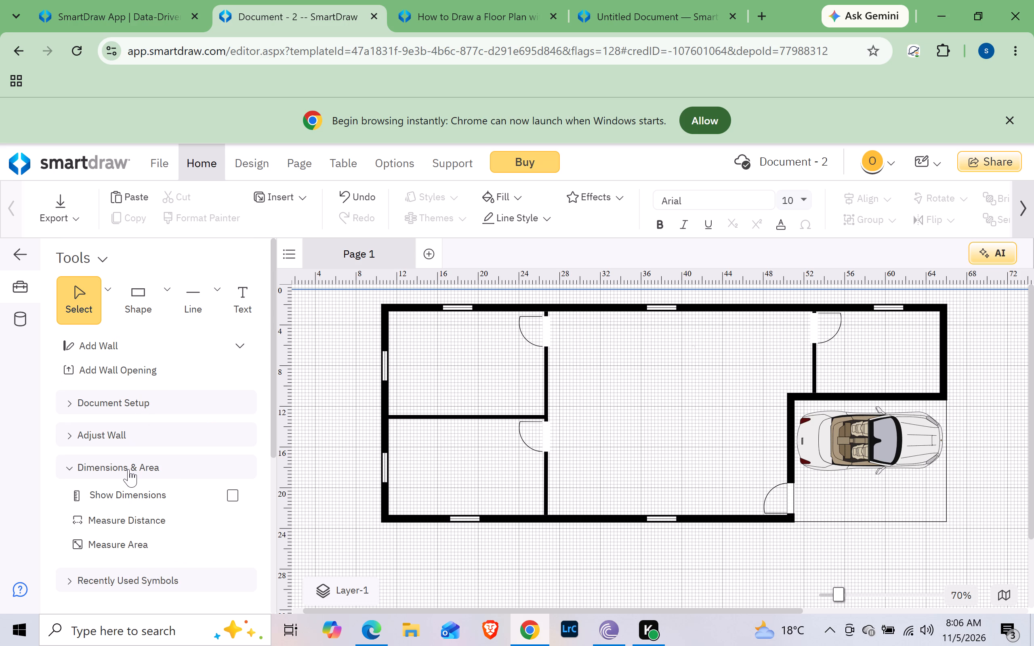
{"action": "scroll", "coordinate": [128, 469], "scroll_direction": "down", "scroll_amount": 6}
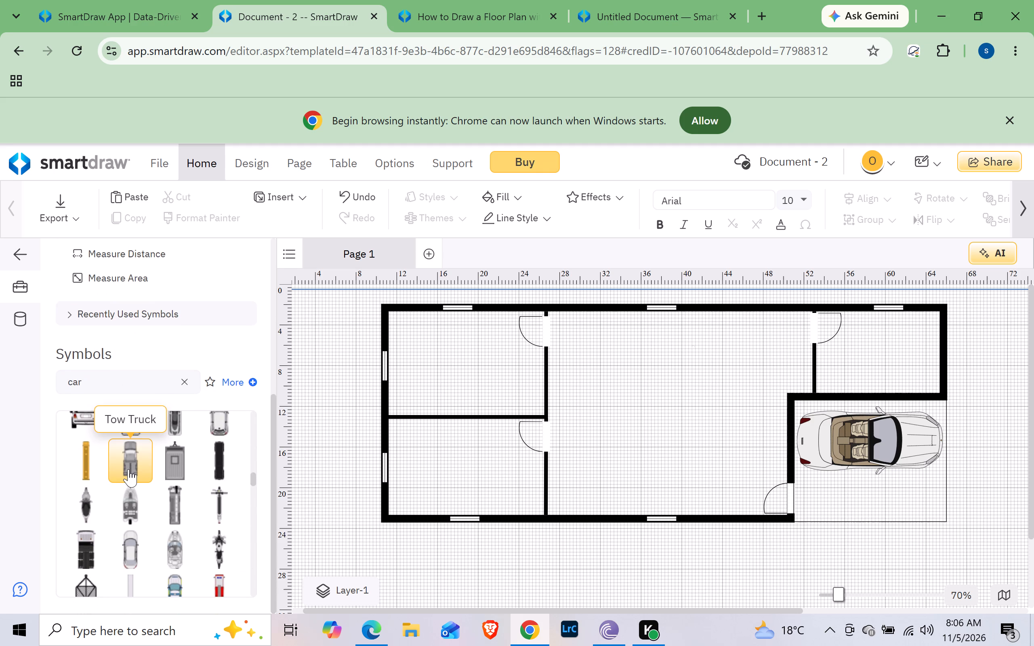
{"action": "scroll", "coordinate": [128, 469], "scroll_direction": "down", "scroll_amount": 17}
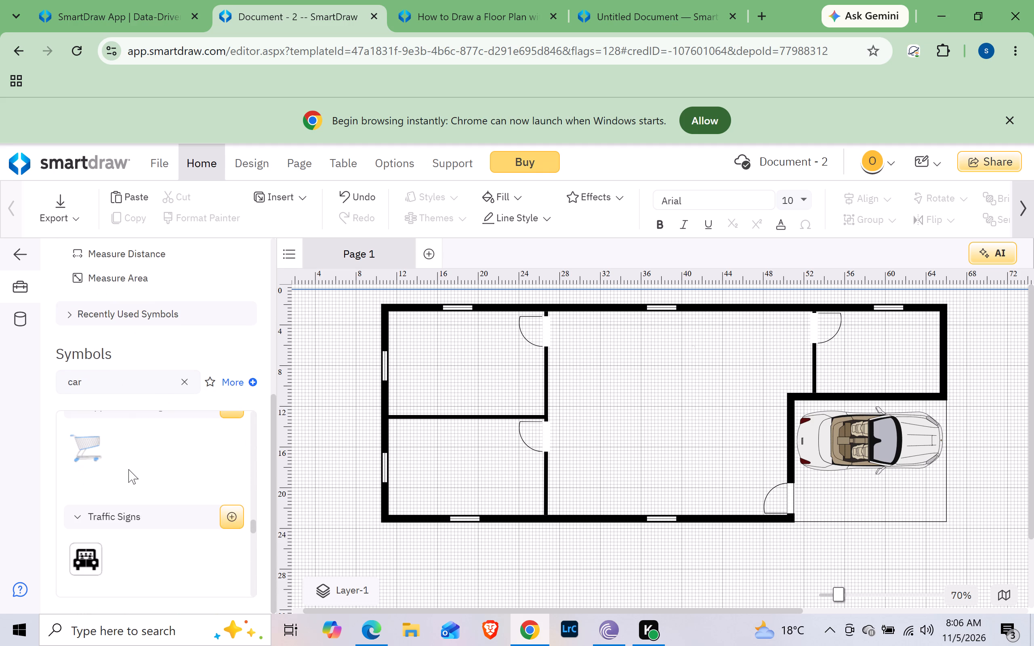
{"action": "scroll", "coordinate": [128, 469], "scroll_direction": "down", "scroll_amount": 11}
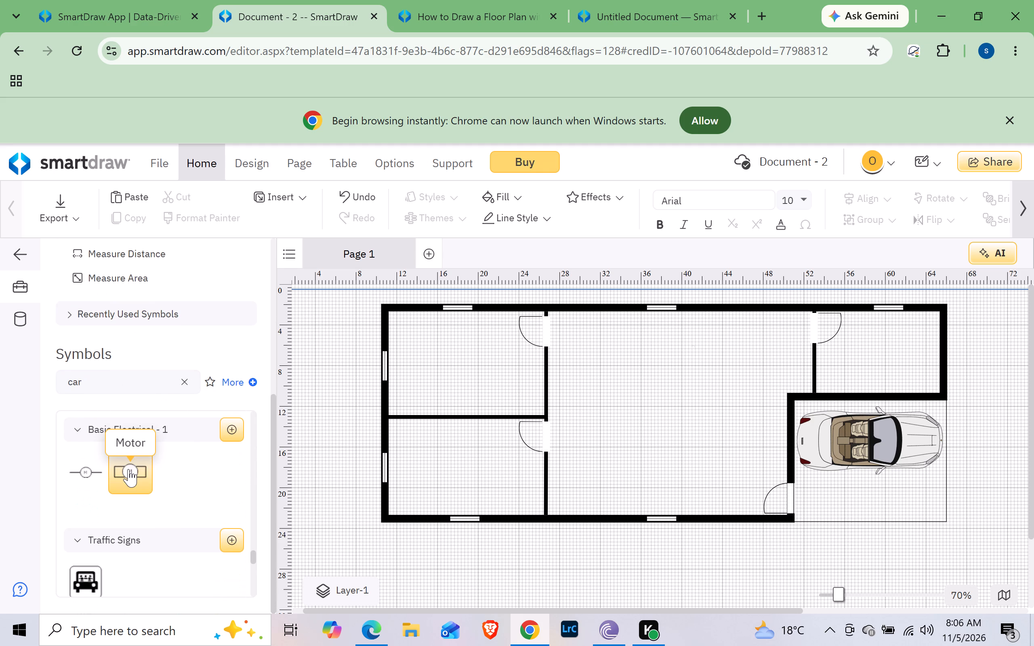
{"action": "scroll", "coordinate": [128, 469], "scroll_direction": "down", "scroll_amount": 14}
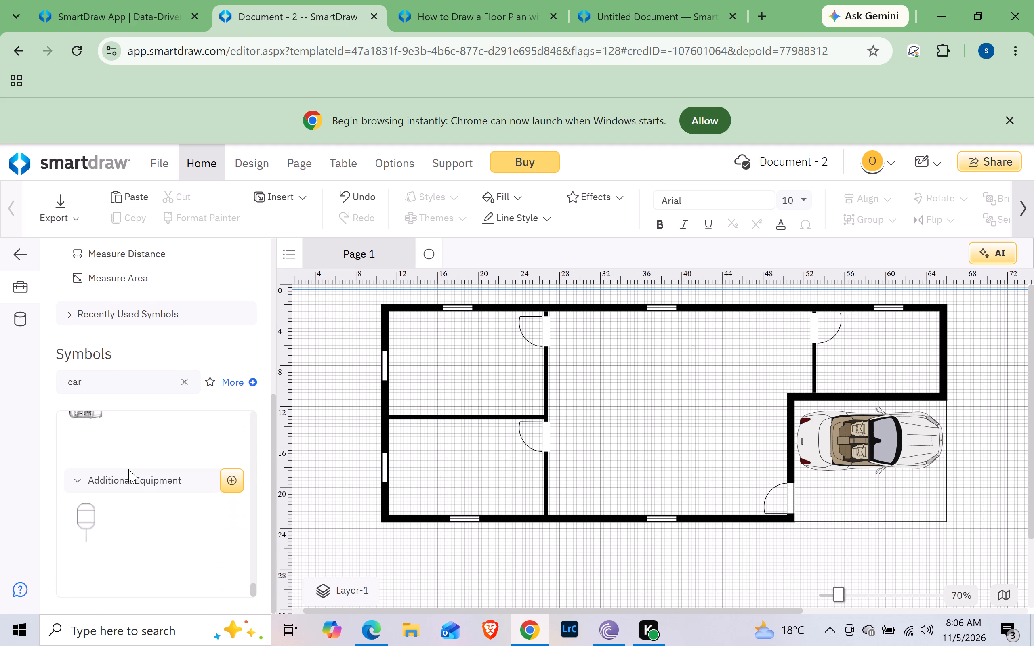
{"action": "scroll", "coordinate": [128, 469], "scroll_direction": "down", "scroll_amount": 10}
{"action": "scroll", "coordinate": [128, 469], "scroll_direction": "up", "scroll_amount": 9}
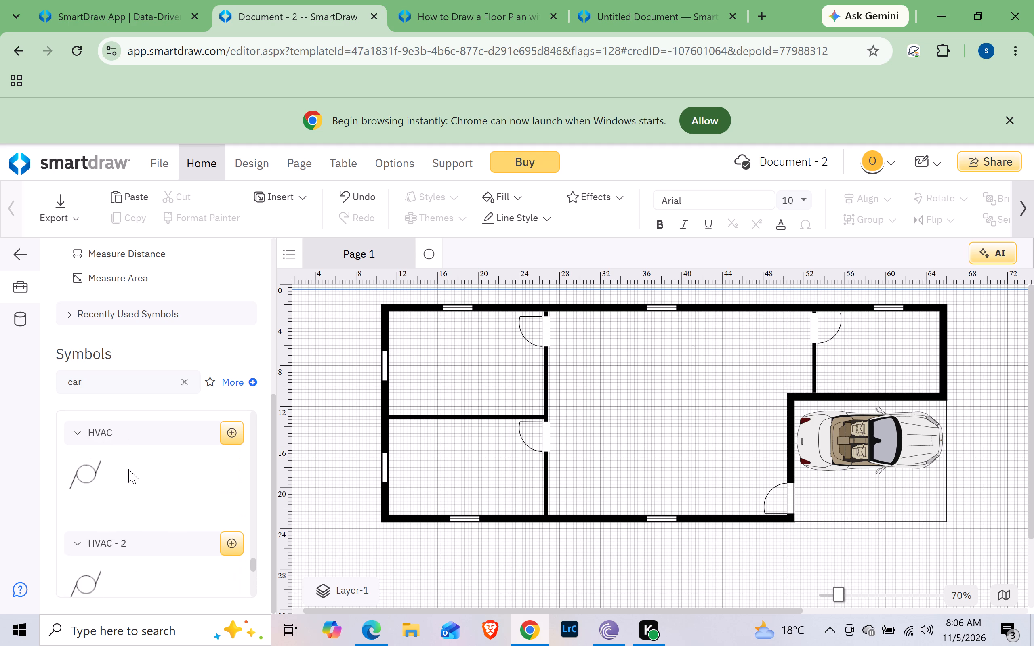
{"action": "scroll", "coordinate": [128, 469], "scroll_direction": "up", "scroll_amount": 14}
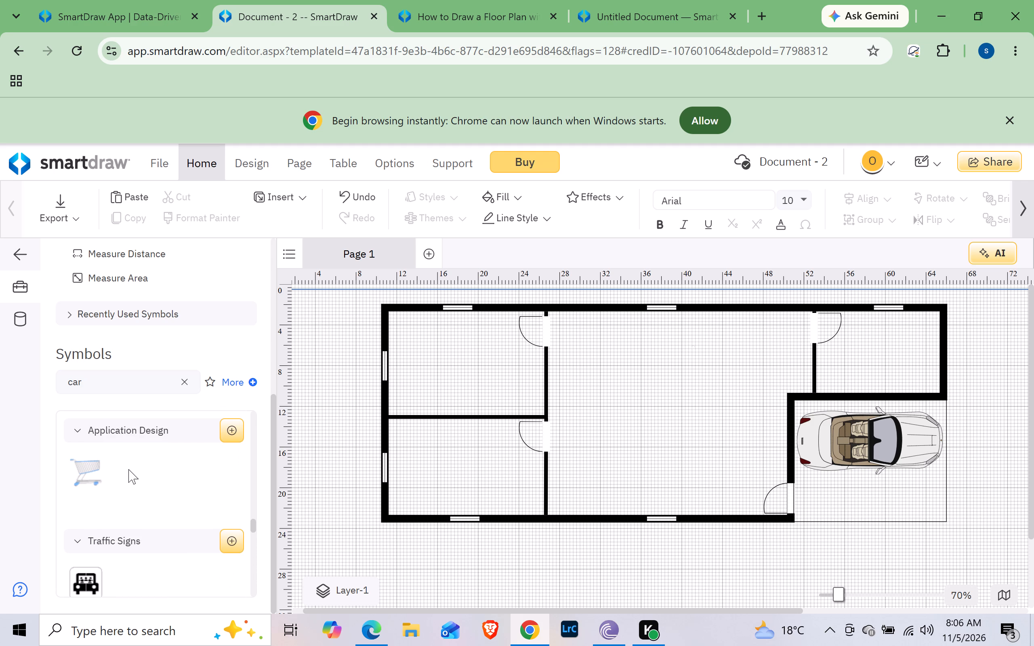
{"action": "scroll", "coordinate": [128, 469], "scroll_direction": "up", "scroll_amount": 7}
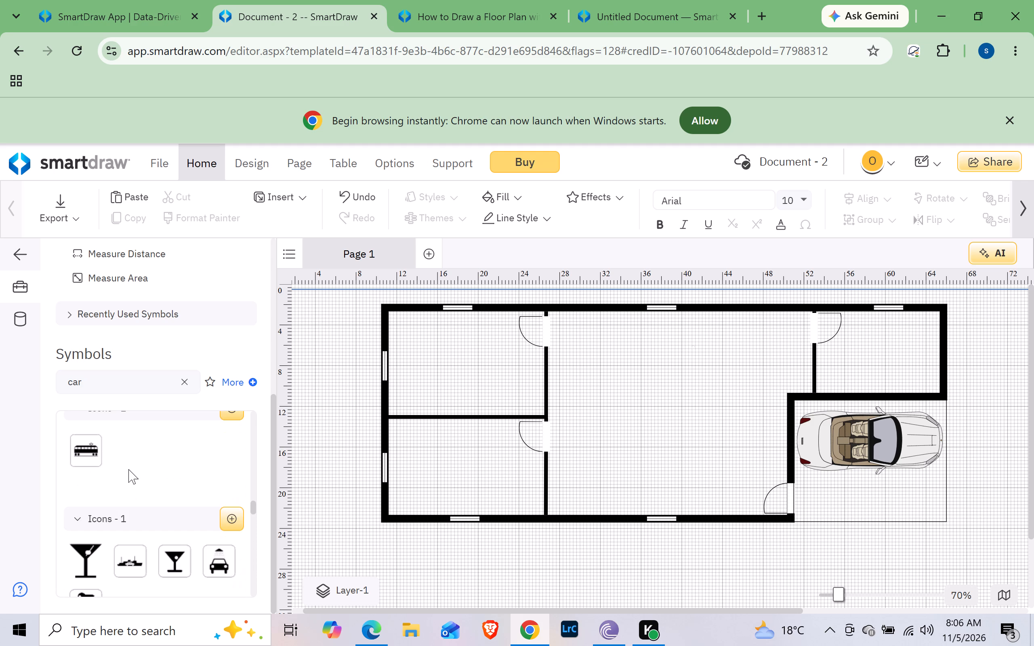
{"action": "scroll", "coordinate": [128, 469], "scroll_direction": "up", "scroll_amount": 8}
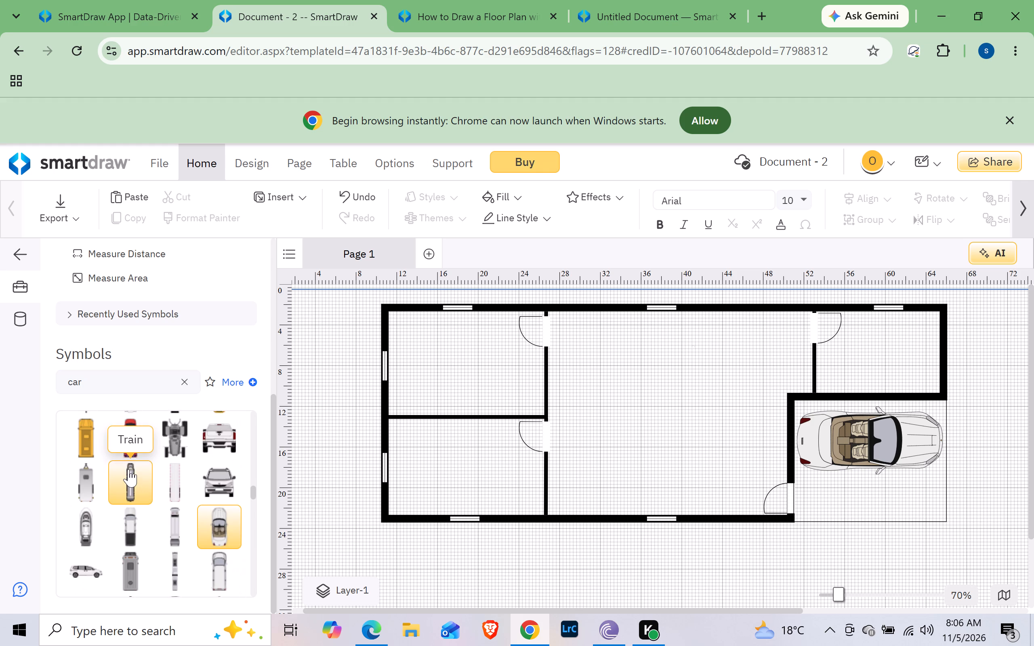
{"action": "scroll", "coordinate": [128, 469], "scroll_direction": "up", "scroll_amount": 3}
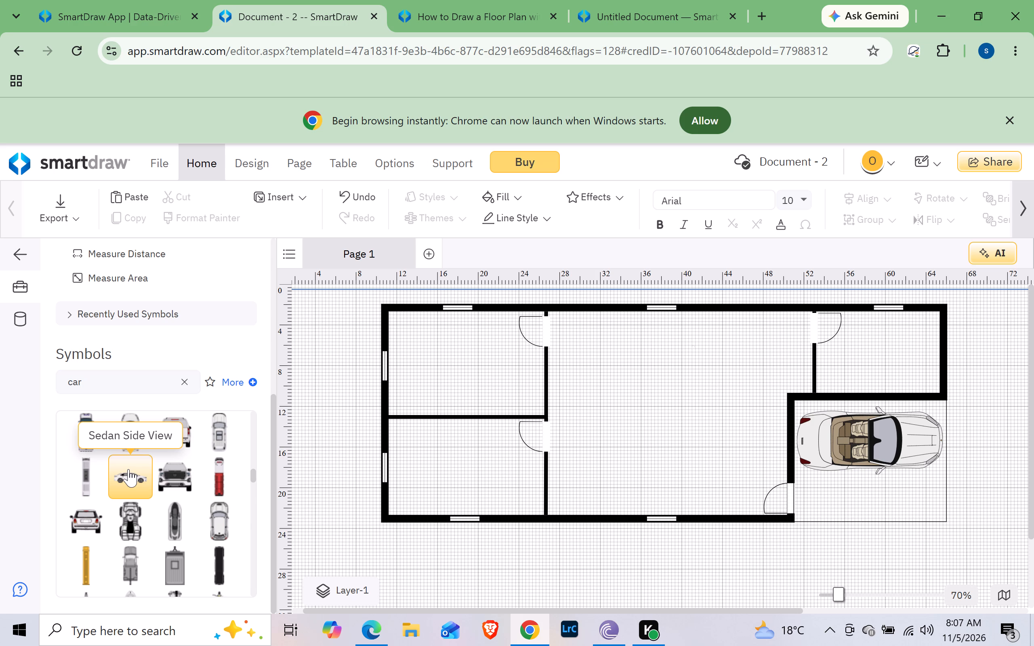
{"action": "scroll", "coordinate": [128, 467], "scroll_direction": "up", "scroll_amount": 4}
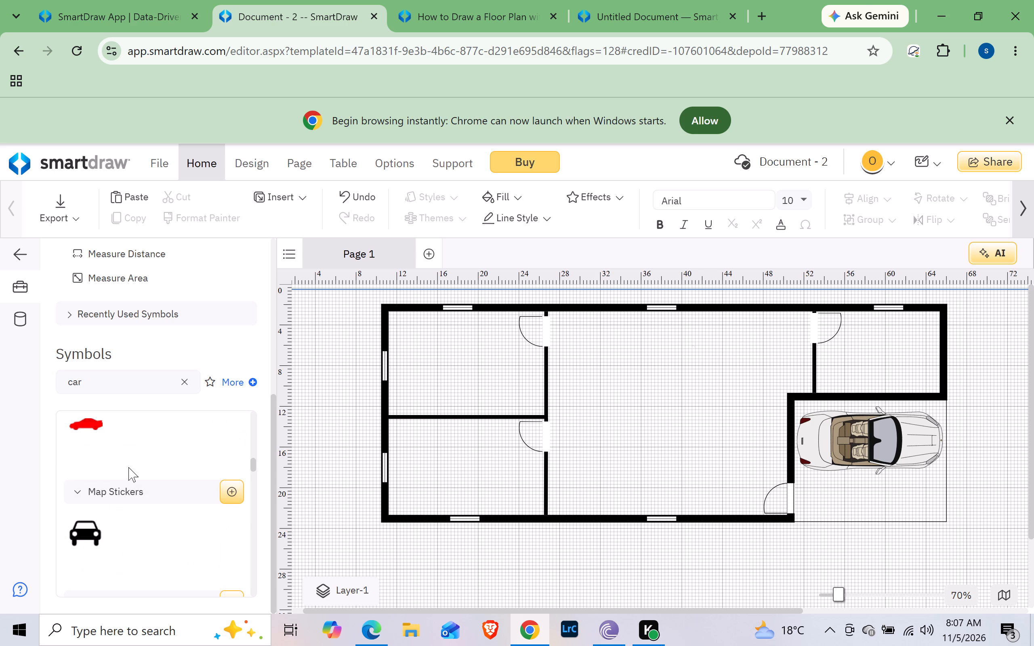
{"action": "scroll", "coordinate": [128, 467], "scroll_direction": "up", "scroll_amount": 17}
{"action": "scroll", "coordinate": [128, 467], "scroll_direction": "up", "scroll_amount": 4}
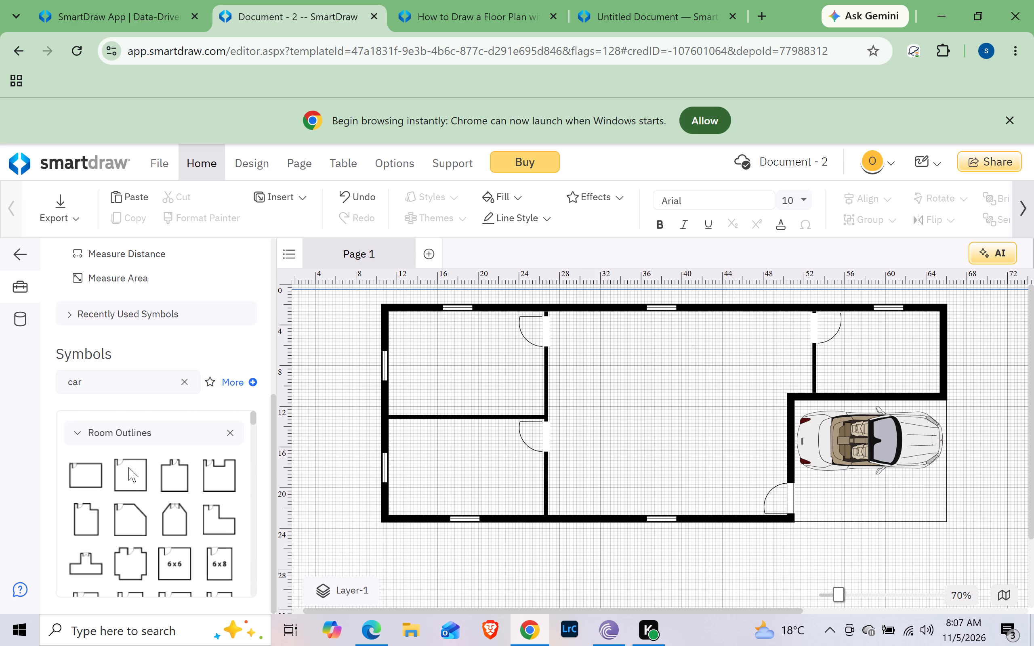
{"action": "scroll", "coordinate": [128, 467], "scroll_direction": "up", "scroll_amount": 4}
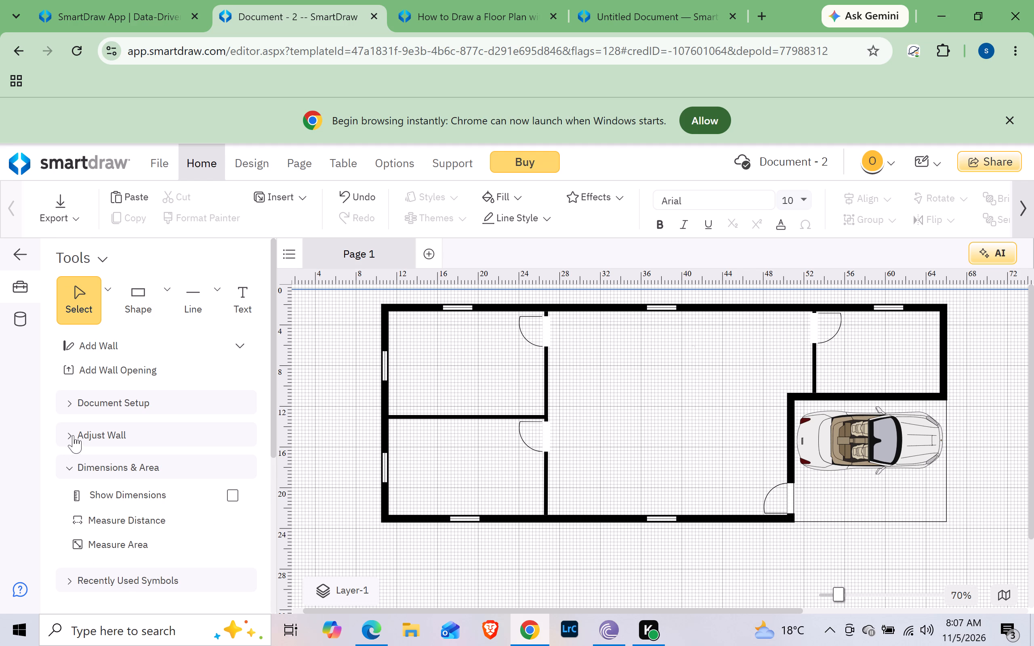
Place a Residential Toilet - 2 symbol from the Toilets category near the middle of the small room above the convertible.
{"action": "left_click", "coordinate": [64, 462]}
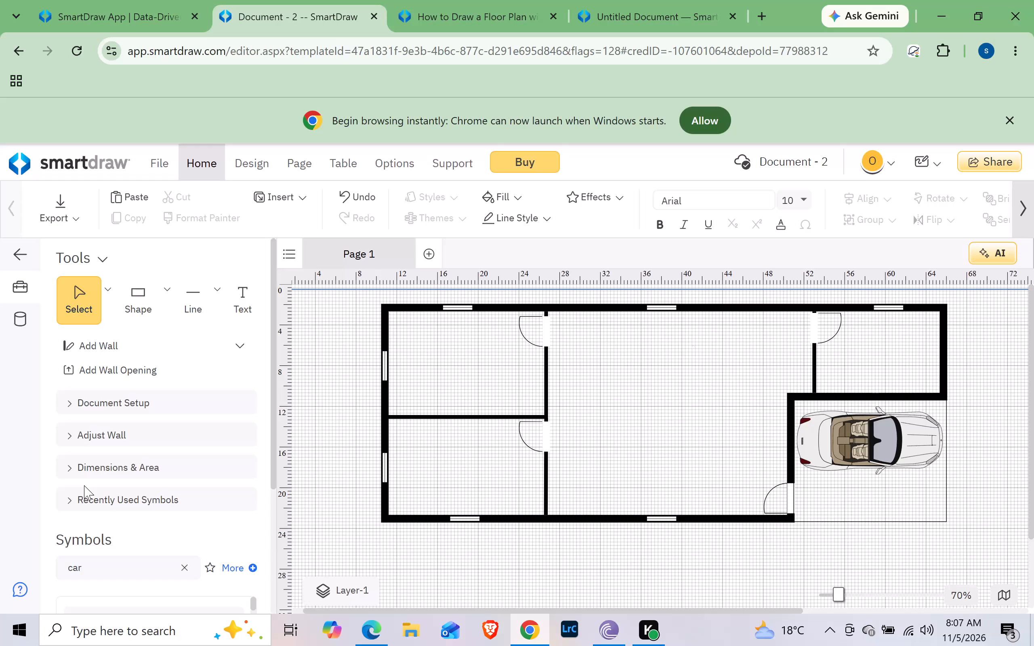
{"action": "scroll", "coordinate": [84, 485], "scroll_direction": "left", "scroll_amount": 2}
{"action": "scroll", "coordinate": [54, 458], "scroll_direction": "down", "scroll_amount": 1}
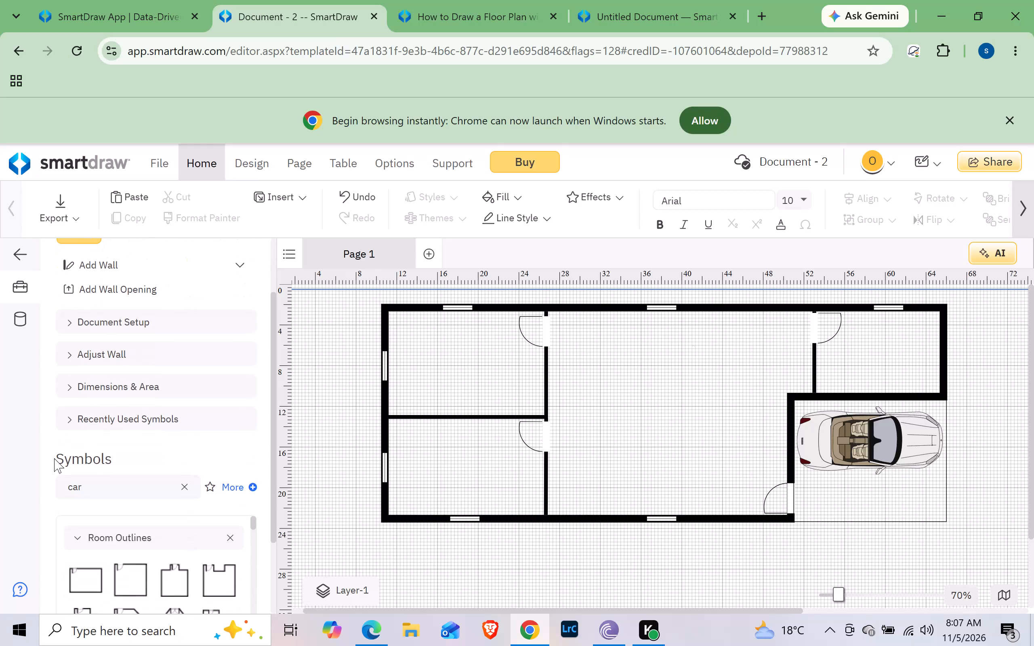
{"action": "scroll", "coordinate": [54, 458], "scroll_direction": "down", "scroll_amount": 2}
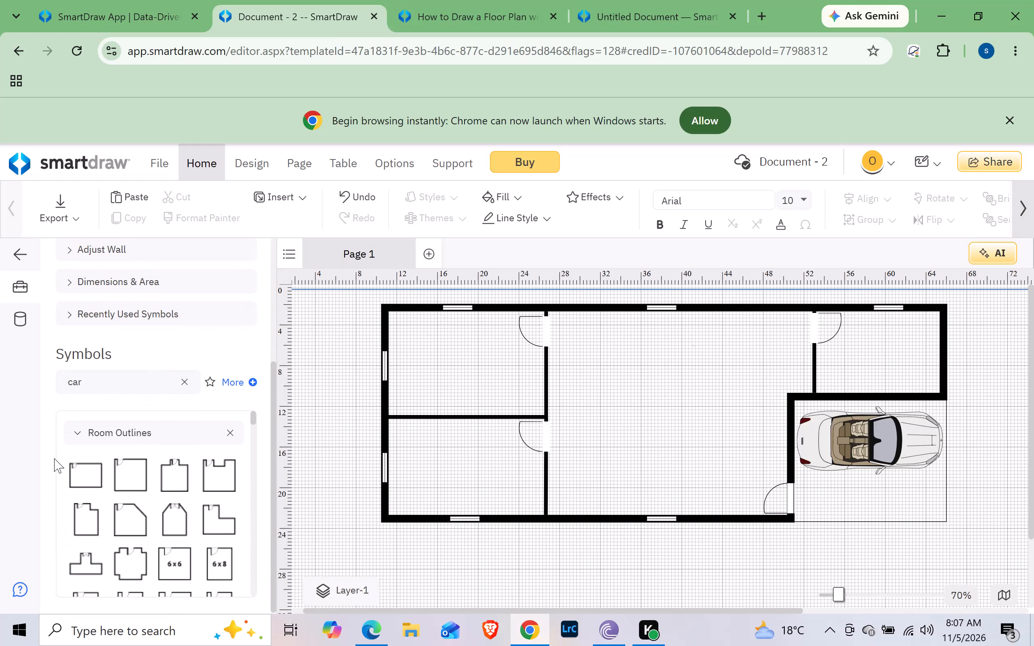
{"action": "left_click", "coordinate": [75, 432]}
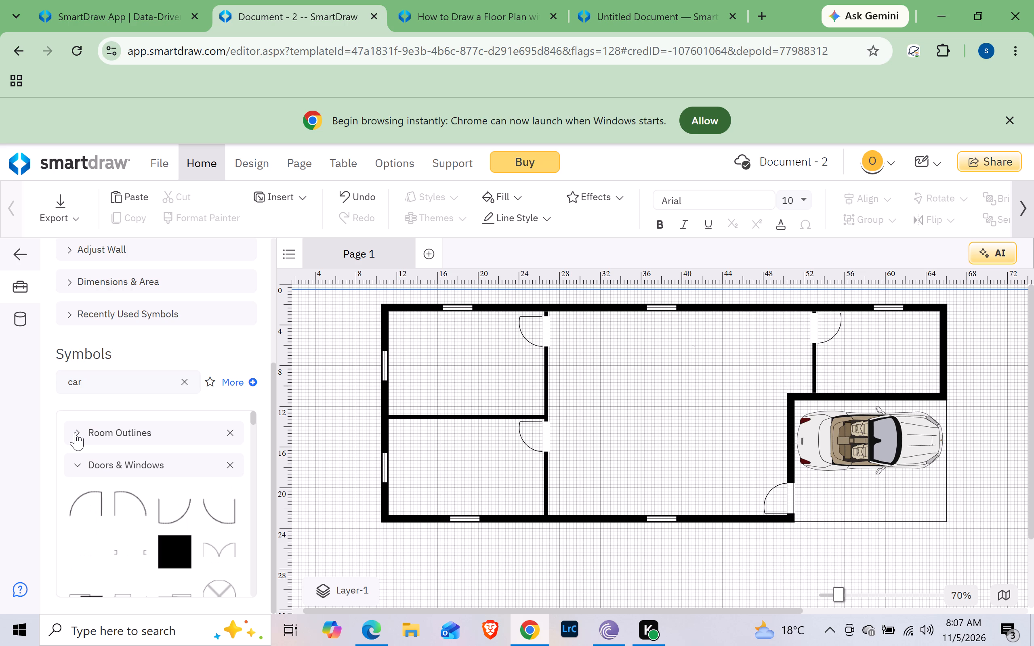
{"action": "left_click", "coordinate": [72, 467]}
{"action": "scroll", "coordinate": [72, 467], "scroll_direction": "down", "scroll_amount": 1}
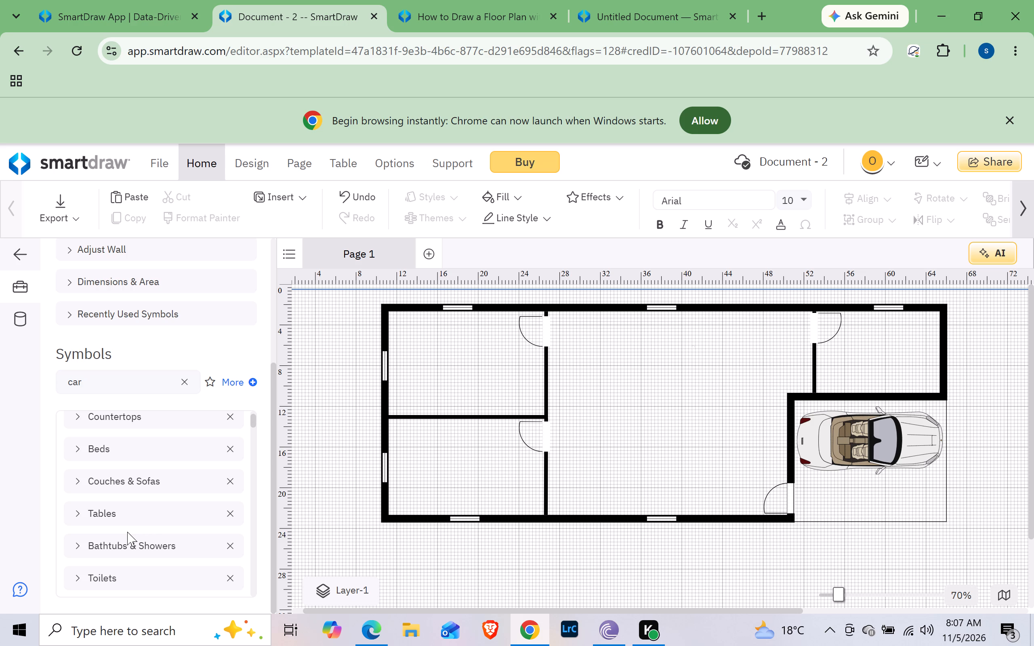
{"action": "scroll", "coordinate": [127, 532], "scroll_direction": "down", "scroll_amount": 1}
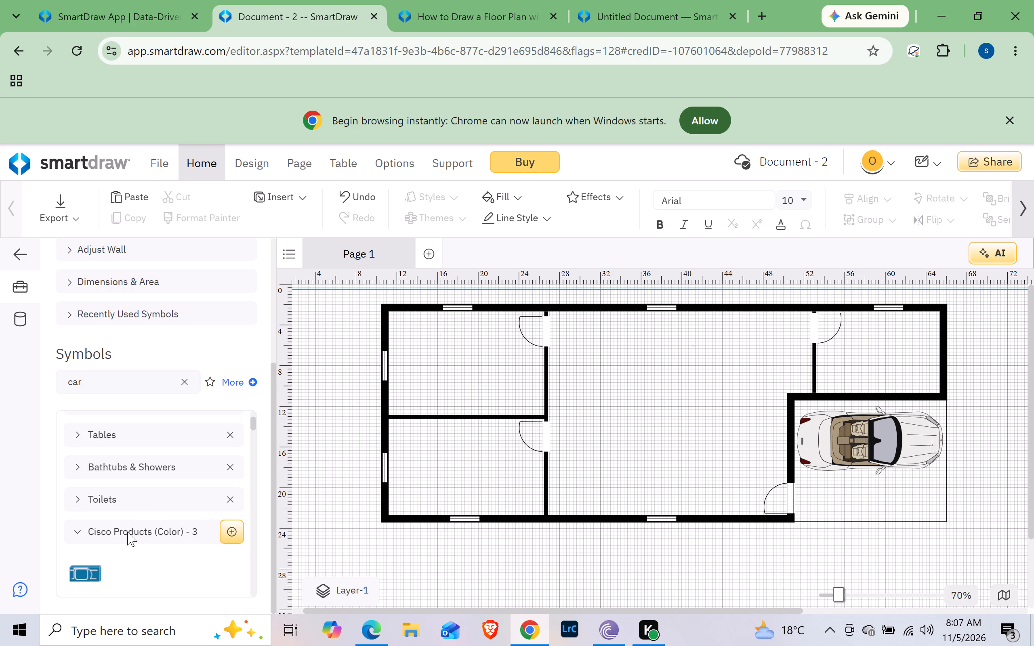
{"action": "left_click", "coordinate": [76, 495]}
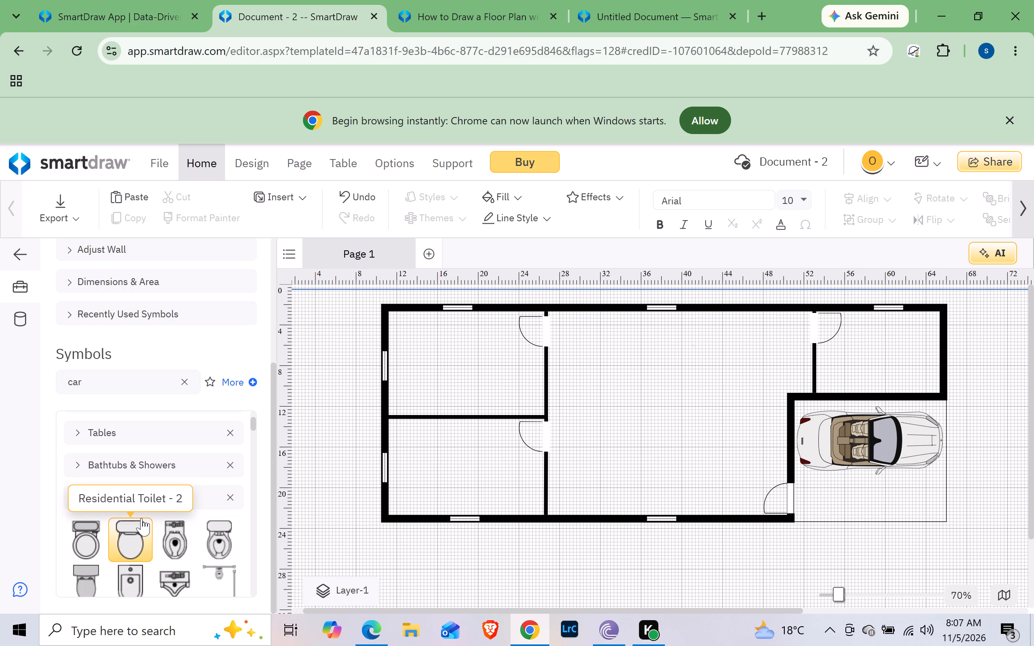
{"action": "scroll", "coordinate": [141, 518], "scroll_direction": "down", "scroll_amount": 1}
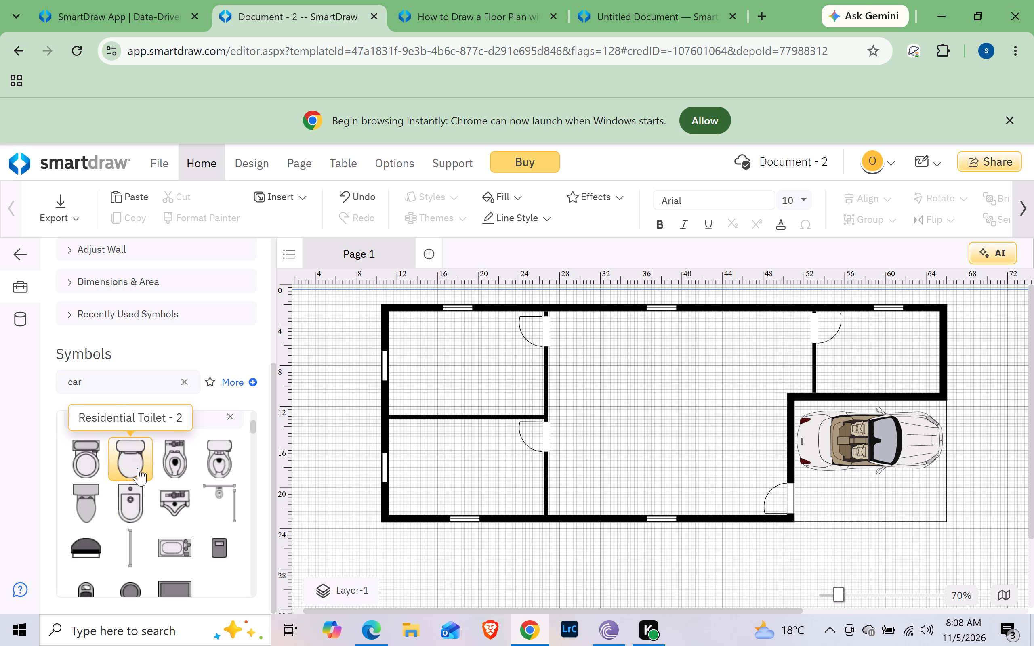
{"action": "left_click_drag", "start_coordinate": [138, 468], "coordinate": [846, 376]}
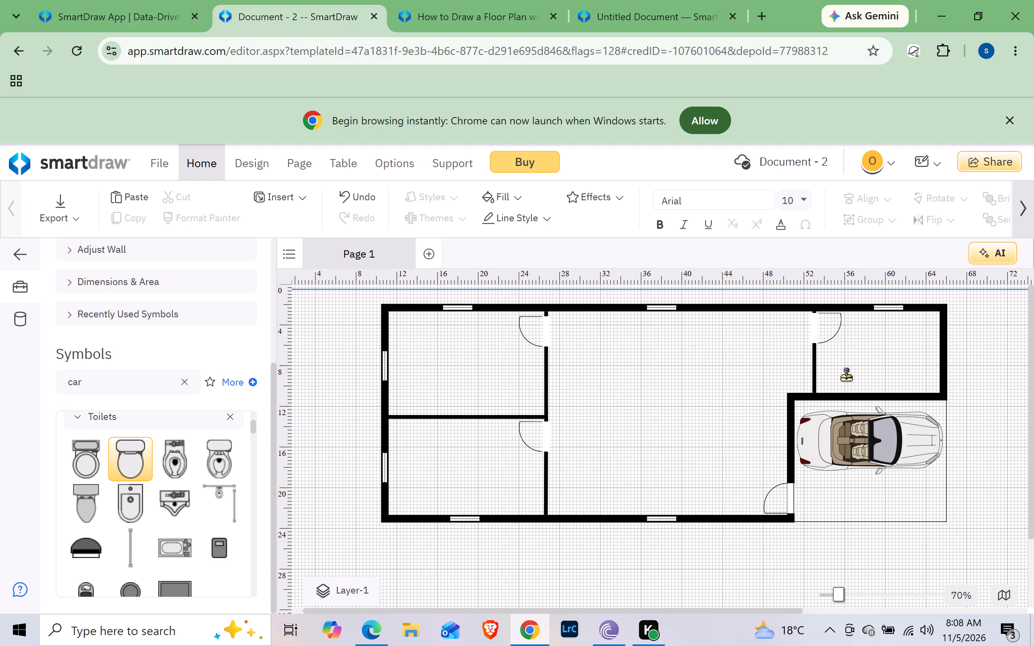
{"action": "left_click_drag", "start_coordinate": [846, 376], "coordinate": [881, 350]}
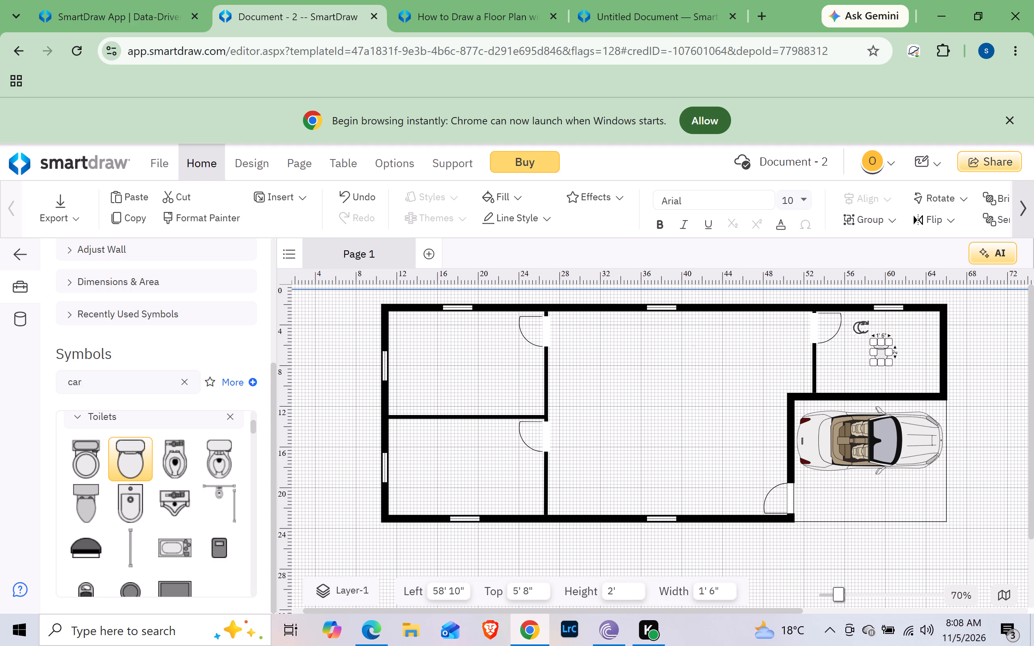
Copy the small room's 3' upper-wall window onto its outer side wall, about midway along that wall.
{"action": "left_click", "coordinate": [886, 308]}
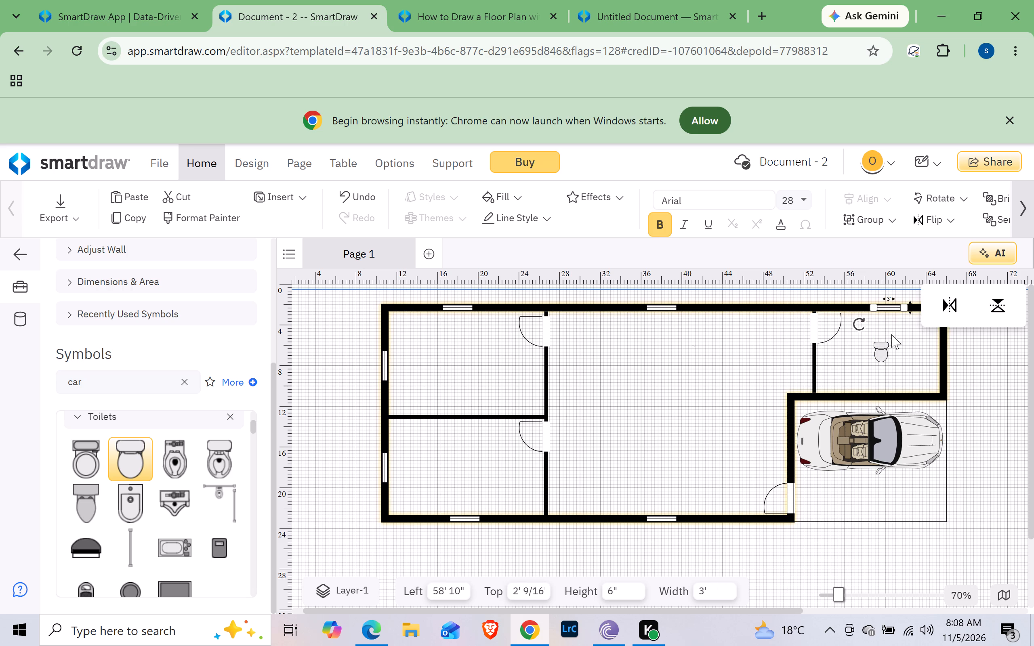
{"action": "left_click", "coordinate": [894, 334]}
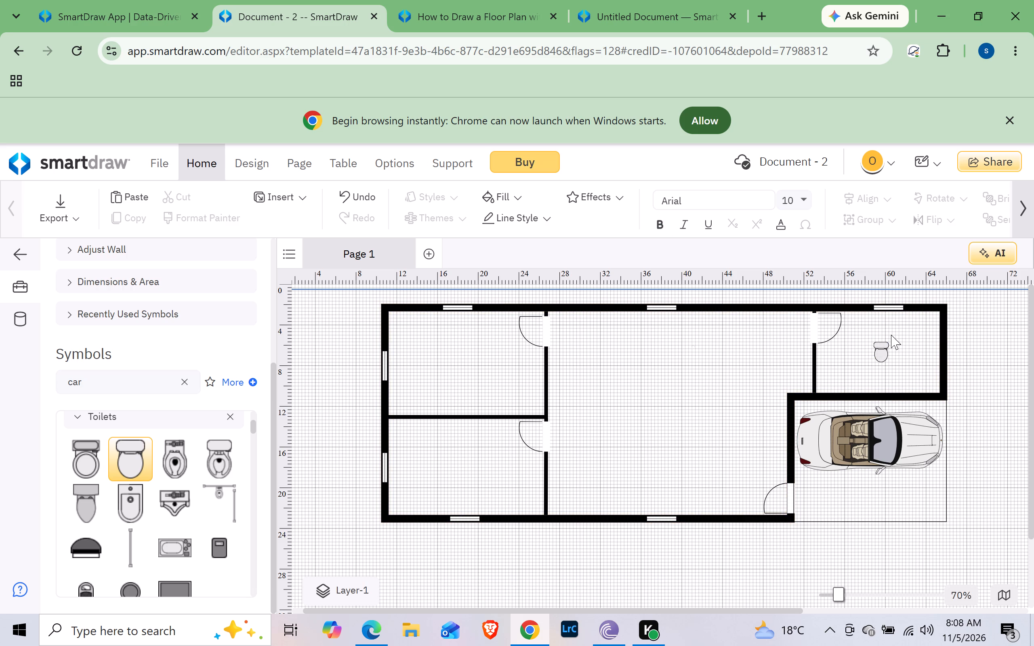
{"action": "left_click", "coordinate": [890, 308]}
{"action": "left_click_drag", "start_coordinate": [891, 308], "coordinate": [946, 344], "text": "ctrl"}
{"action": "left_click_drag", "start_coordinate": [946, 344], "coordinate": [948, 348], "text": "ctrl"}
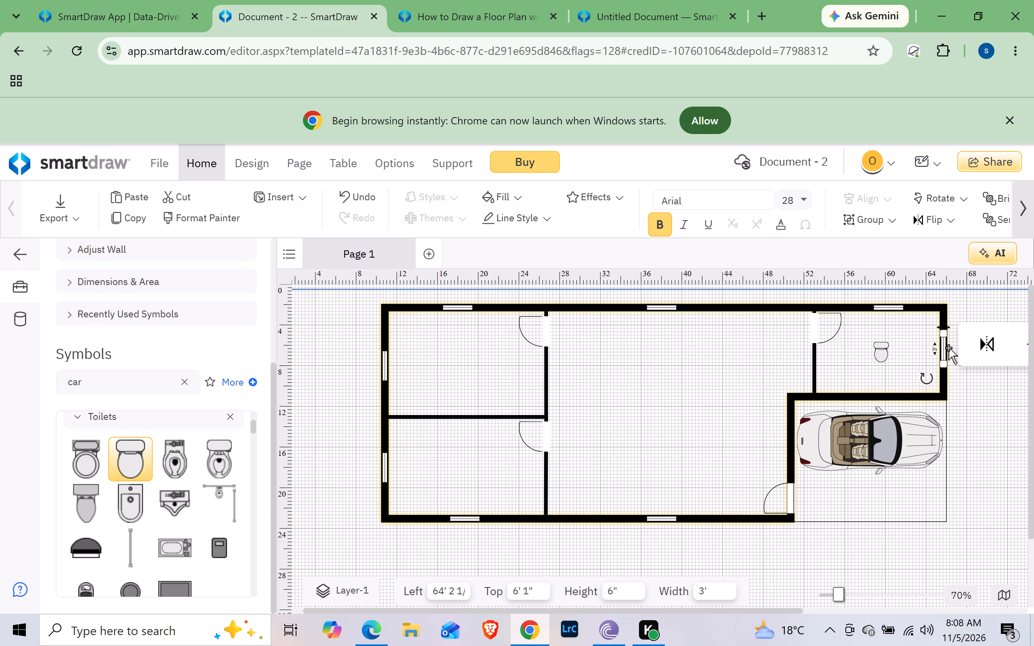
{"action": "left_click", "coordinate": [840, 332]}
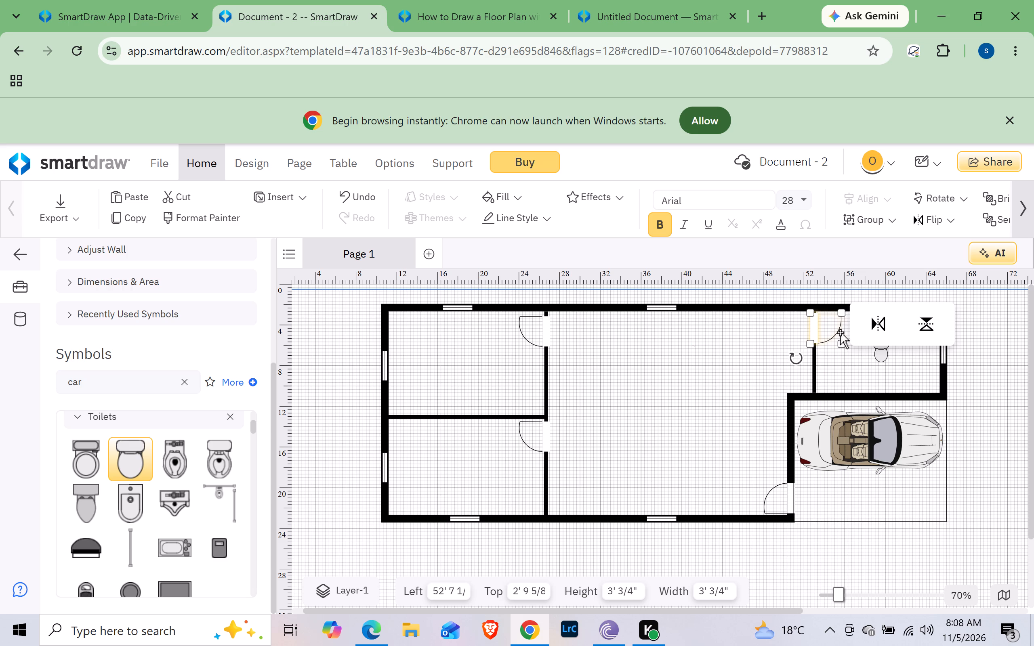
{"action": "left_click", "coordinate": [866, 359]}
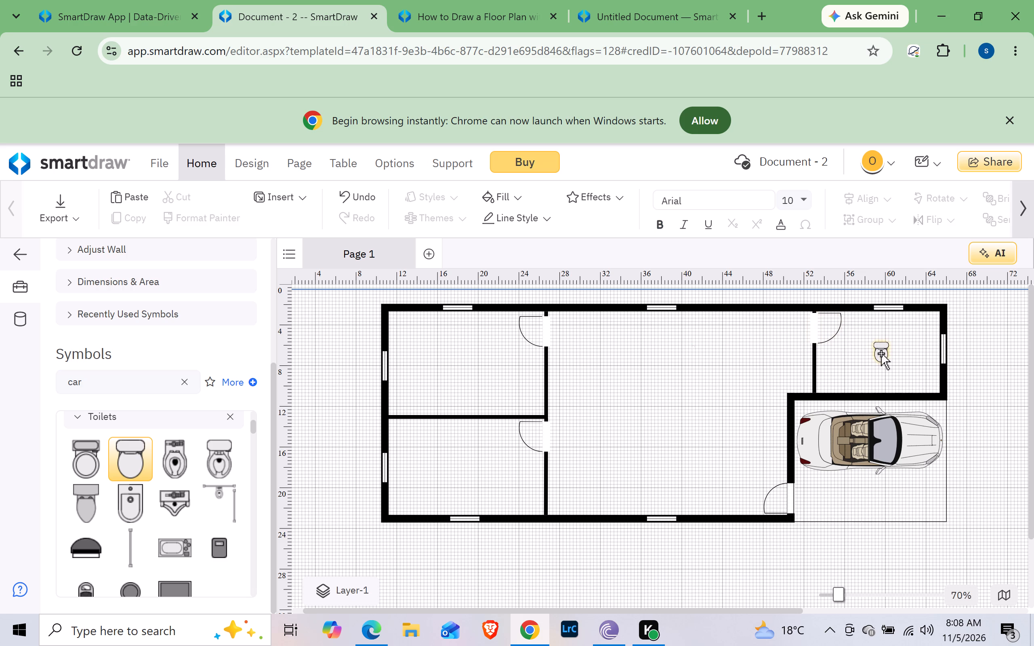
Move the toilet up against the small room's upper wall, just below the window.
{"action": "left_click_drag", "start_coordinate": [881, 352], "coordinate": [917, 342]}
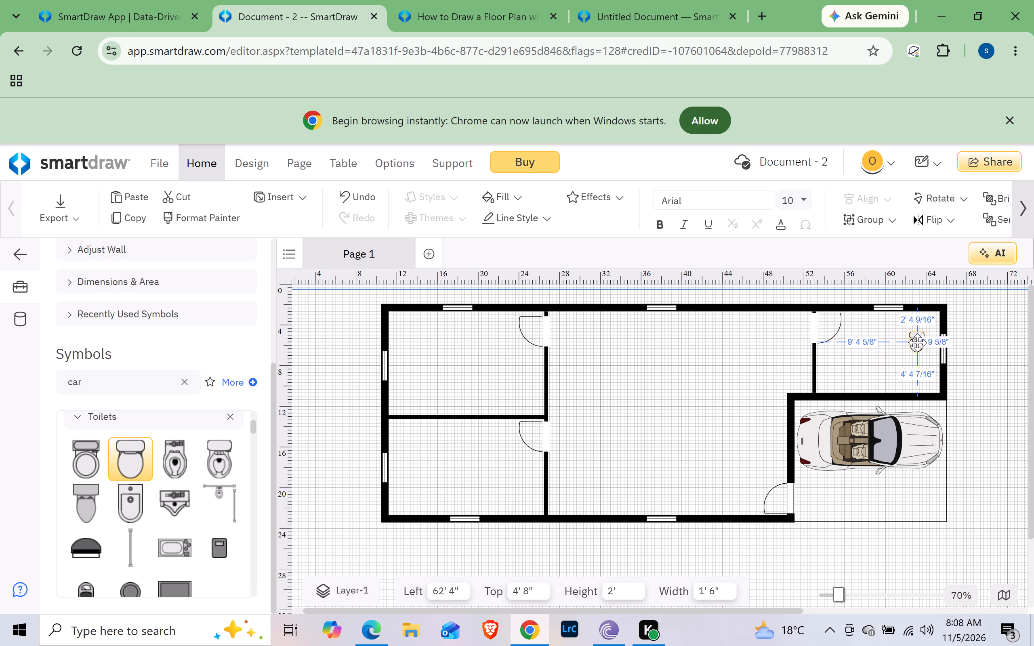
{"action": "left_click_drag", "start_coordinate": [917, 342], "coordinate": [923, 352]}
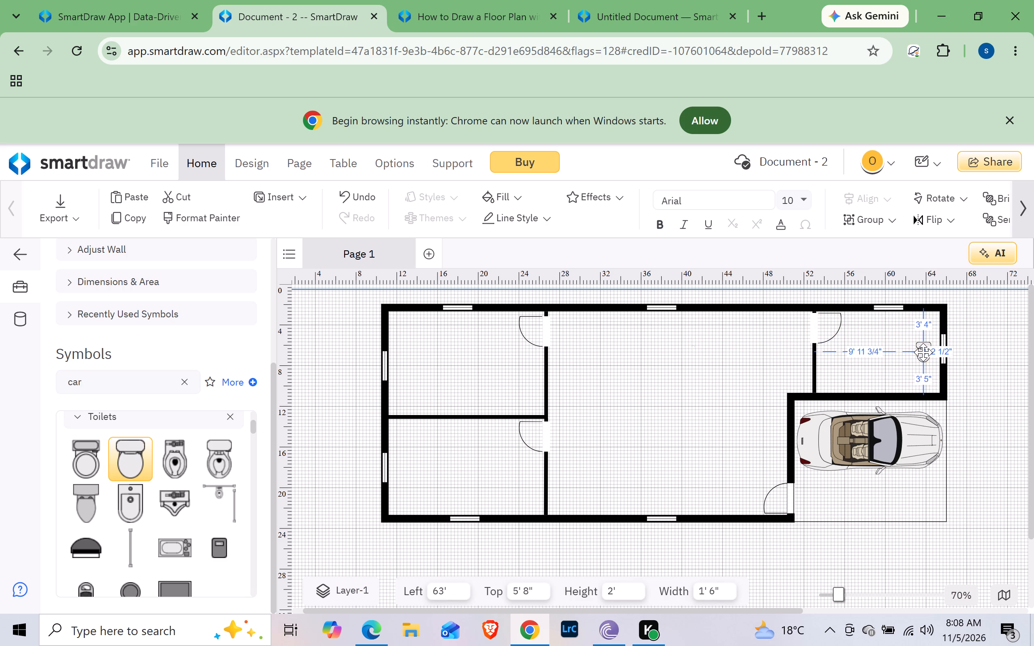
{"action": "left_click_drag", "start_coordinate": [923, 352], "coordinate": [921, 350]}
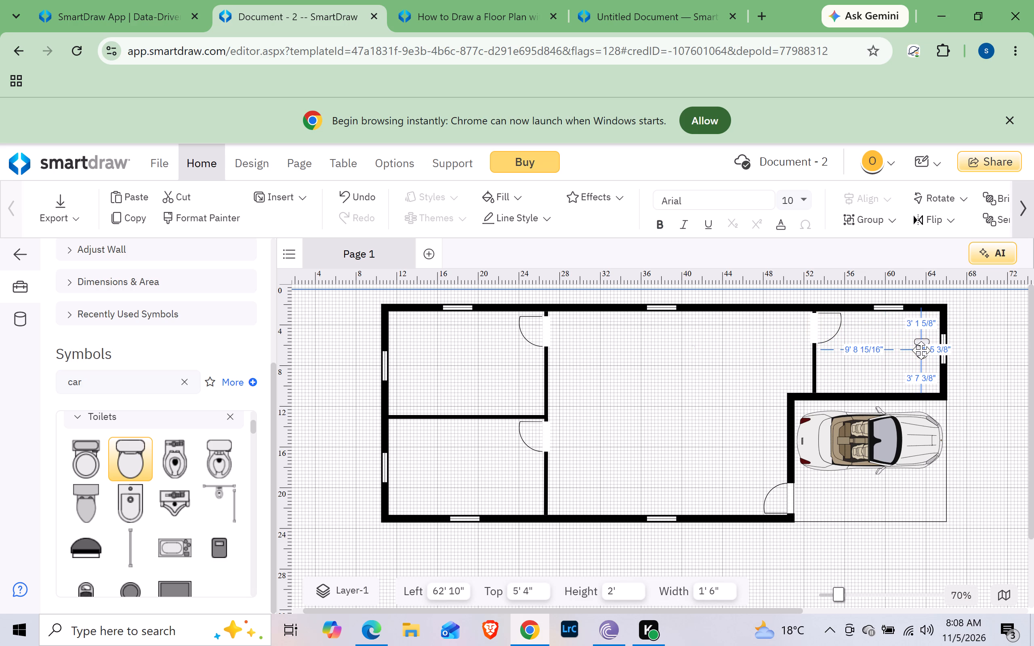
{"action": "left_click_drag", "start_coordinate": [921, 350], "coordinate": [922, 351]}
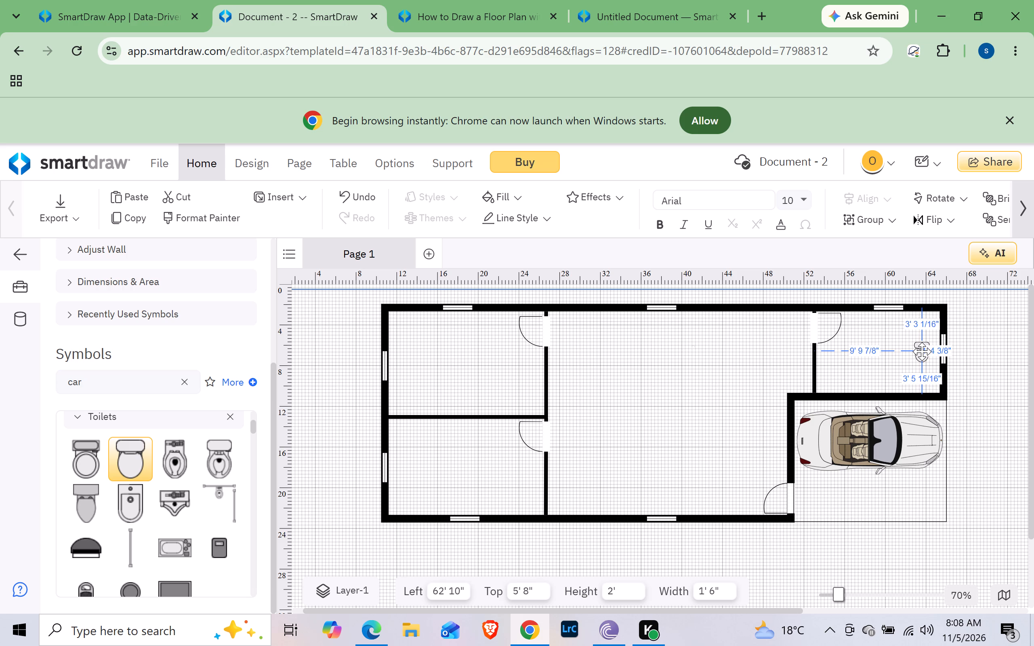
{"action": "left_click_drag", "start_coordinate": [922, 351], "coordinate": [897, 331]}
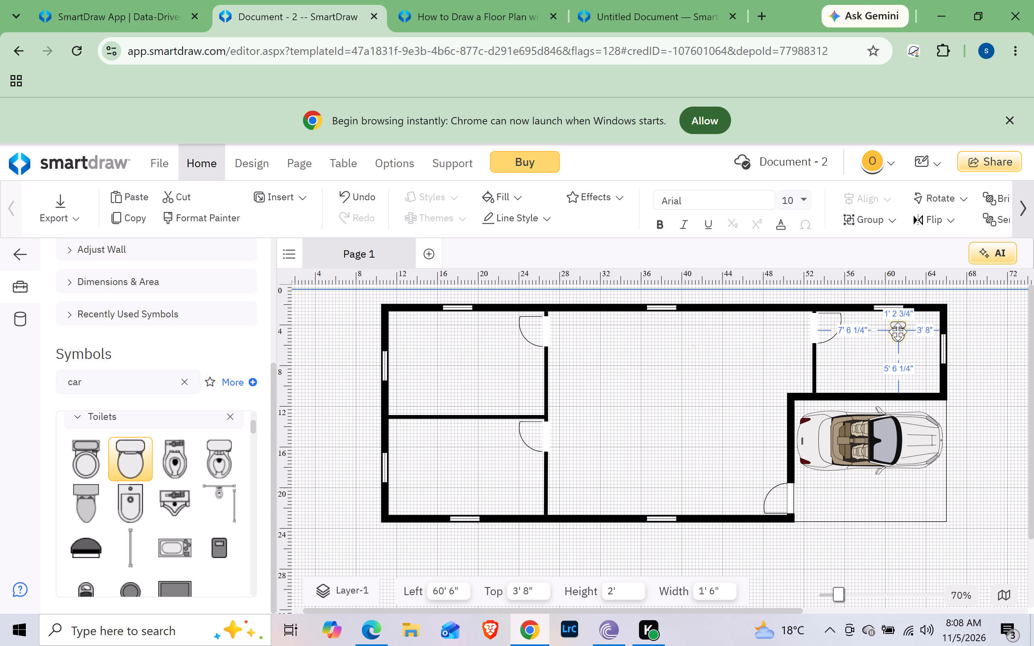
{"action": "left_click_drag", "start_coordinate": [897, 331], "coordinate": [892, 331]}
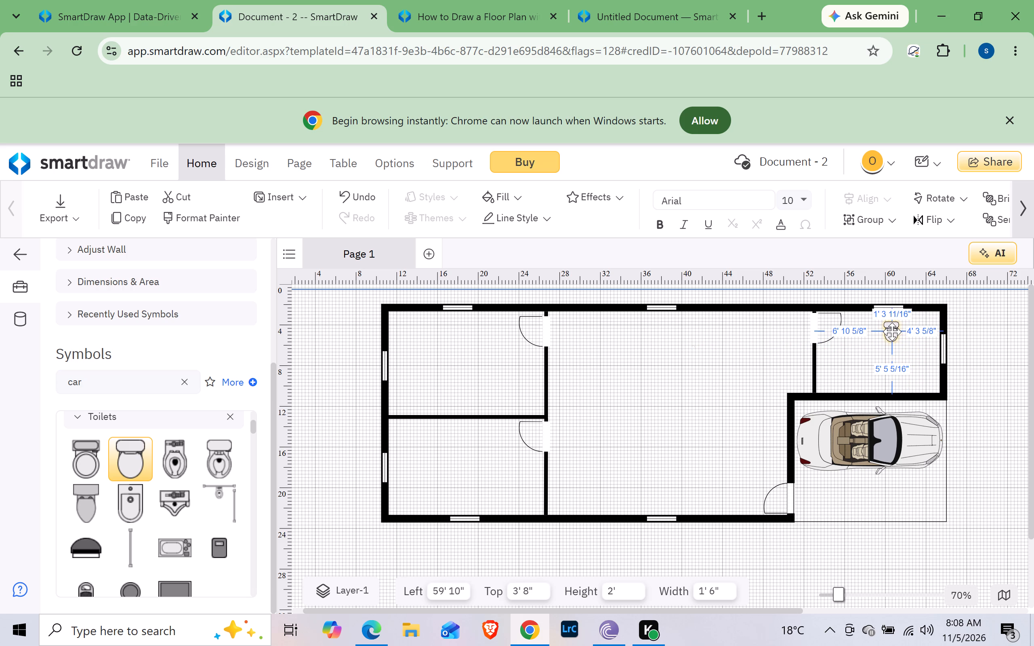
{"action": "left_click_drag", "start_coordinate": [892, 331], "coordinate": [887, 331]}
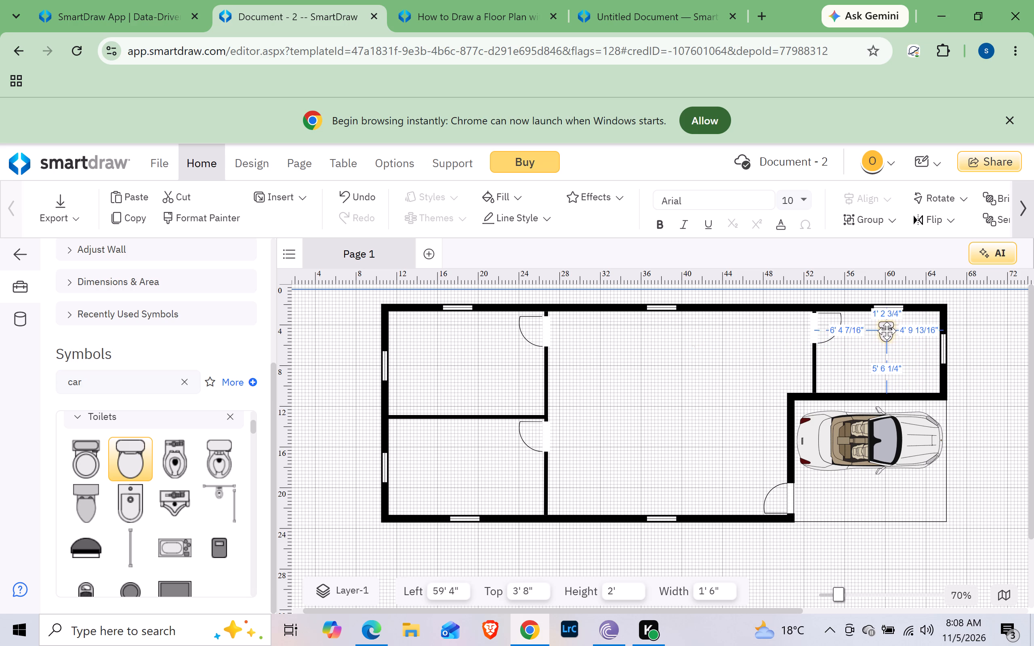
{"action": "left_click_drag", "start_coordinate": [887, 331], "coordinate": [887, 330]}
{"action": "left_click", "coordinate": [929, 346]}
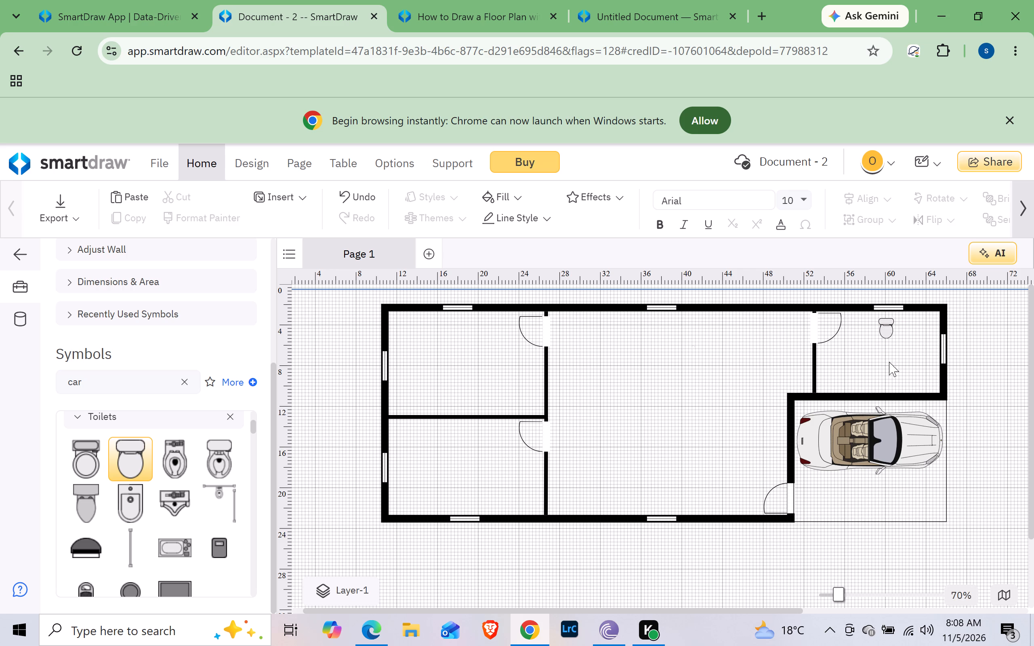
Fine-tune the toilet's position below the upper-wall window to about 59' 2" Left and 3' 4" Top.
{"action": "left_click", "coordinate": [884, 333]}
{"action": "left_click_drag", "start_coordinate": [884, 333], "coordinate": [889, 334]}
{"action": "right_click", "coordinate": [889, 334]}
{"action": "left_click", "coordinate": [889, 334]}
{"action": "left_click", "coordinate": [845, 367]}
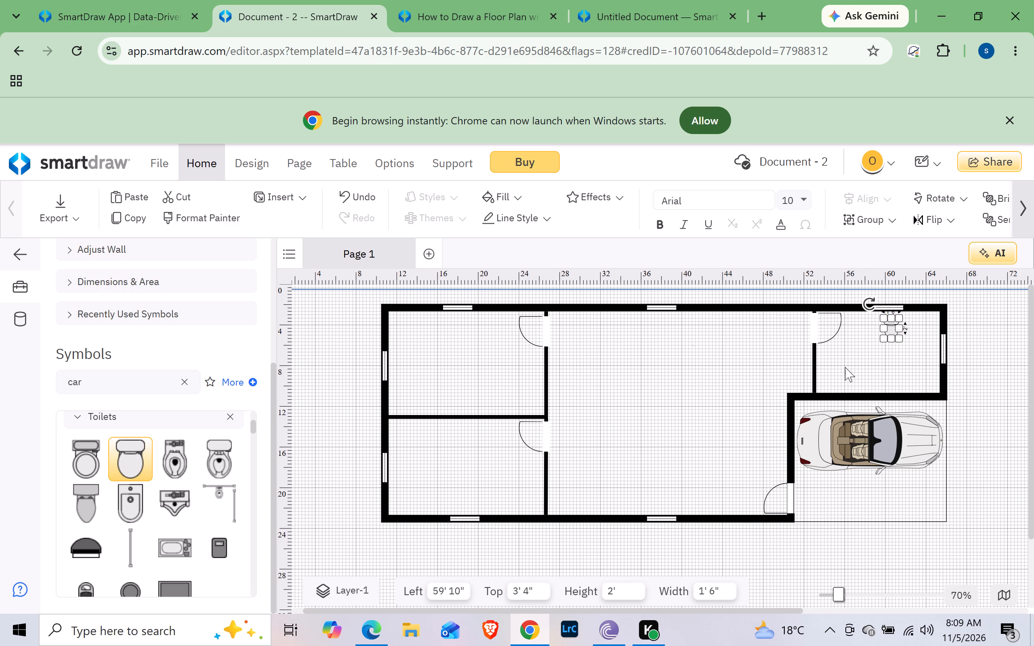
{"action": "left_click", "coordinate": [893, 326]}
{"action": "left_click_drag", "start_coordinate": [893, 326], "coordinate": [891, 327]}
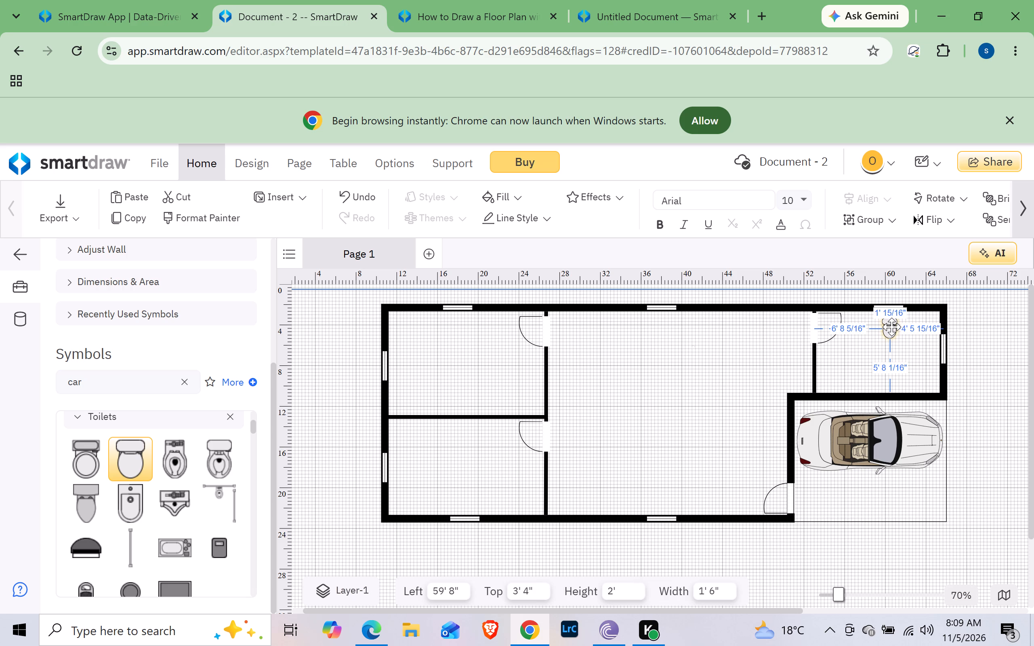
{"action": "left_click_drag", "start_coordinate": [891, 327], "coordinate": [889, 327]}
{"action": "left_click", "coordinate": [861, 354]}
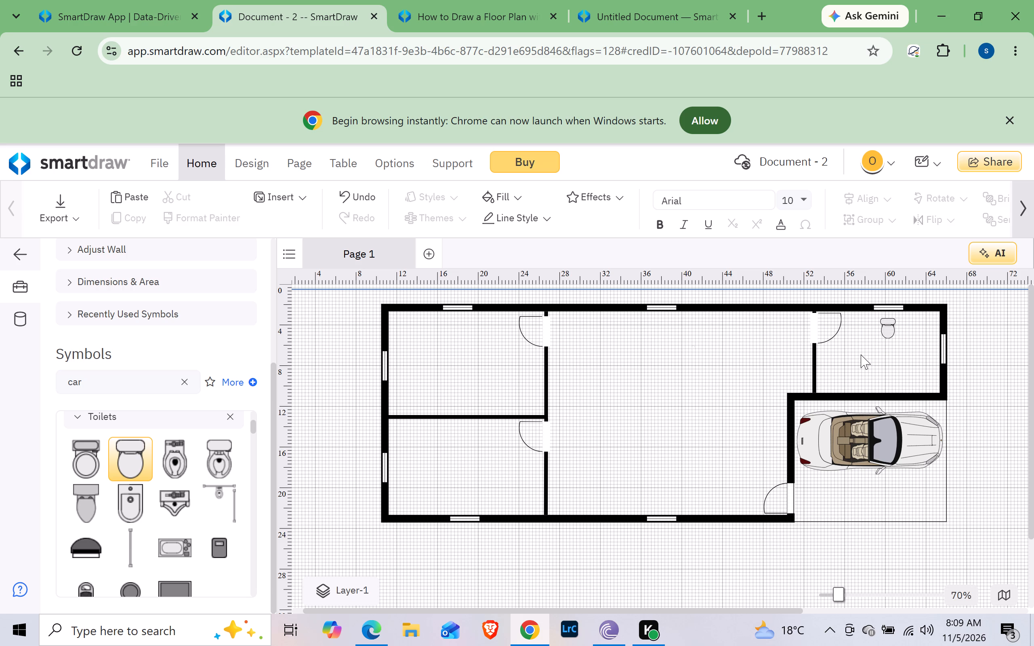
{"action": "left_click", "coordinate": [887, 325]}
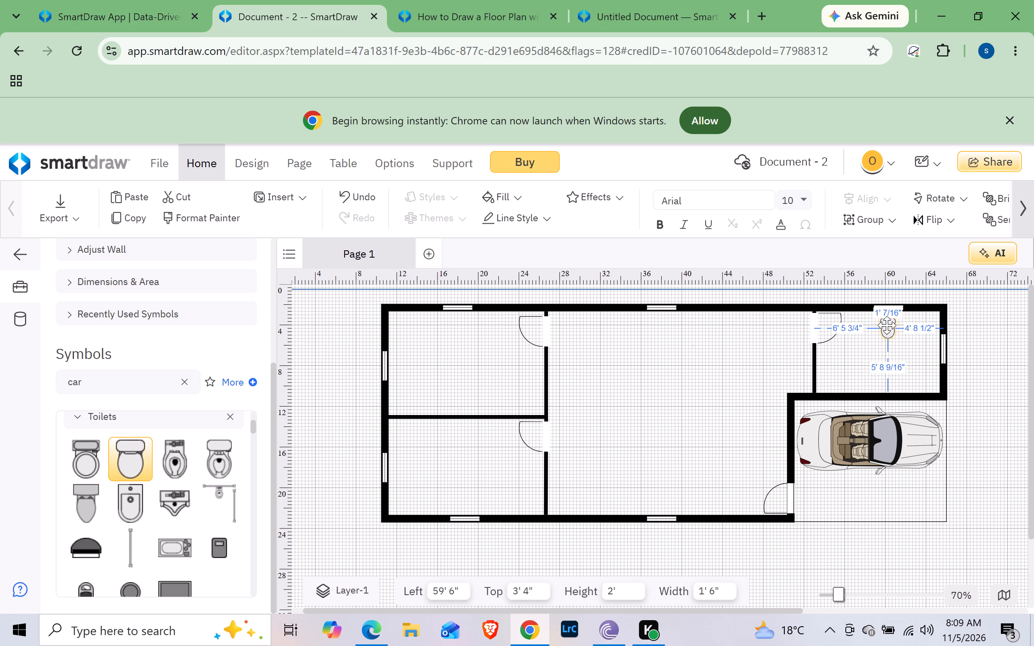
{"action": "right_click", "coordinate": [887, 325]}
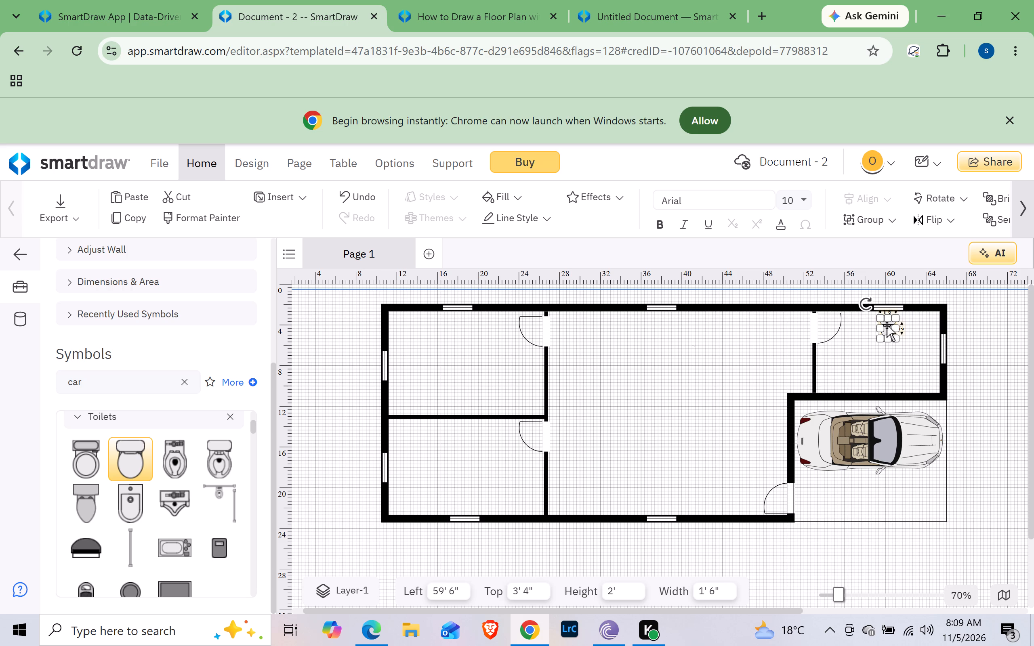
{"action": "left_click", "coordinate": [860, 334]}
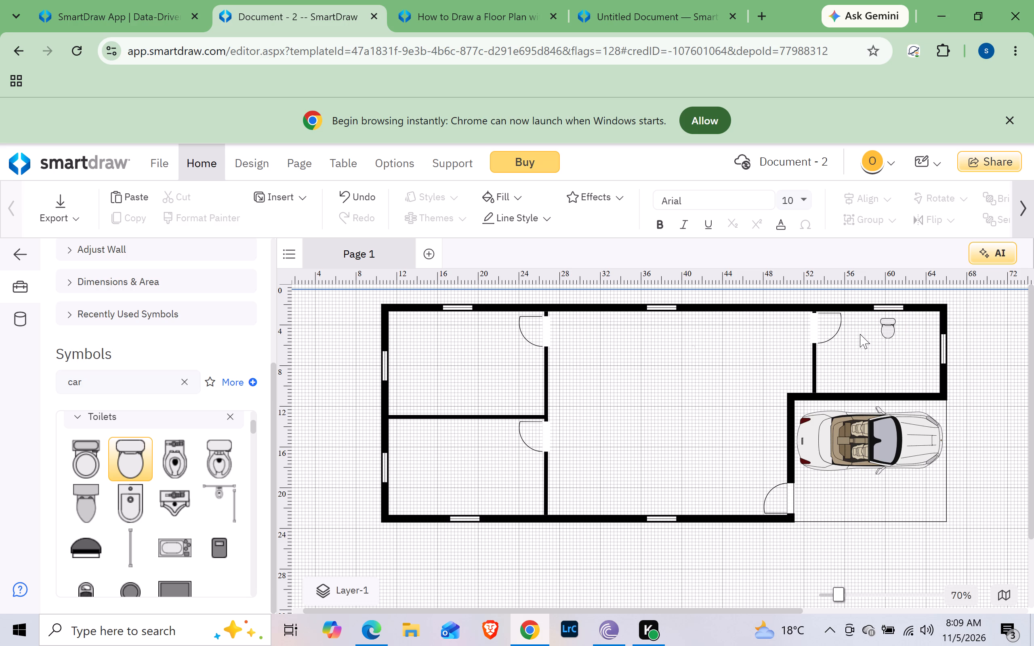
{"action": "left_click", "coordinate": [885, 324]}
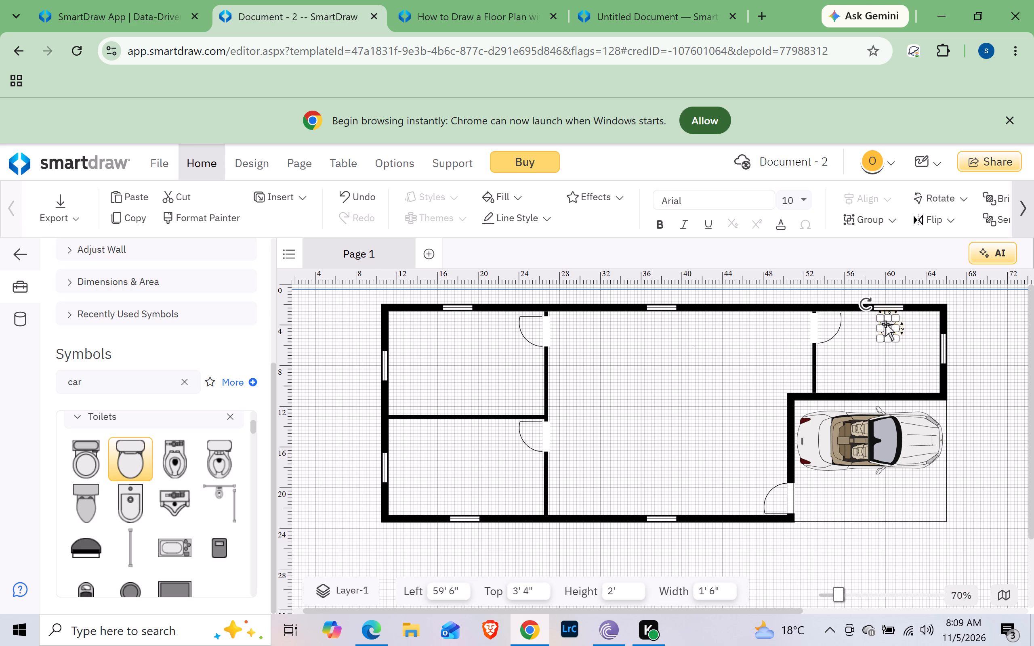
{"action": "left_click", "coordinate": [885, 324]}
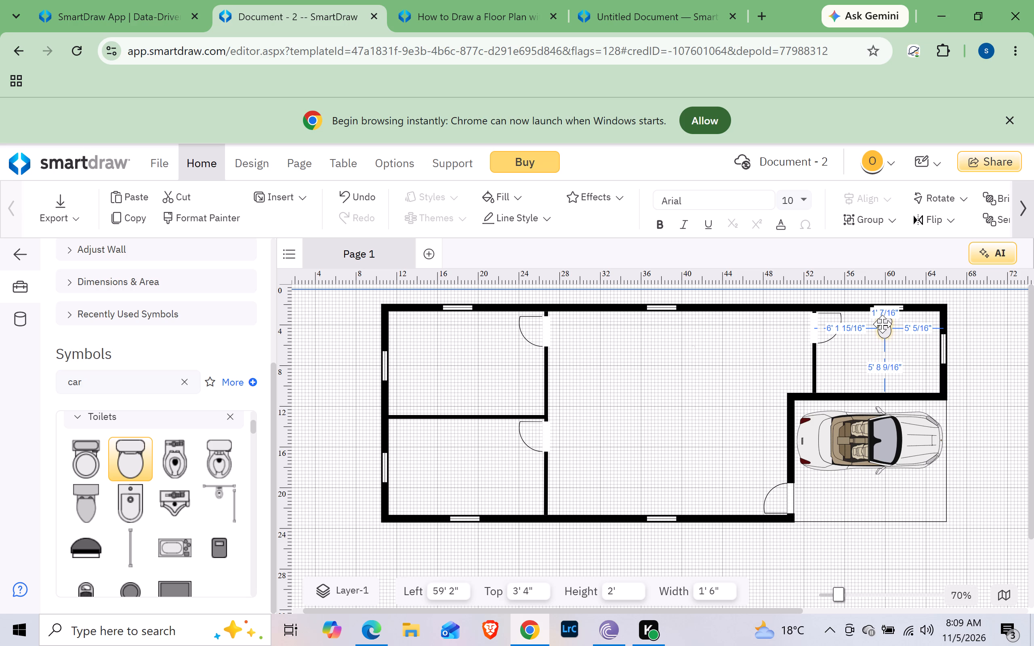
{"action": "left_click", "coordinate": [856, 341]}
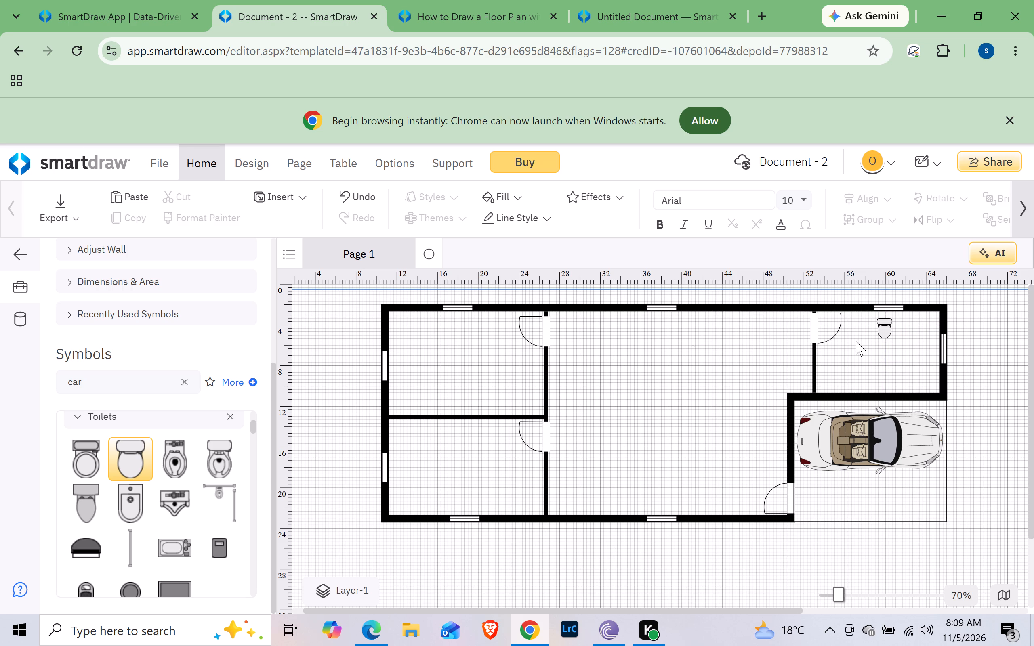
Shift the small room's upper-wall window along the wall to about 58' 6" Left, centering it over the toilet.
{"action": "left_click", "coordinate": [887, 307]}
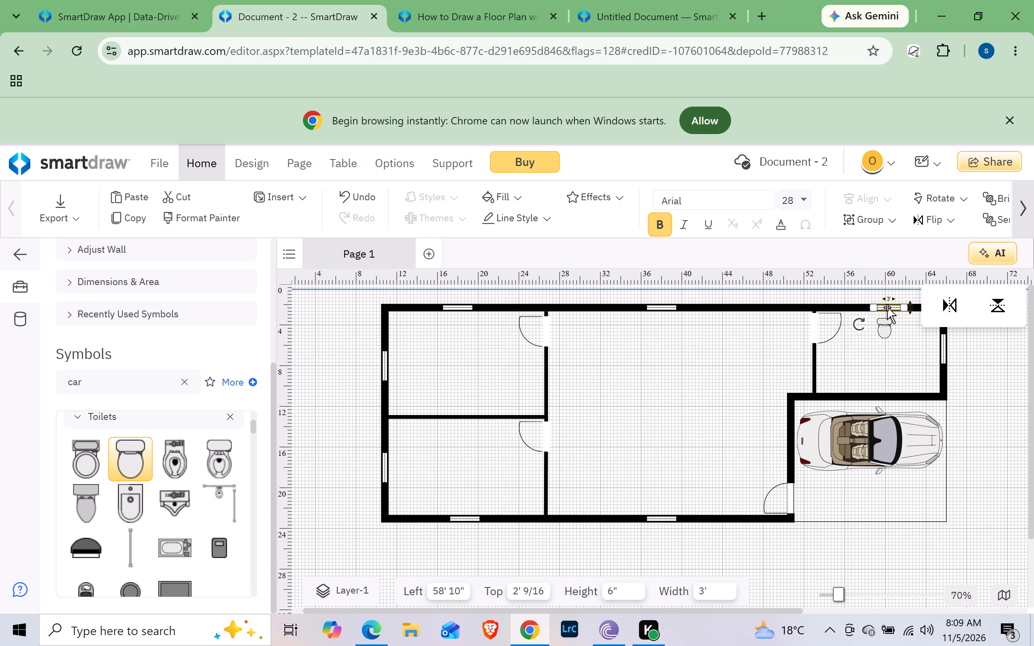
{"action": "right_click", "coordinate": [887, 307]}
{"action": "left_click", "coordinate": [920, 350]}
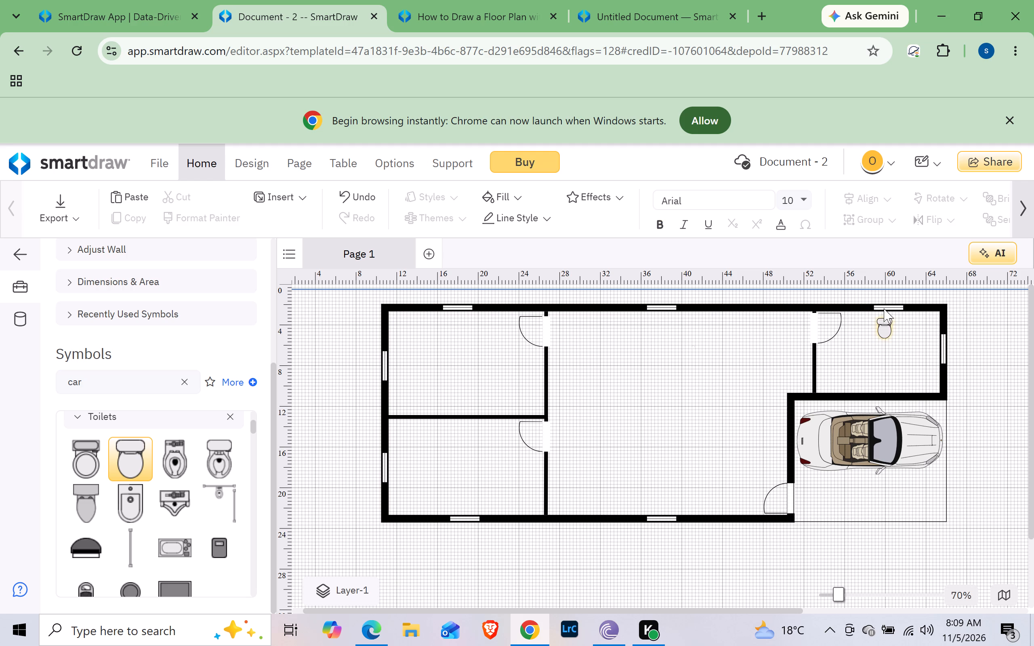
{"action": "left_click", "coordinate": [882, 308]}
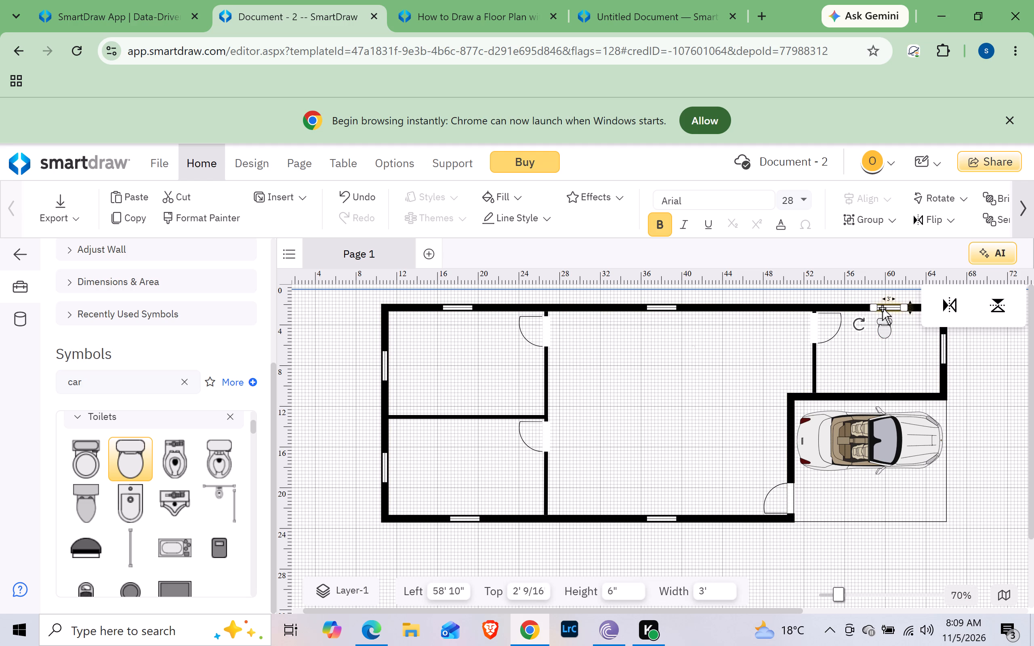
{"action": "left_click_drag", "start_coordinate": [882, 308], "coordinate": [877, 307]}
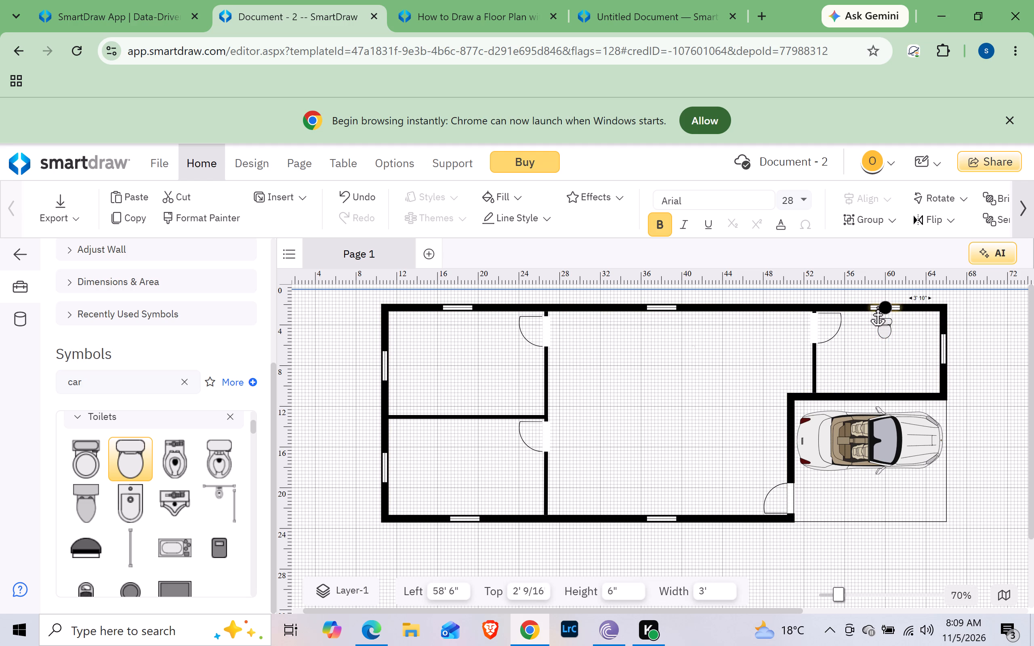
{"action": "left_click_drag", "start_coordinate": [877, 307], "coordinate": [877, 306]}
{"action": "left_click", "coordinate": [868, 350]}
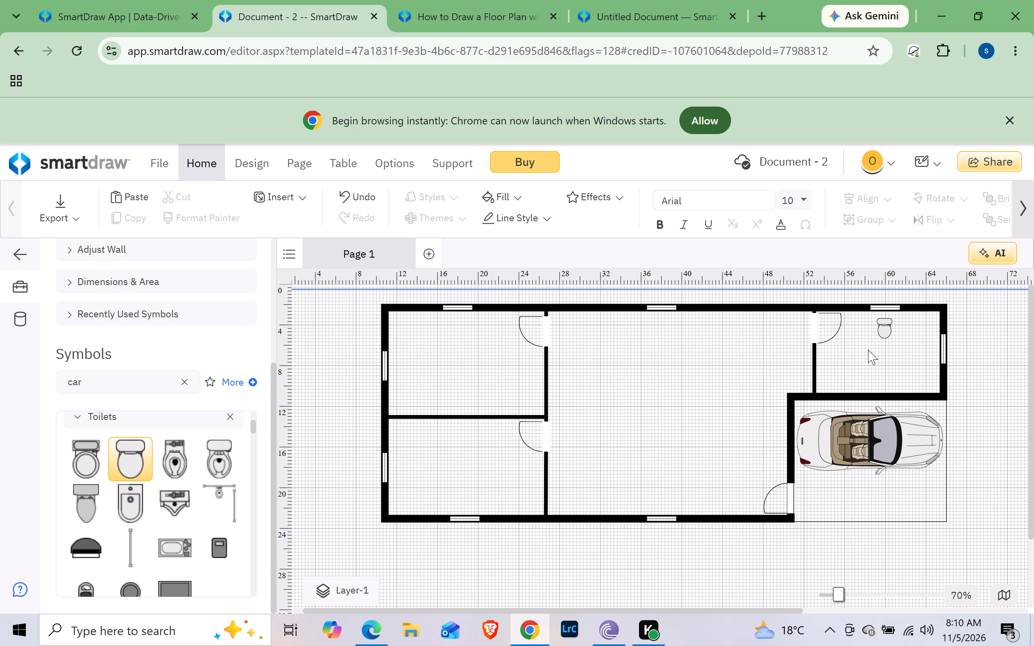
Nudge the toilet slightly toward the outer side wall, to about 59' 4" Left and 3' 4" Top.
{"action": "left_click", "coordinate": [887, 331]}
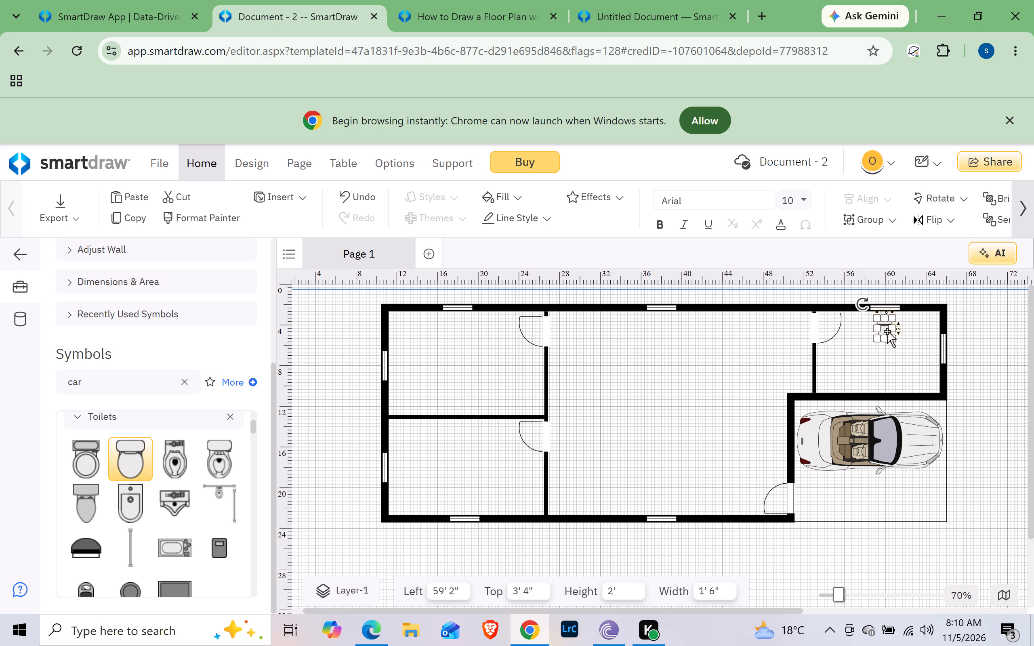
{"action": "left_click", "coordinate": [887, 331]}
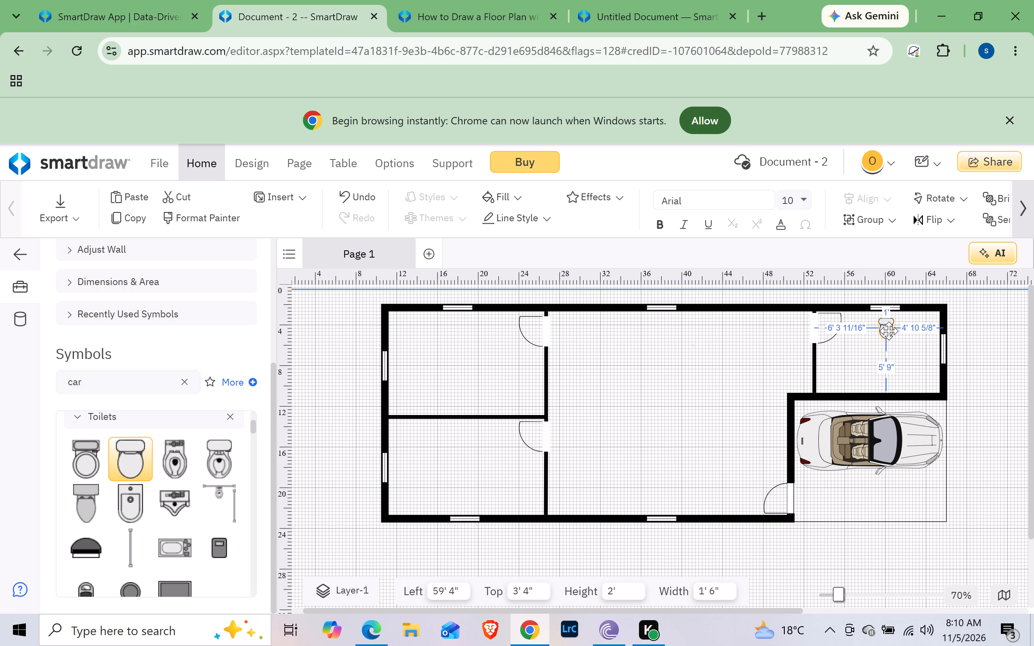
{"action": "left_click", "coordinate": [897, 363]}
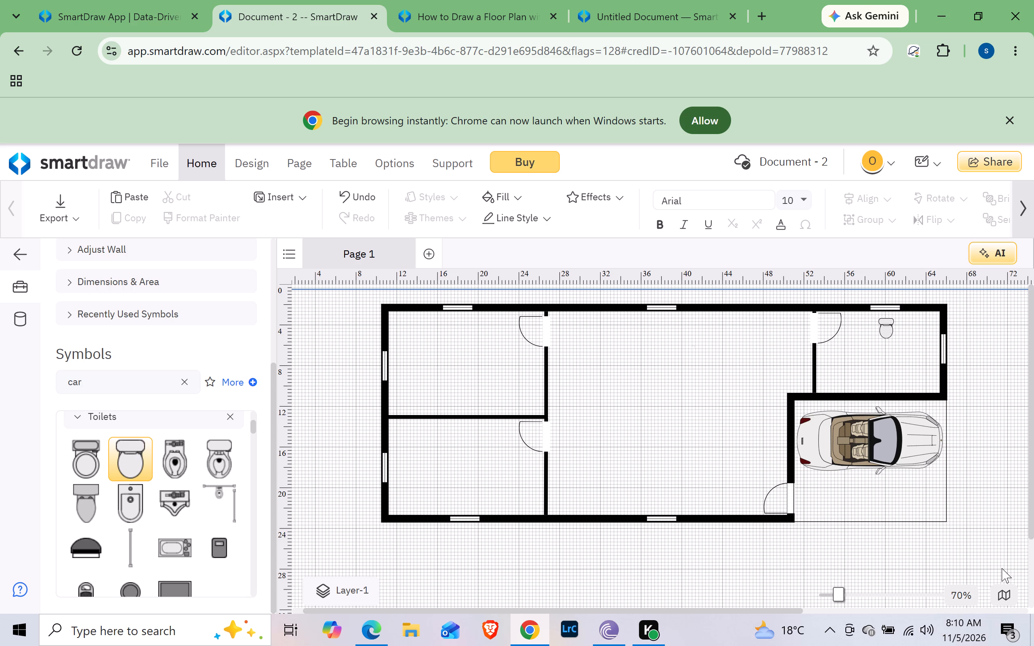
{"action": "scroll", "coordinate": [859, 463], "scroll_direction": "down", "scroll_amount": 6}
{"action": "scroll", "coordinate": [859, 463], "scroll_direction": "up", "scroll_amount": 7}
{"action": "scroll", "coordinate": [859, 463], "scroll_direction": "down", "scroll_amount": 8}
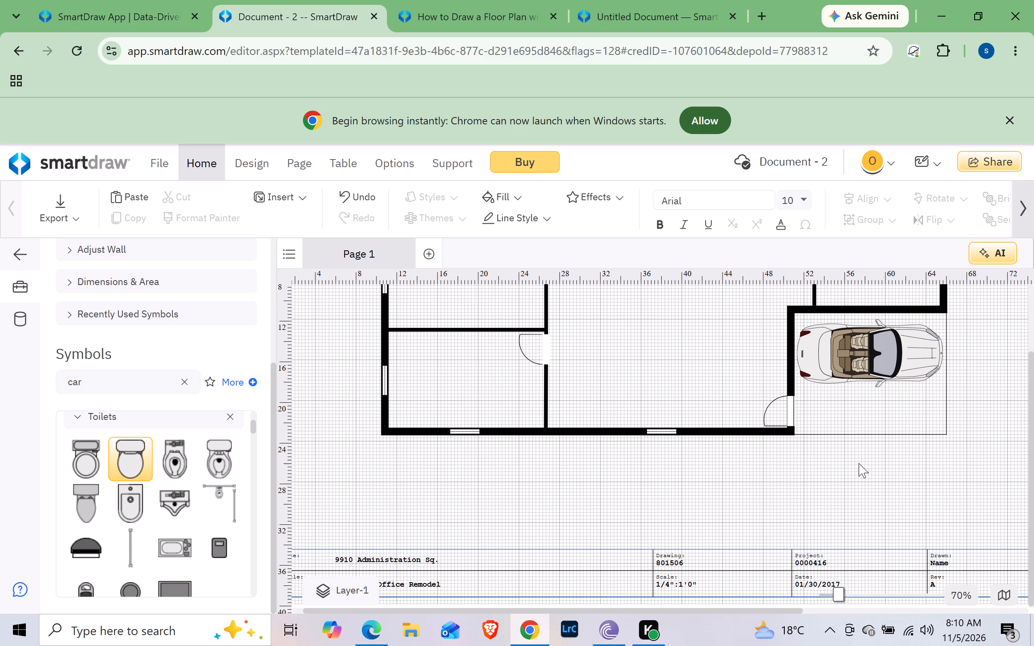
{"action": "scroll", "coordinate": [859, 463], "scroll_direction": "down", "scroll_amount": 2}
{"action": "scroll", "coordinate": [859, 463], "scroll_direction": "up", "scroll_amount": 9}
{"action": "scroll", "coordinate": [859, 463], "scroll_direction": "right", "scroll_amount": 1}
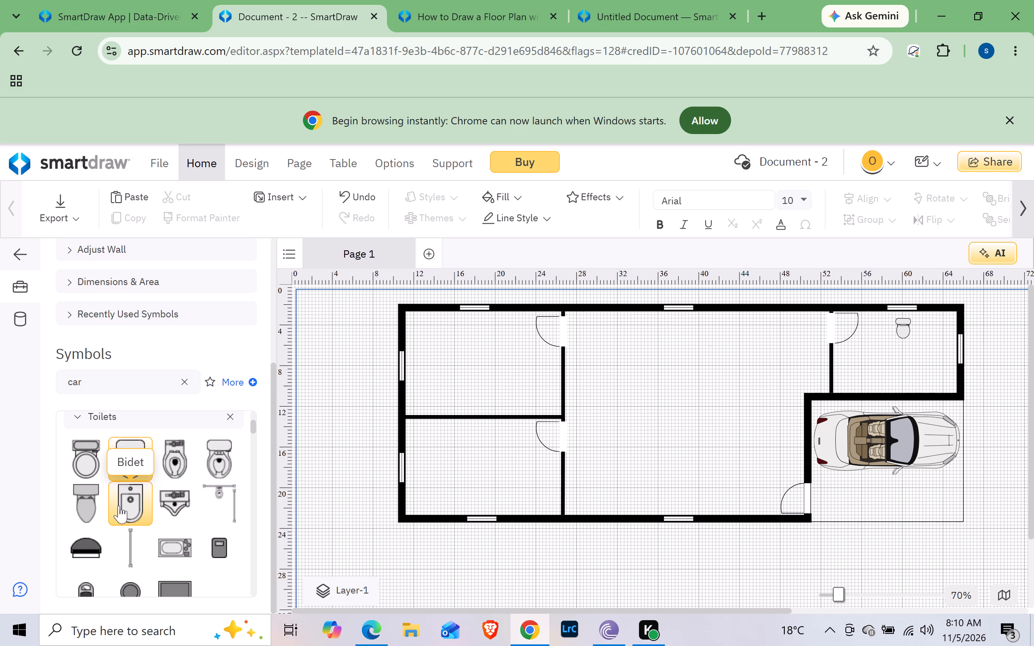
Place a Paper Towel Dispenser symbol between the bathroom door and the toilet, at about 56' 8" Left and 3' 4" Top.
{"action": "scroll", "coordinate": [83, 498], "scroll_direction": "down", "scroll_amount": 1}
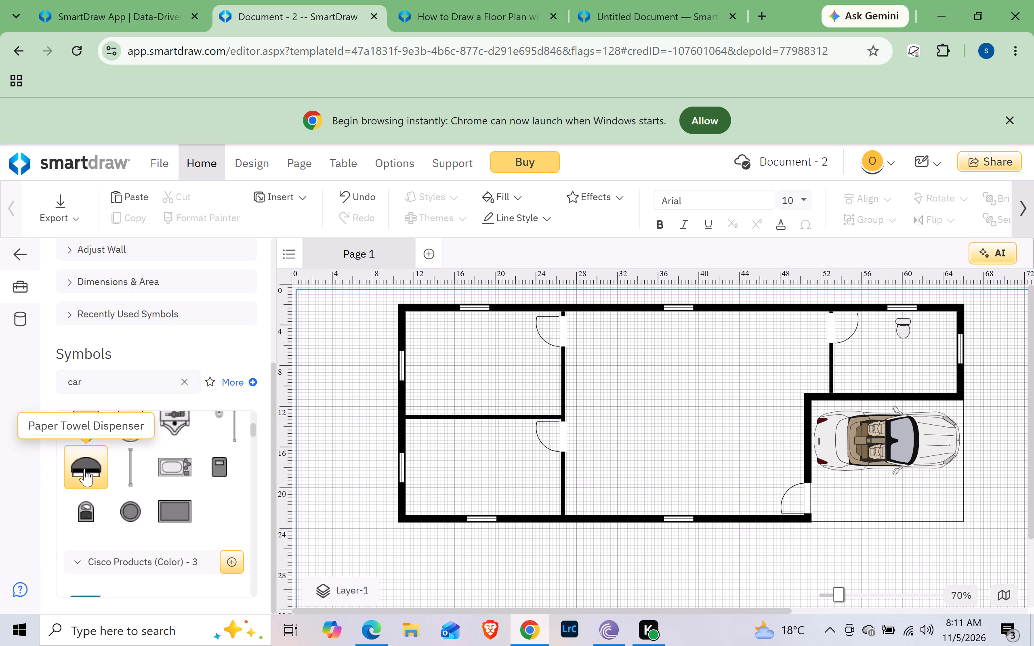
{"action": "left_click_drag", "start_coordinate": [84, 469], "coordinate": [93, 469]}
{"action": "left_click_drag", "start_coordinate": [93, 469], "coordinate": [836, 346]}
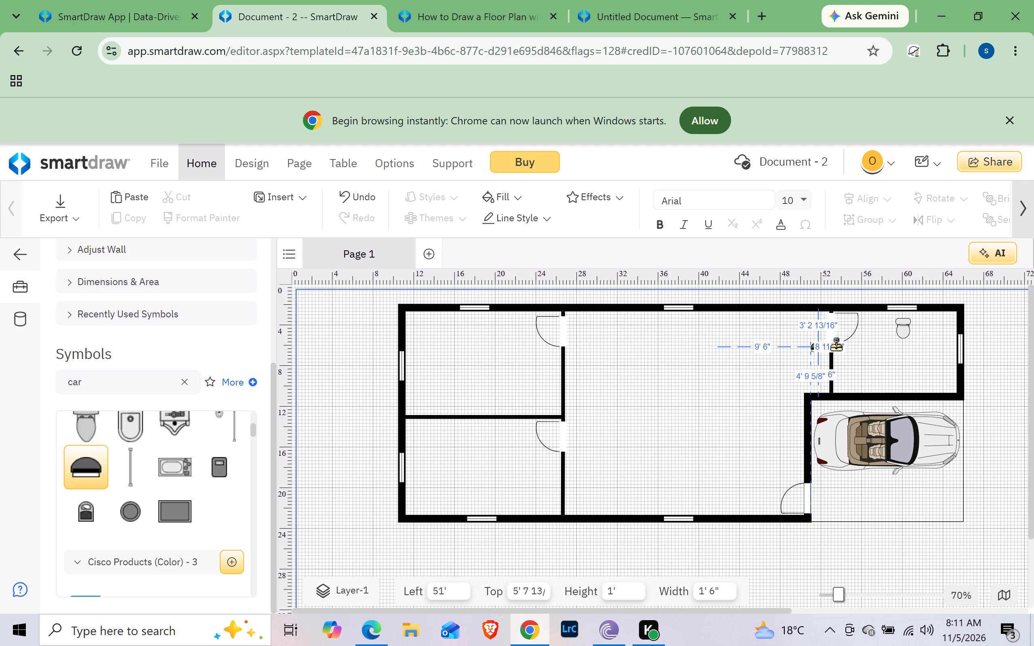
{"action": "left_click_drag", "start_coordinate": [836, 346], "coordinate": [885, 341]}
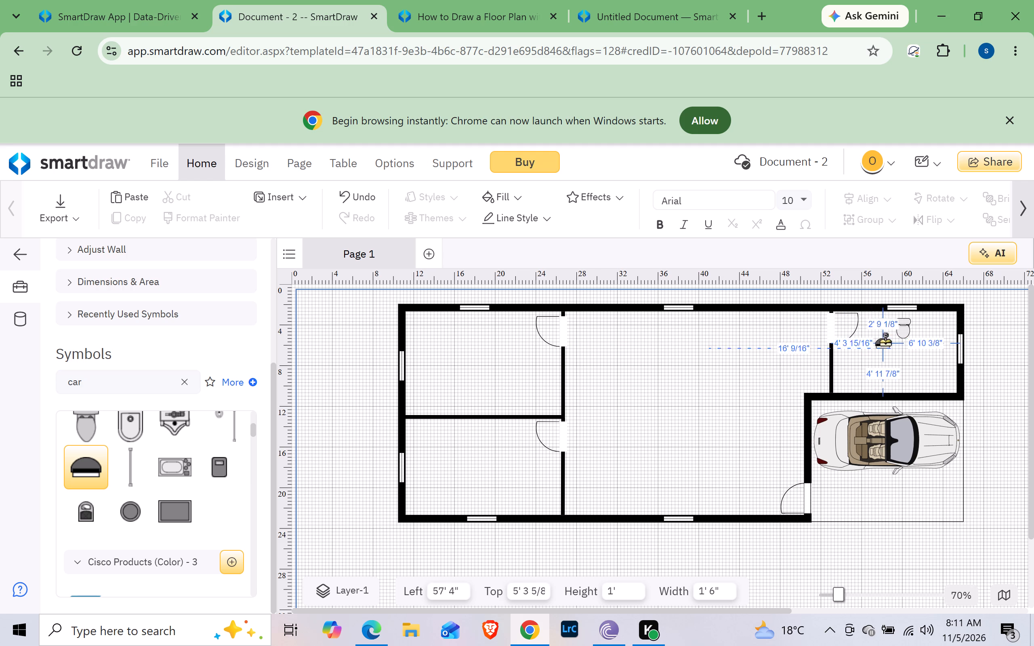
{"action": "left_click_drag", "start_coordinate": [885, 341], "coordinate": [927, 329]}
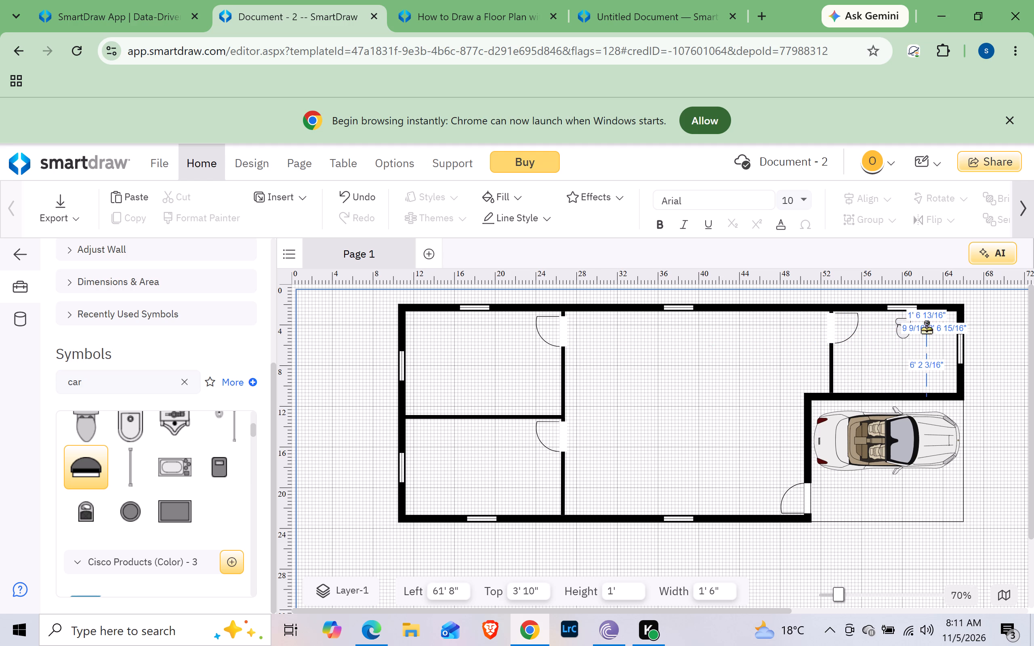
{"action": "left_click_drag", "start_coordinate": [927, 329], "coordinate": [872, 323]}
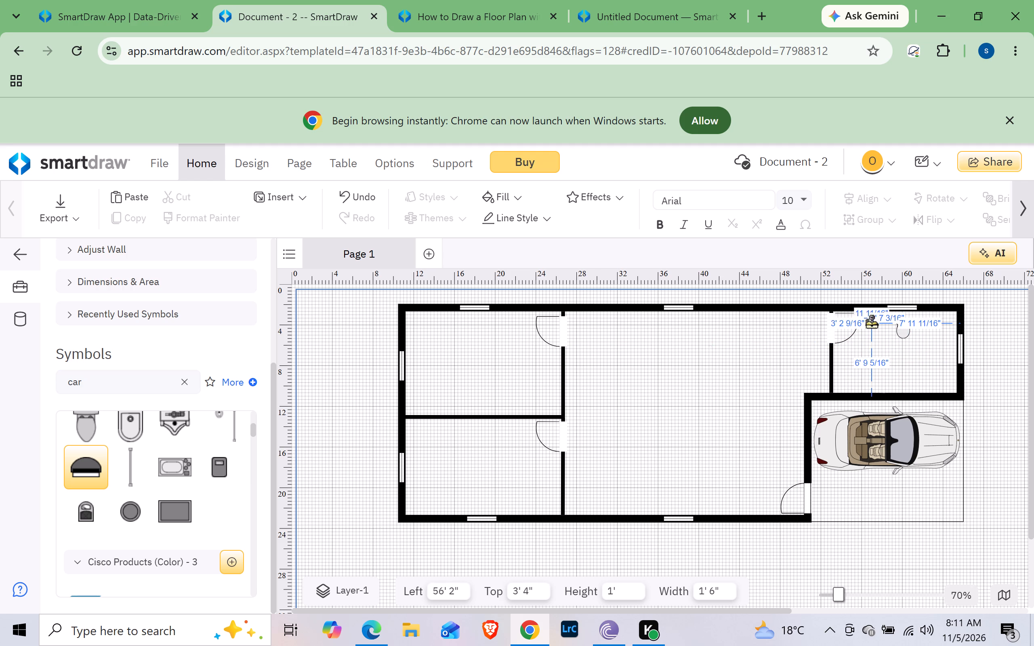
{"action": "left_click_drag", "start_coordinate": [872, 323], "coordinate": [871, 323]}
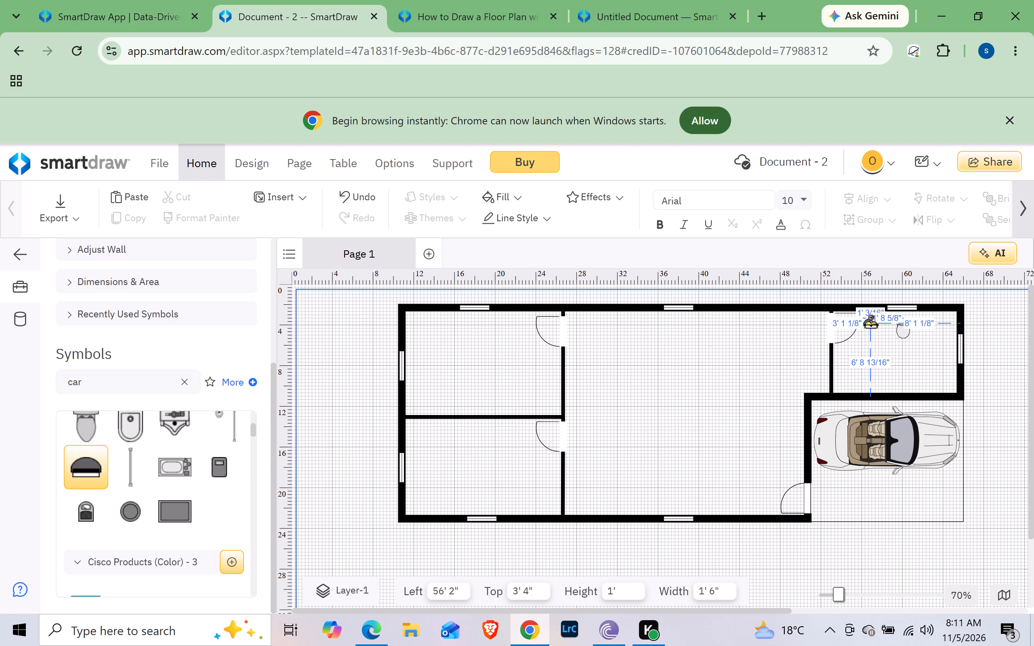
{"action": "left_click_drag", "start_coordinate": [871, 323], "coordinate": [876, 321]}
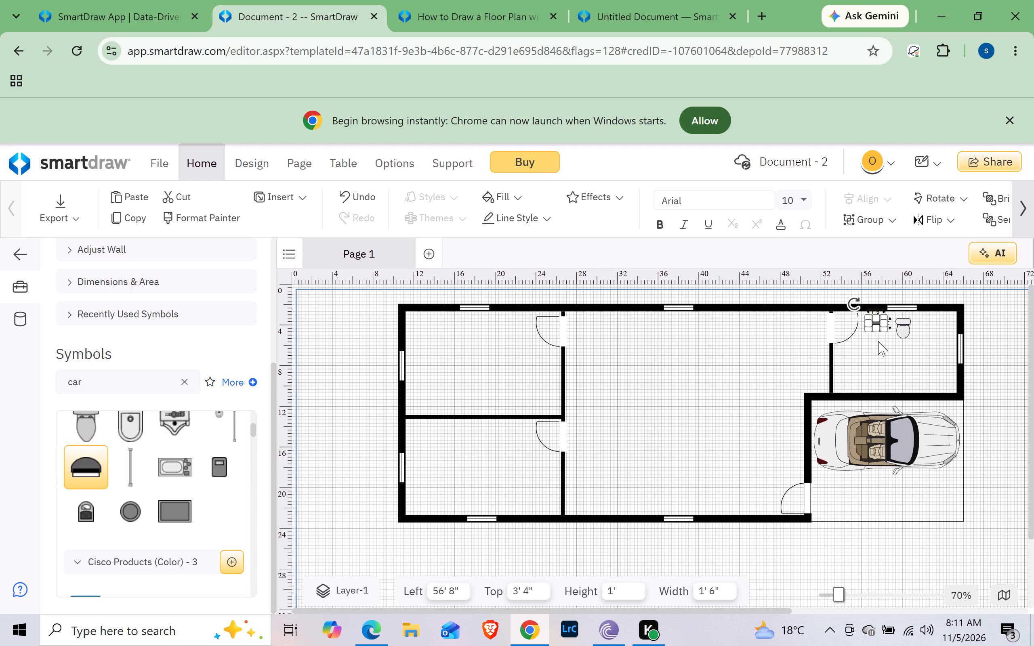
{"action": "left_click", "coordinate": [869, 350]}
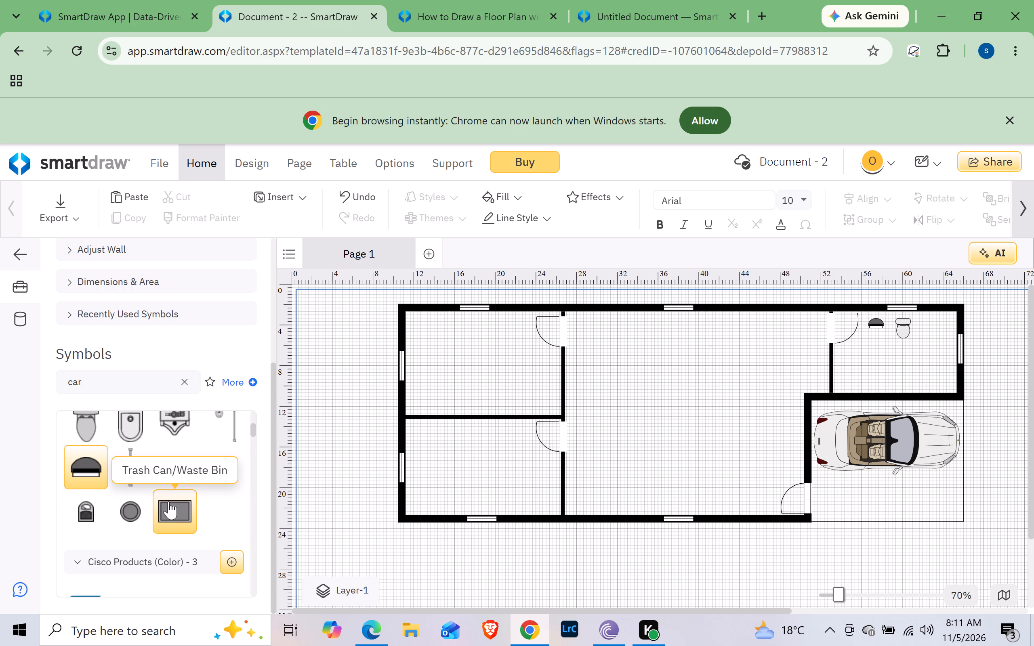
Look through the Toilets symbols and neighbouring categories for more bathroom fixtures.
{"action": "scroll", "coordinate": [168, 501], "scroll_direction": "up", "scroll_amount": 2}
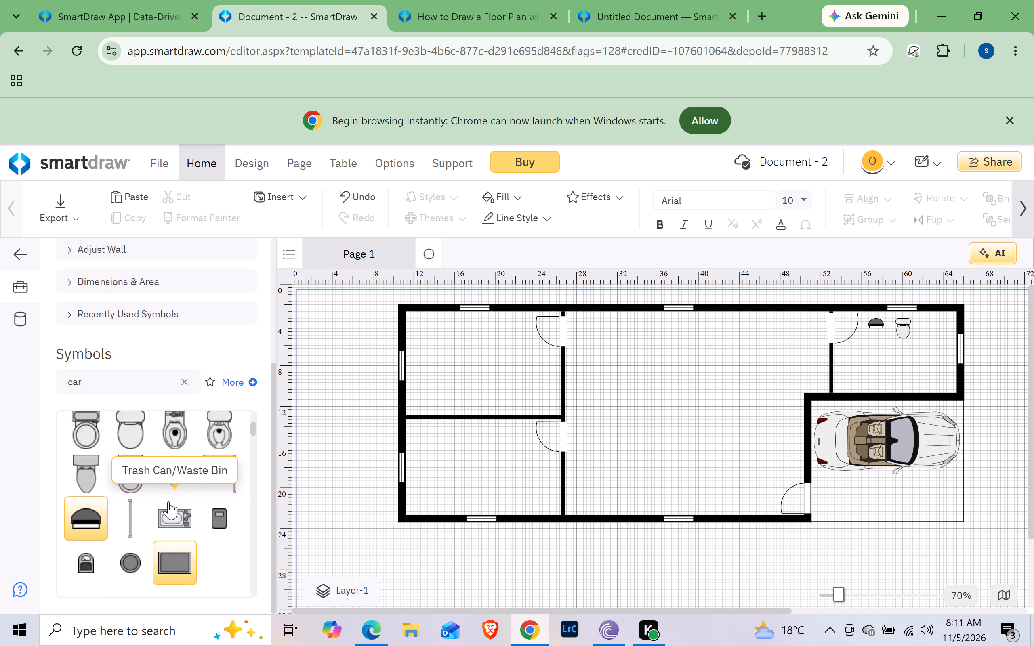
{"action": "scroll", "coordinate": [173, 541], "scroll_direction": "down", "scroll_amount": 3}
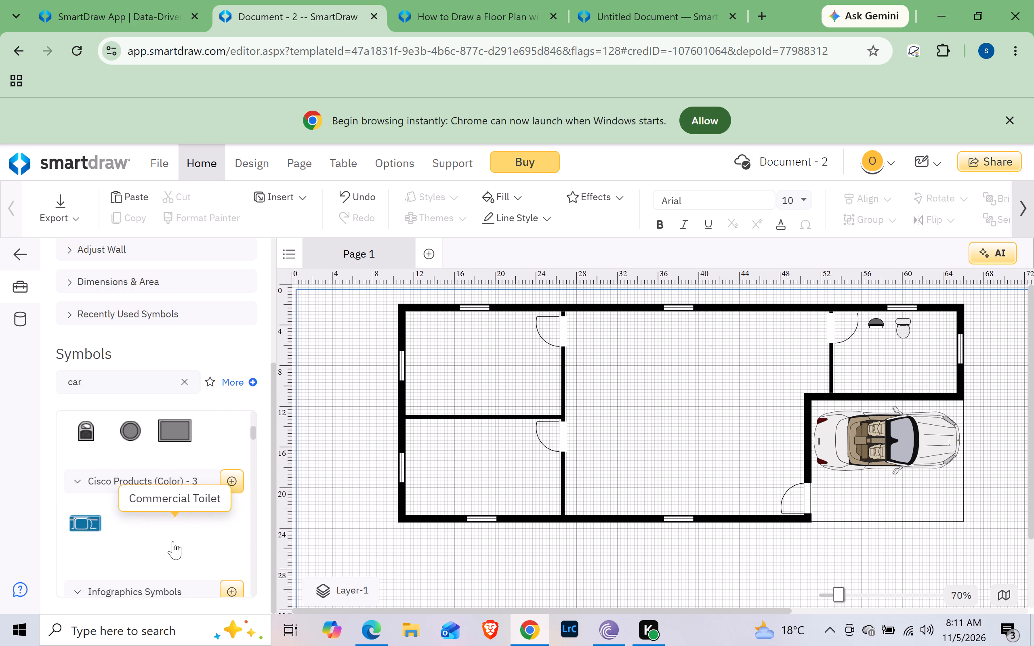
{"action": "scroll", "coordinate": [173, 541], "scroll_direction": "up", "scroll_amount": 4}
{"action": "scroll", "coordinate": [173, 541], "scroll_direction": "down", "scroll_amount": 4}
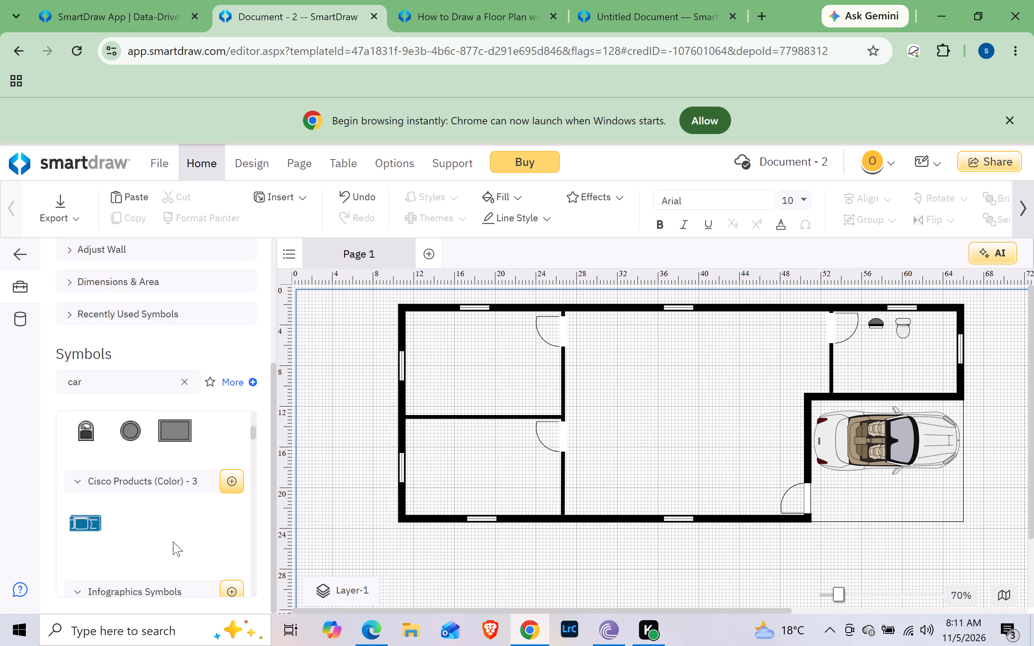
{"action": "scroll", "coordinate": [173, 541], "scroll_direction": "up", "scroll_amount": 1}
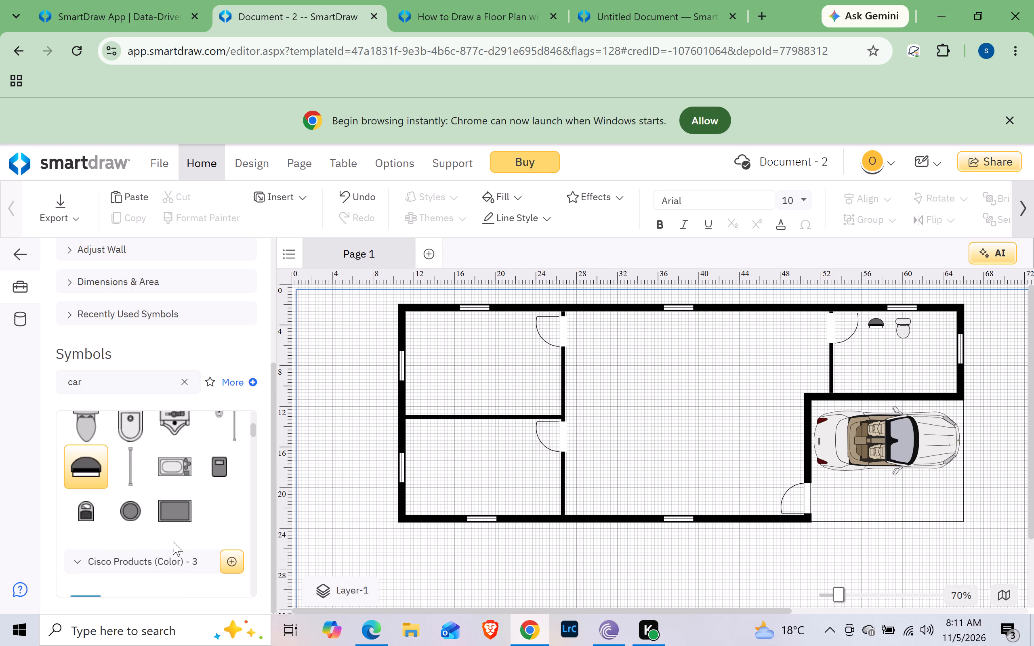
{"action": "scroll", "coordinate": [173, 541], "scroll_direction": "up", "scroll_amount": 2}
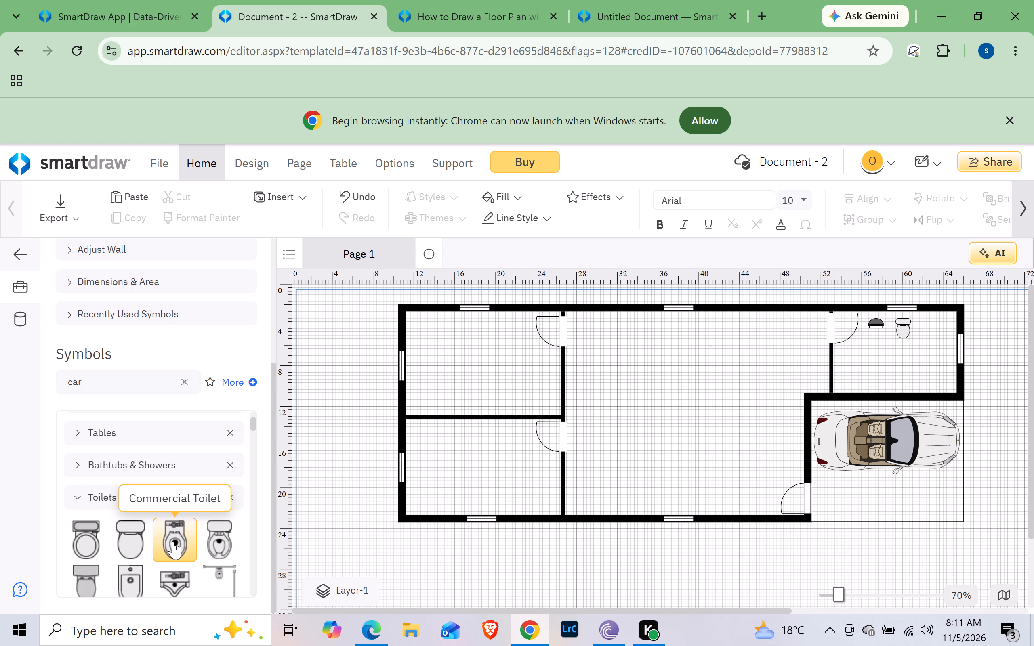
{"action": "scroll", "coordinate": [173, 541], "scroll_direction": "down", "scroll_amount": 2}
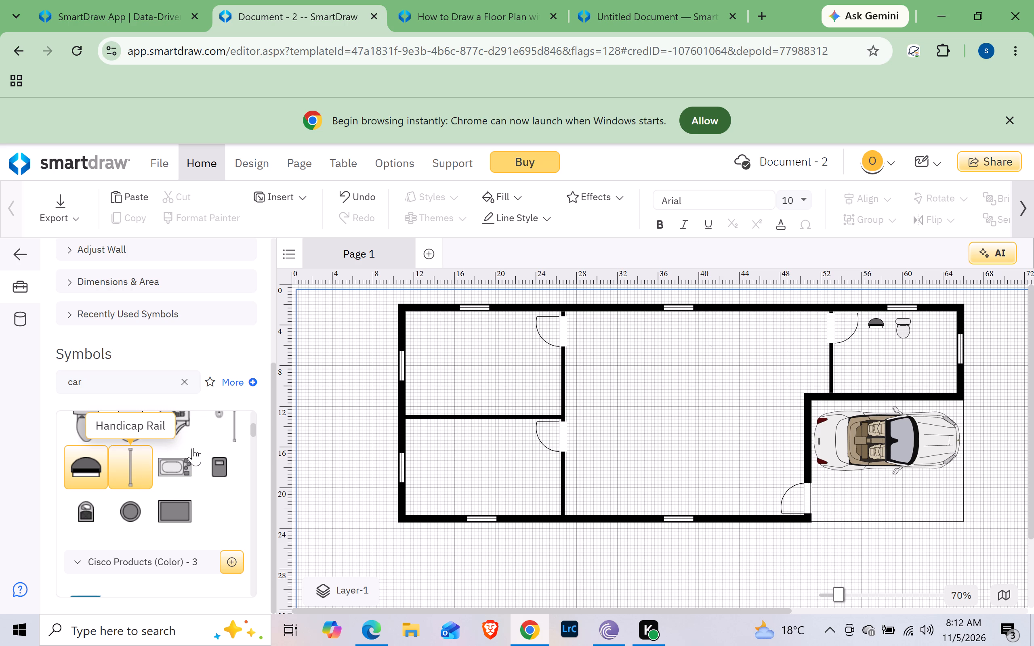
{"action": "scroll", "coordinate": [193, 448], "scroll_direction": "up", "scroll_amount": 3}
{"action": "scroll", "coordinate": [193, 448], "scroll_direction": "down", "scroll_amount": 4}
{"action": "scroll", "coordinate": [193, 448], "scroll_direction": "up", "scroll_amount": 1}
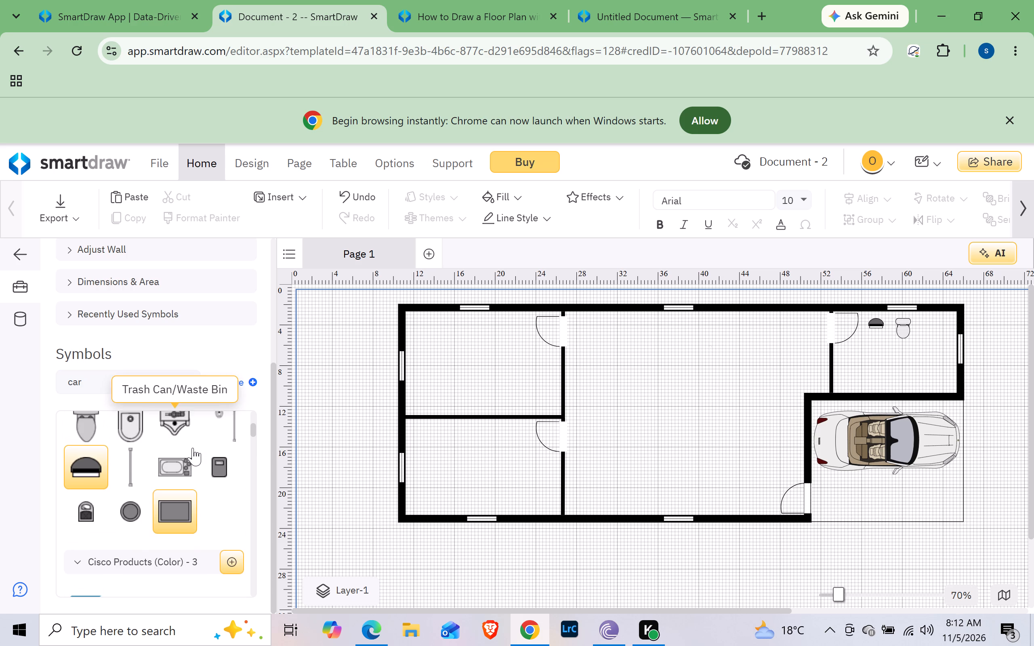
{"action": "scroll", "coordinate": [193, 448], "scroll_direction": "up", "scroll_amount": 1}
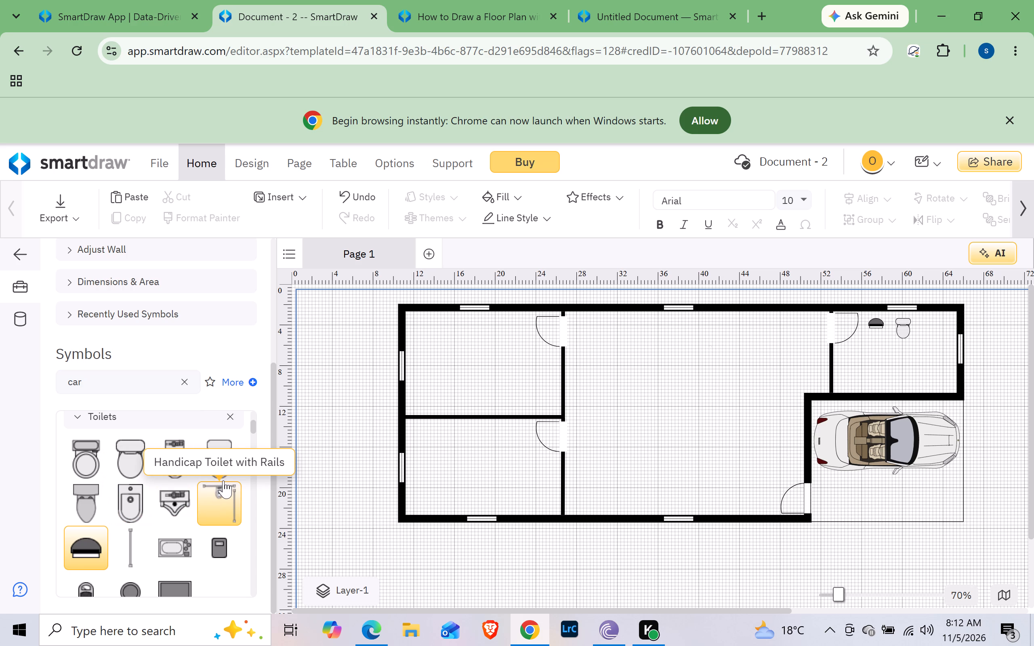
{"action": "scroll", "coordinate": [223, 480], "scroll_direction": "up", "scroll_amount": 2}
{"action": "scroll", "coordinate": [224, 473], "scroll_direction": "down", "scroll_amount": 2}
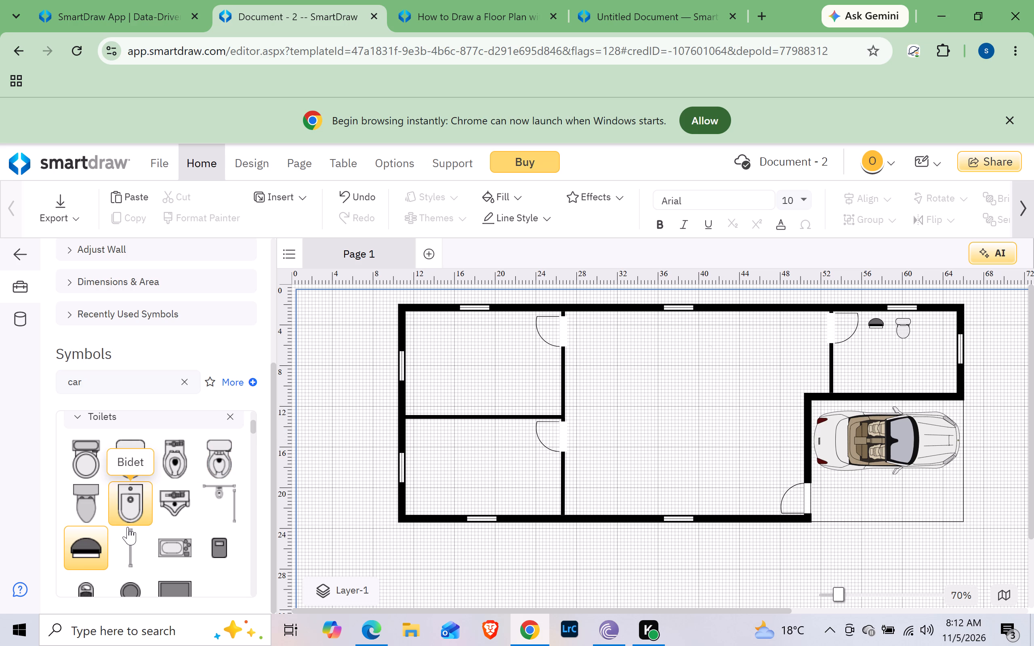
{"action": "scroll", "coordinate": [138, 450], "scroll_direction": "up", "scroll_amount": 3}
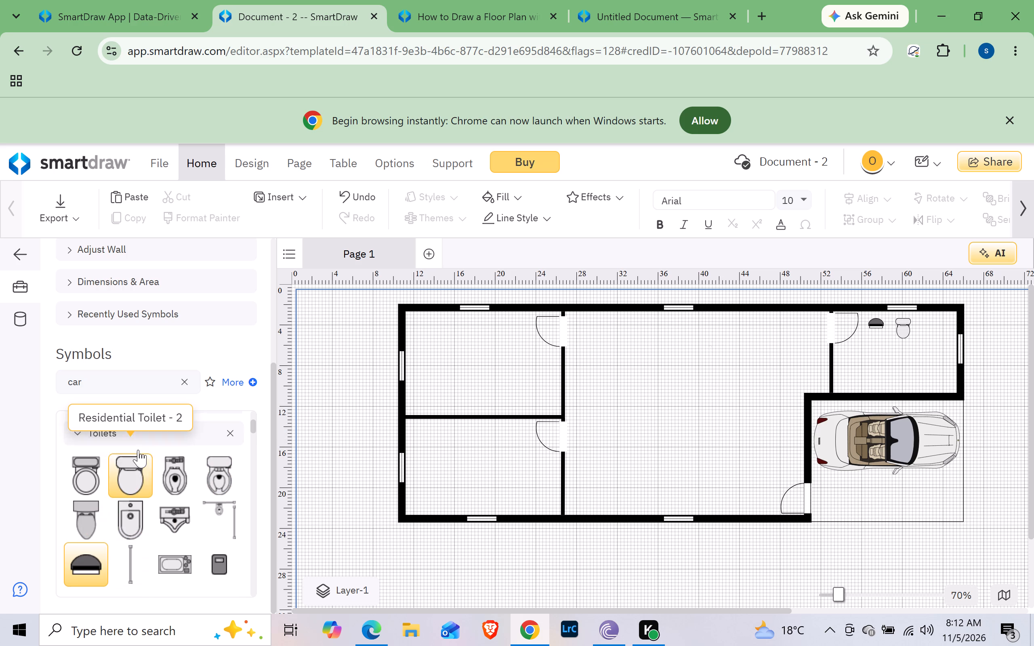
{"action": "scroll", "coordinate": [138, 450], "scroll_direction": "down", "scroll_amount": 2}
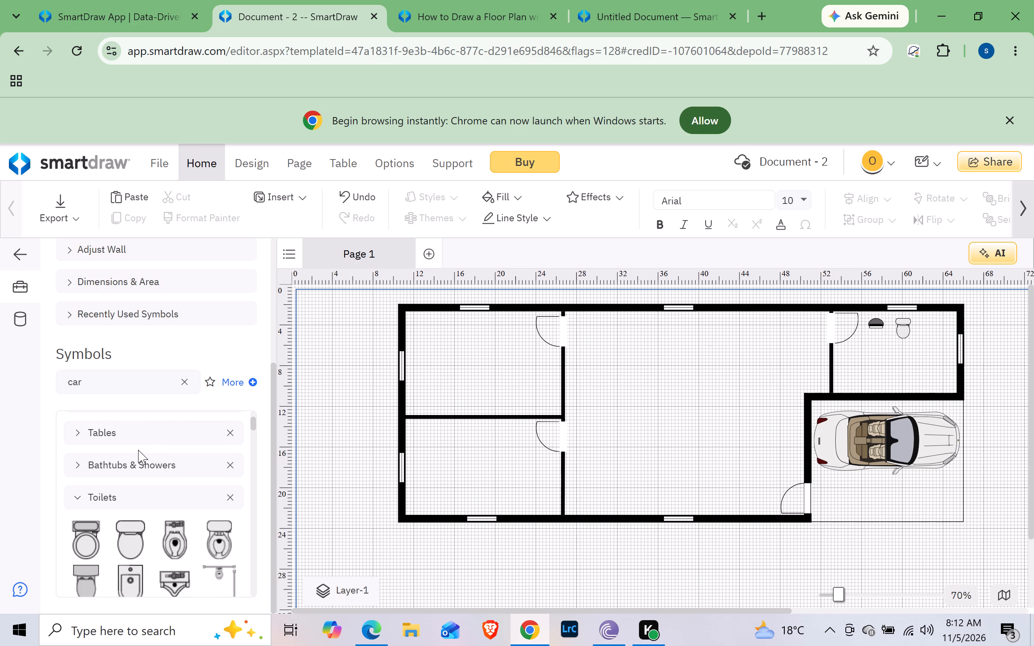
Expand the Bathtubs & Showers symbol category.
{"action": "left_click", "coordinate": [121, 465]}
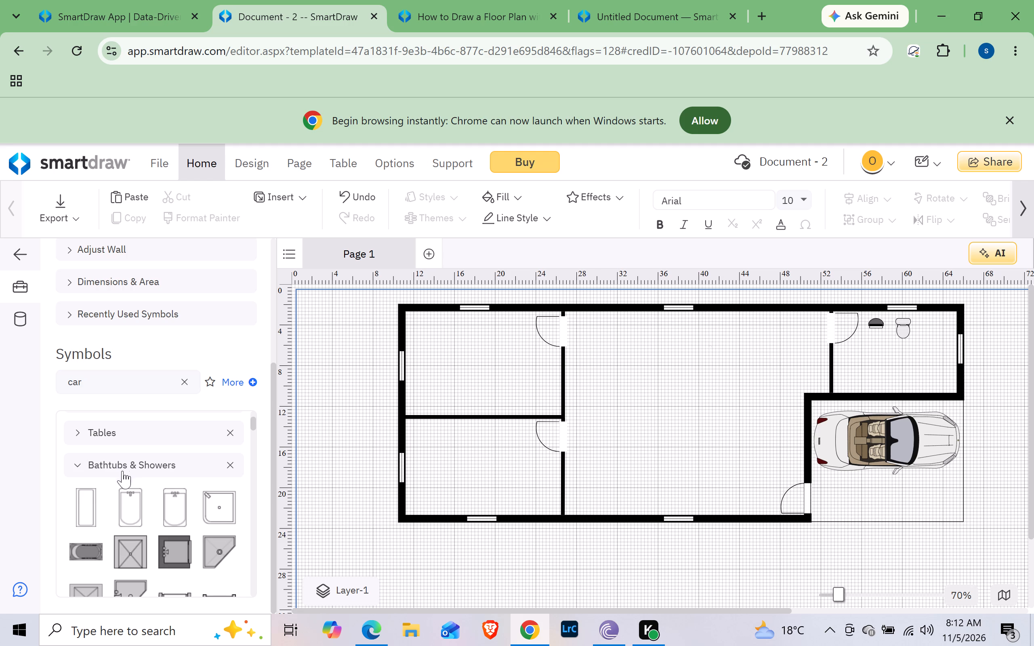